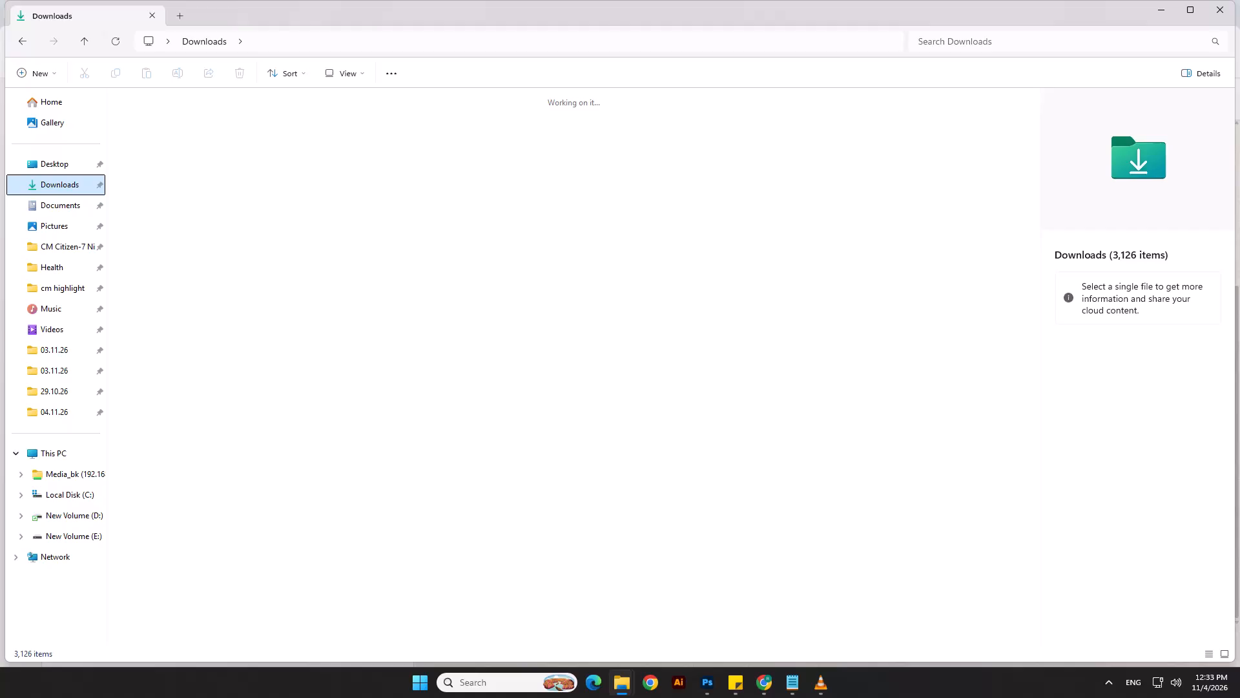
# Open third party_sg_30.10.2026_3473_02.psd from the Downloads folder to view its design, and close the document.
pyautogui.click(291, 401)
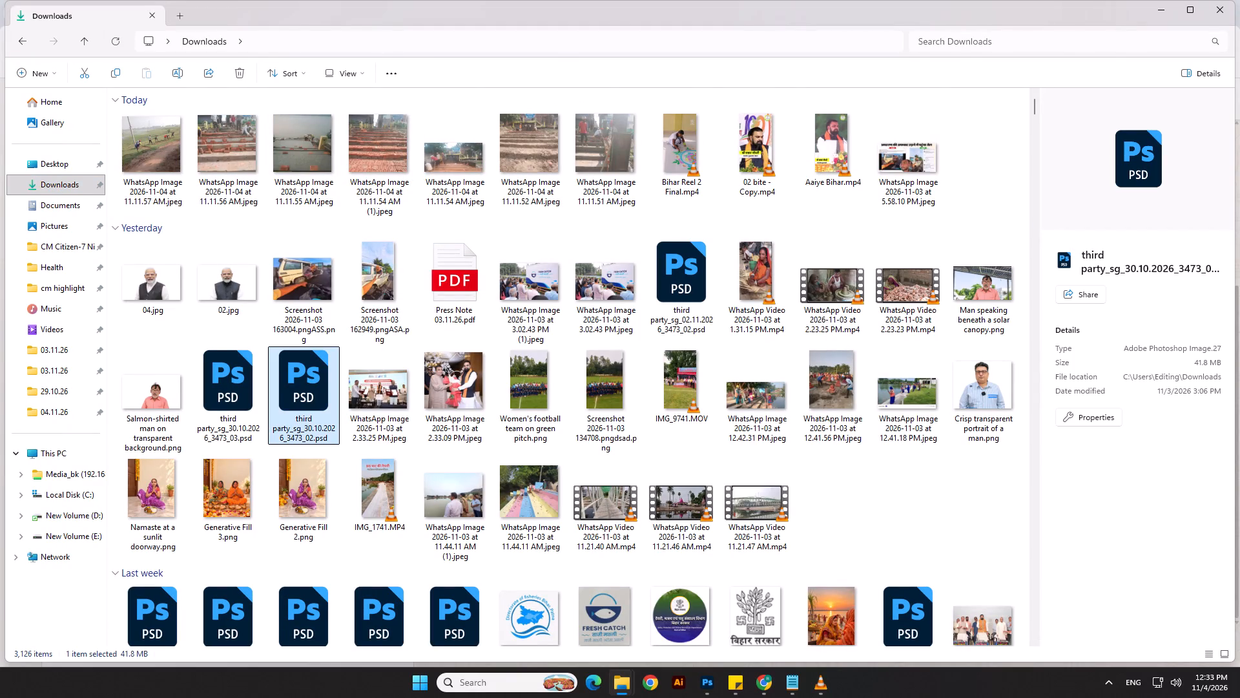
pyautogui.doubleClick(305, 388)
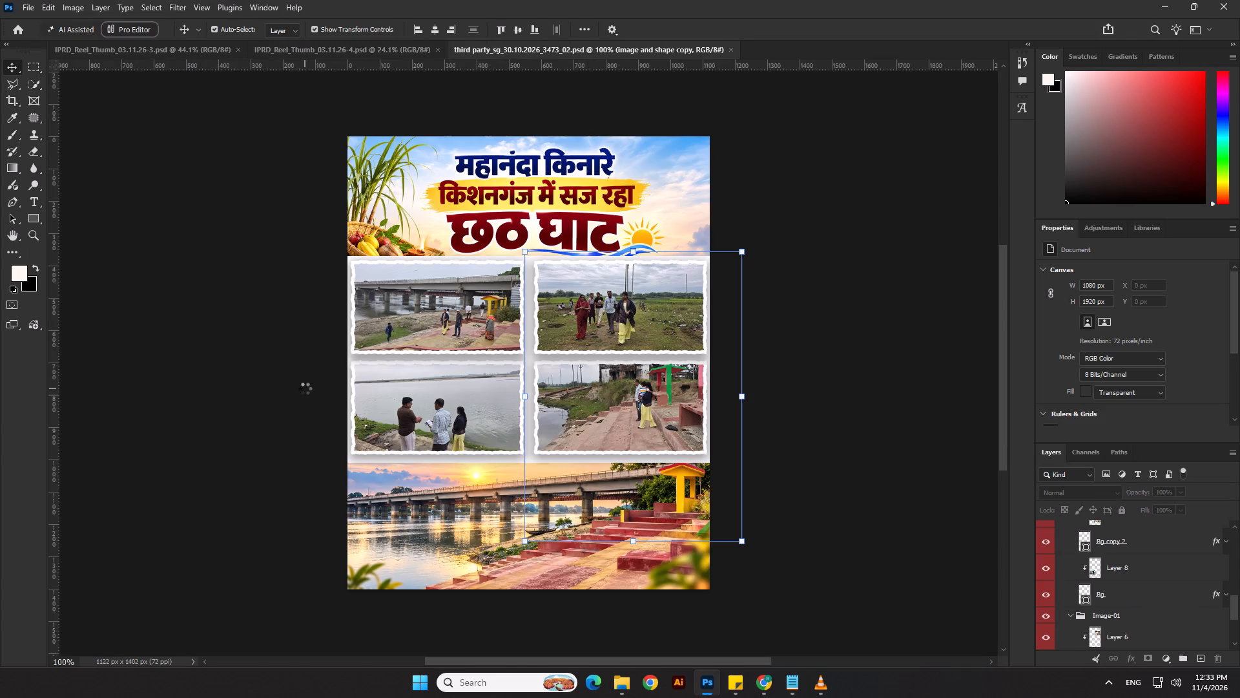
pyautogui.click(216, 366)
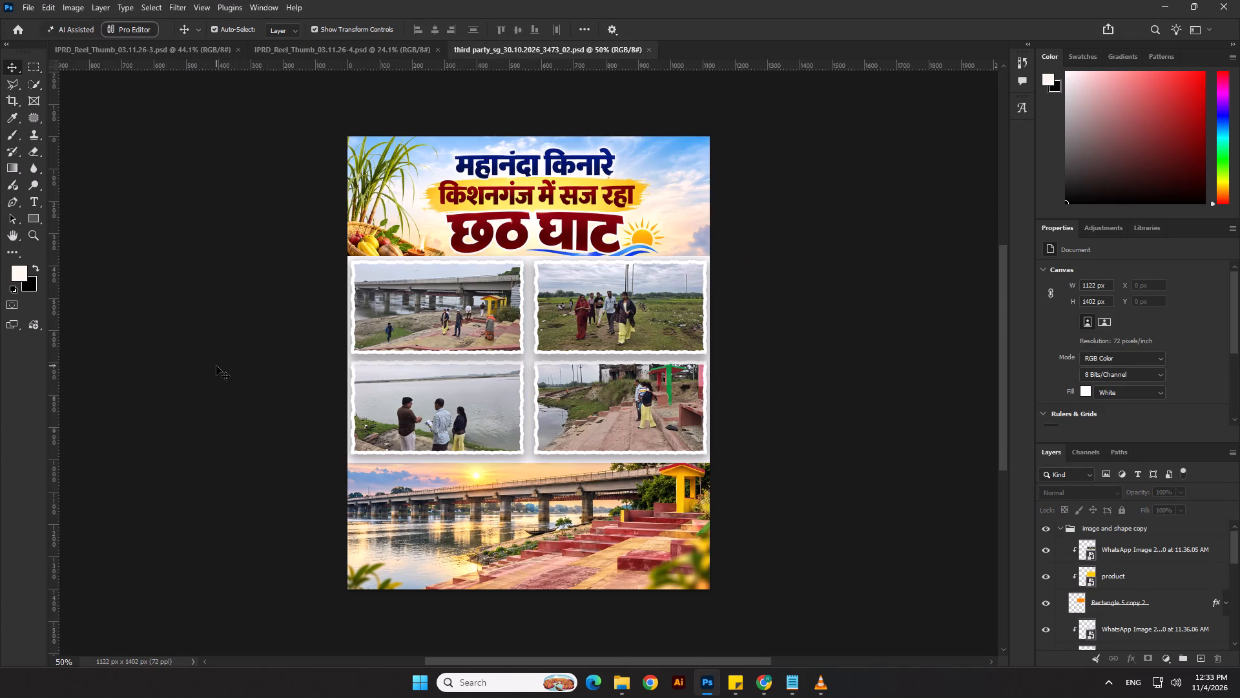
pyautogui.click(650, 49)
# Switch to the IPRD folder in File Explorer, check November's 04.11.26 folder, and return to the Rohit's Work folder.
pyautogui.hotkey('alt', 'Tab')
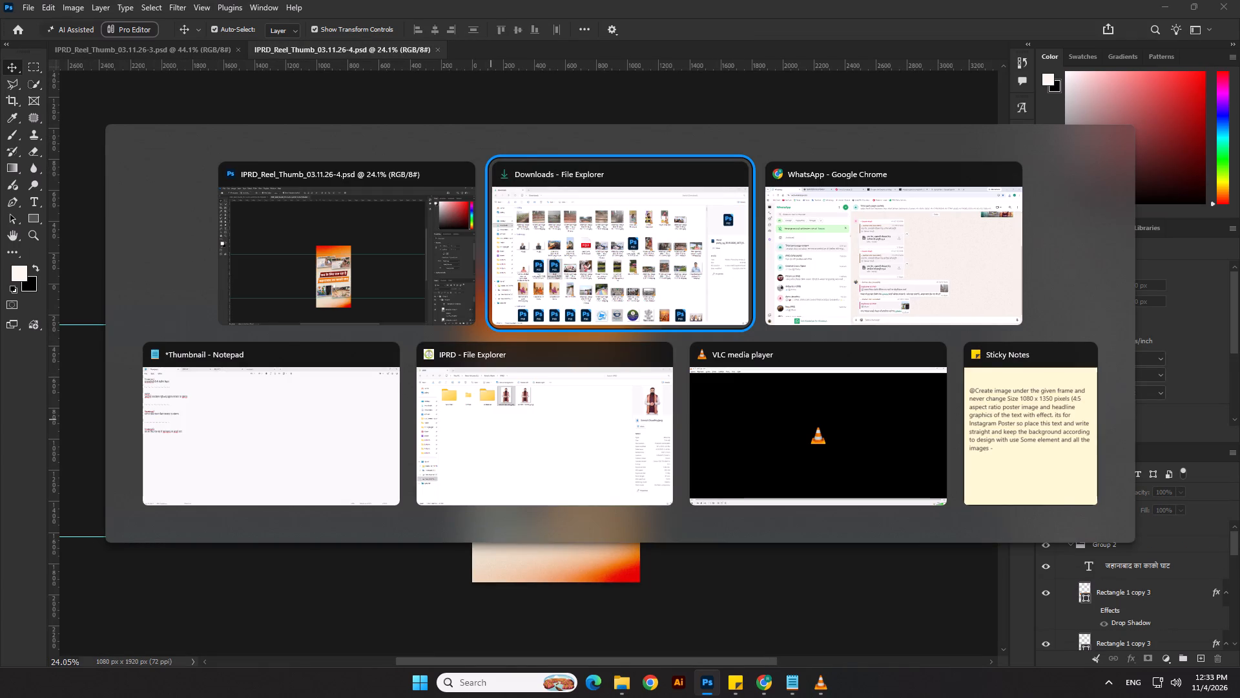
pyautogui.keyDown('alt'); pyautogui.click(441, 458); pyautogui.keyUp('alt')
pyautogui.click(251, 420)
pyautogui.click(209, 158)
pyautogui.doubleClick(169, 143)
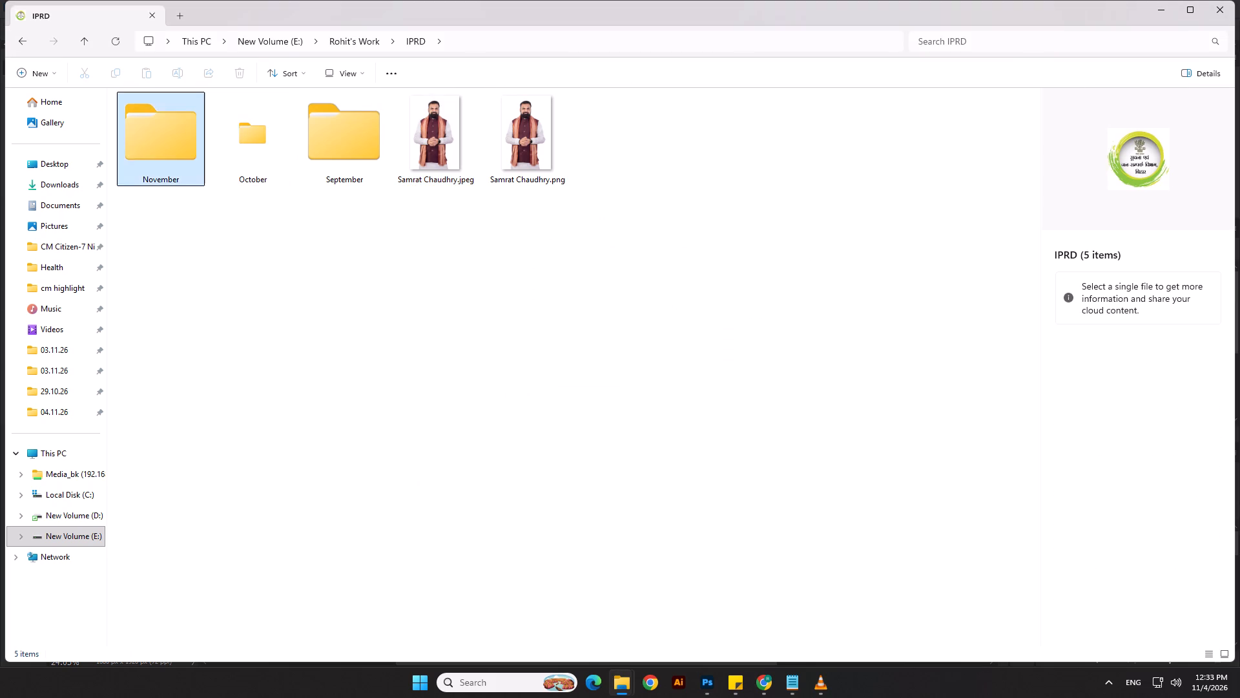
pyautogui.doubleClick(164, 135)
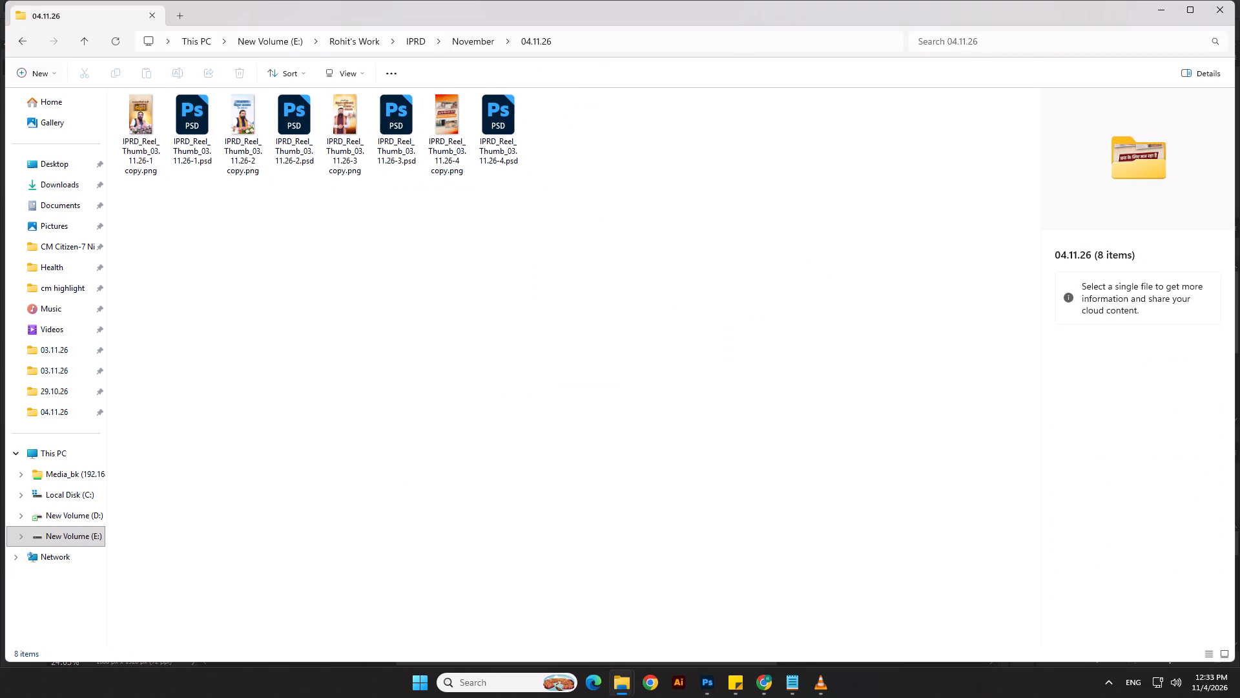
pyautogui.click(22, 32)
pyautogui.click(20, 43)
pyautogui.click(21, 46)
pyautogui.click(472, 514)
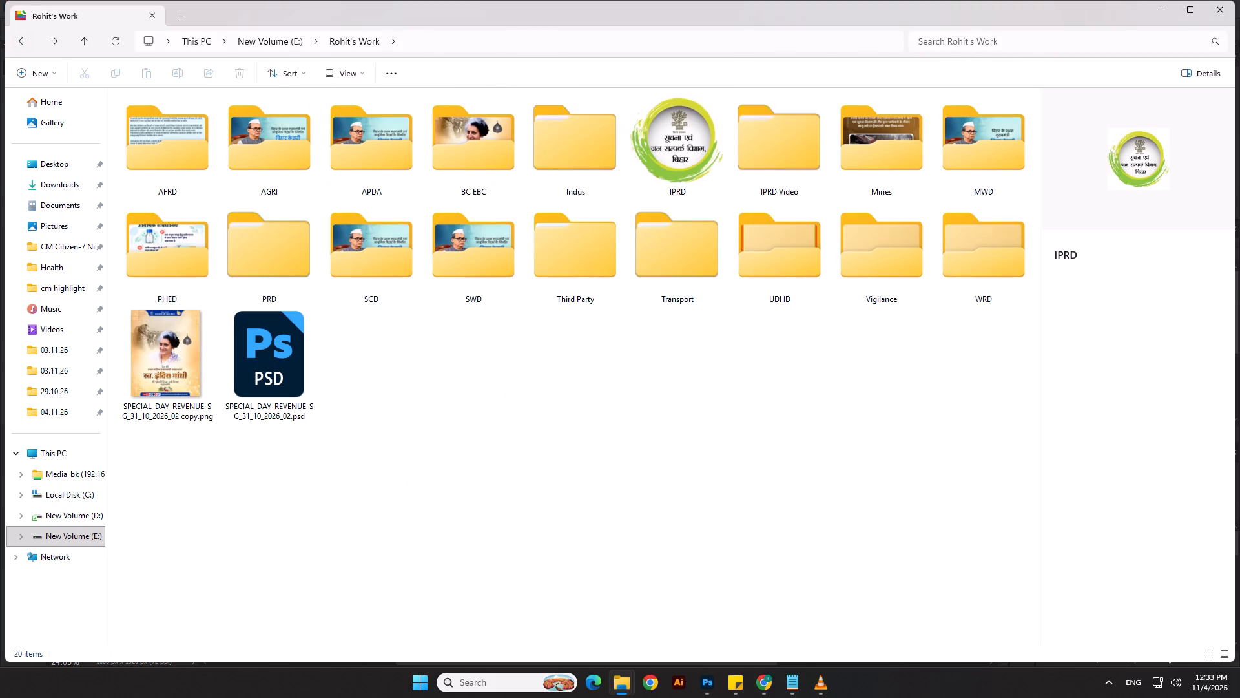
# Check the Third Party folder's 04.11.26 subfolder, and open 5.psd from its 03.11.26 subfolder in Photoshop.
pyautogui.doubleClick(621, 266)
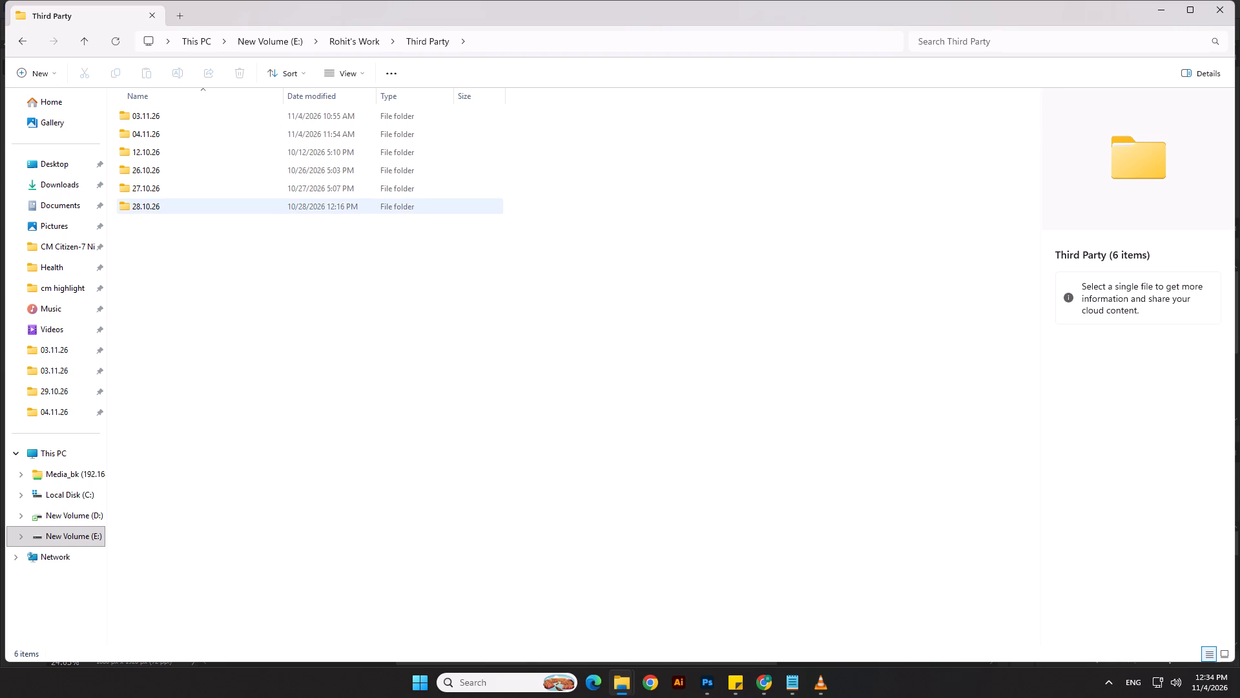
pyautogui.doubleClick(149, 134)
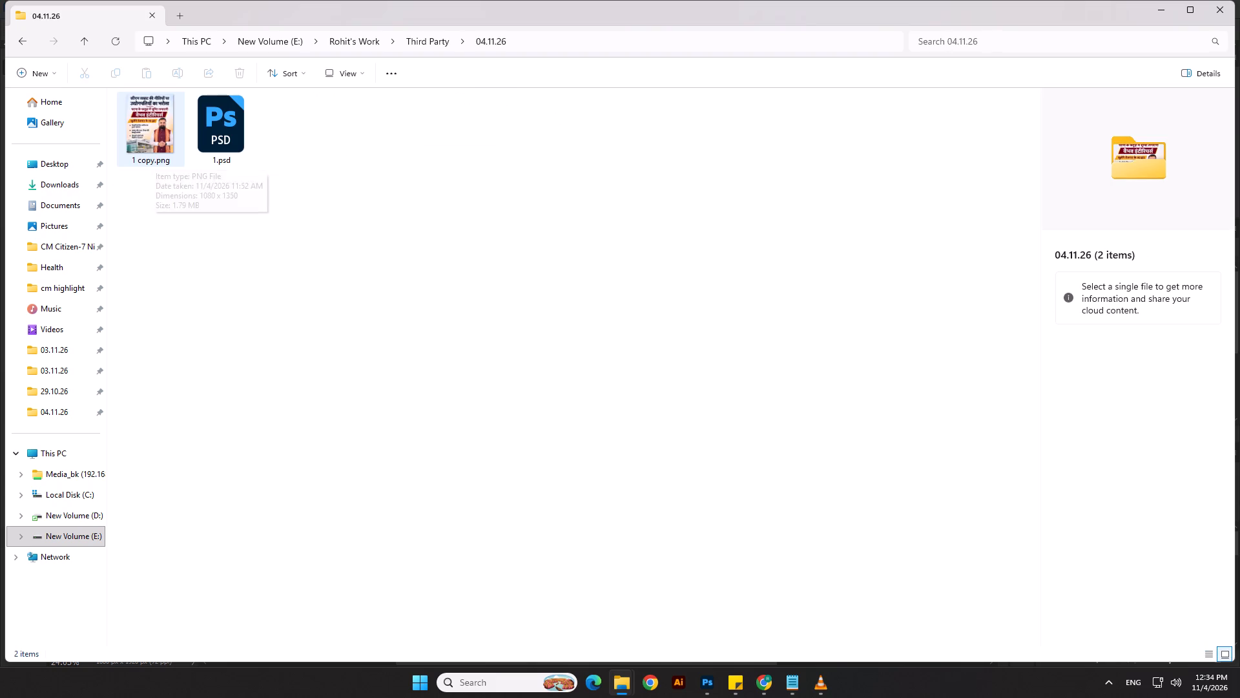
pyautogui.click(27, 39)
pyautogui.doubleClick(153, 122)
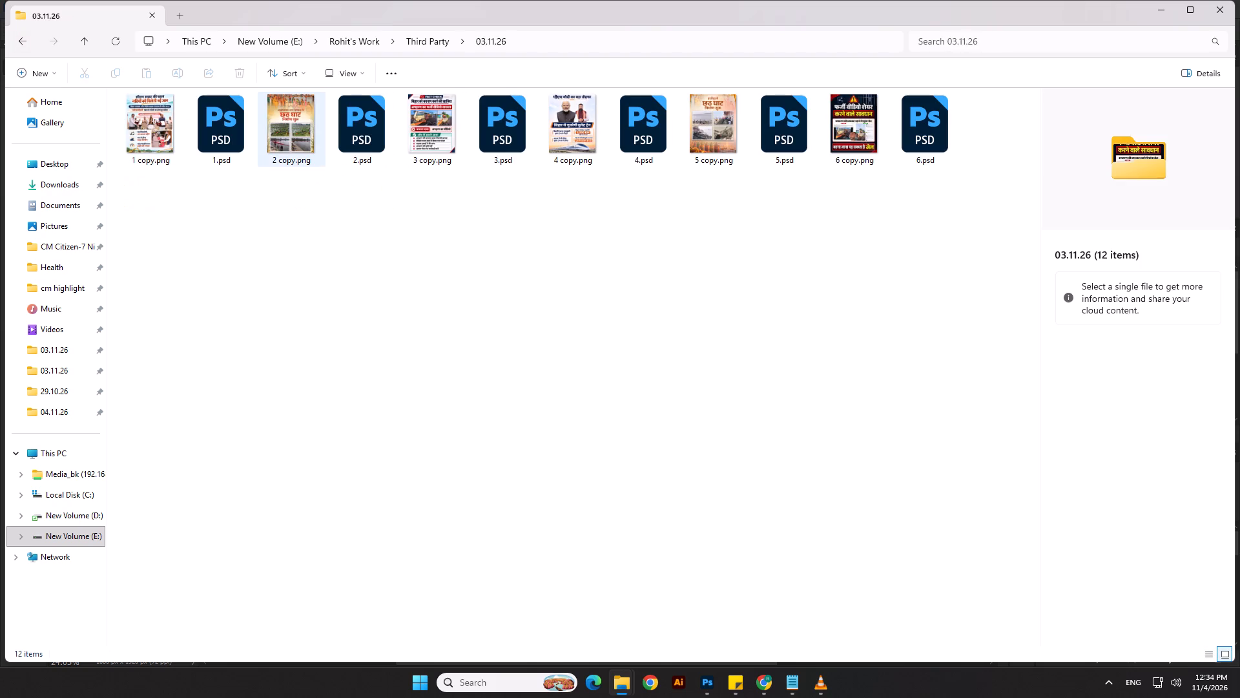
pyautogui.click(482, 235)
pyautogui.doubleClick(788, 124)
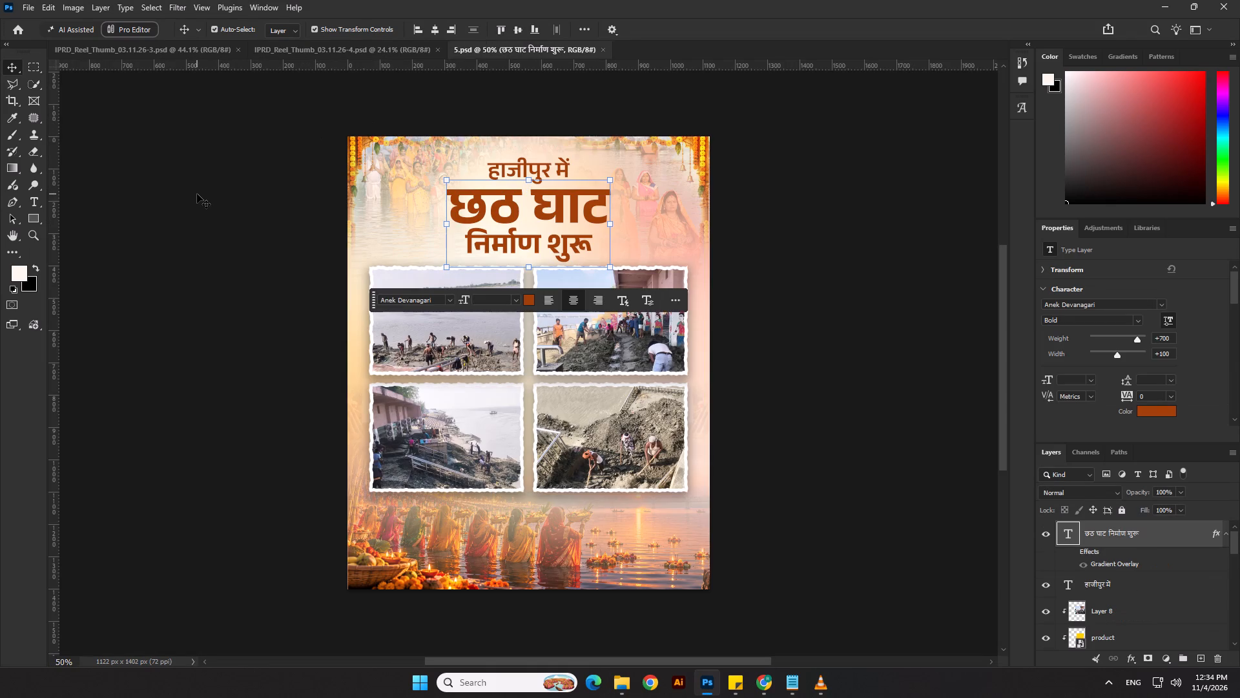
# Save the document as a PSD named 2 in the Third Party folder's 04.11.26 subfolder, keeping Maximize Compatibility on.
pyautogui.click(30, 5)
pyautogui.click(52, 168)
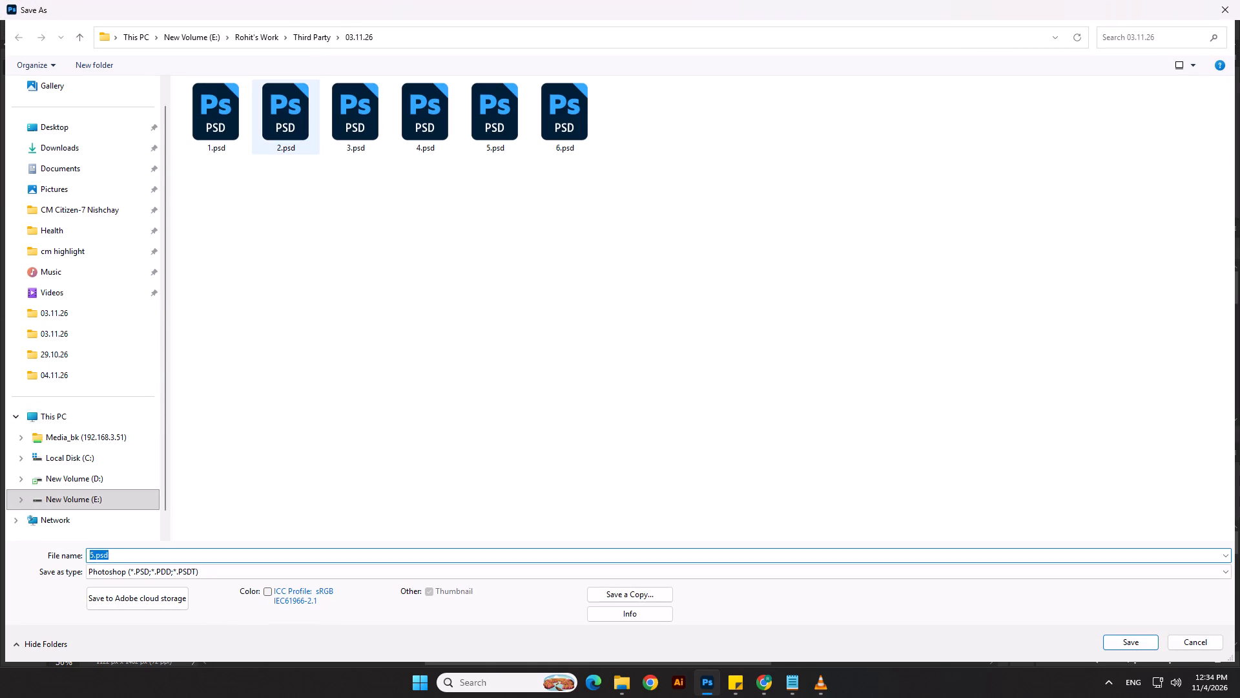
pyautogui.click(302, 38)
pyautogui.click(237, 98)
pyautogui.doubleClick(231, 116)
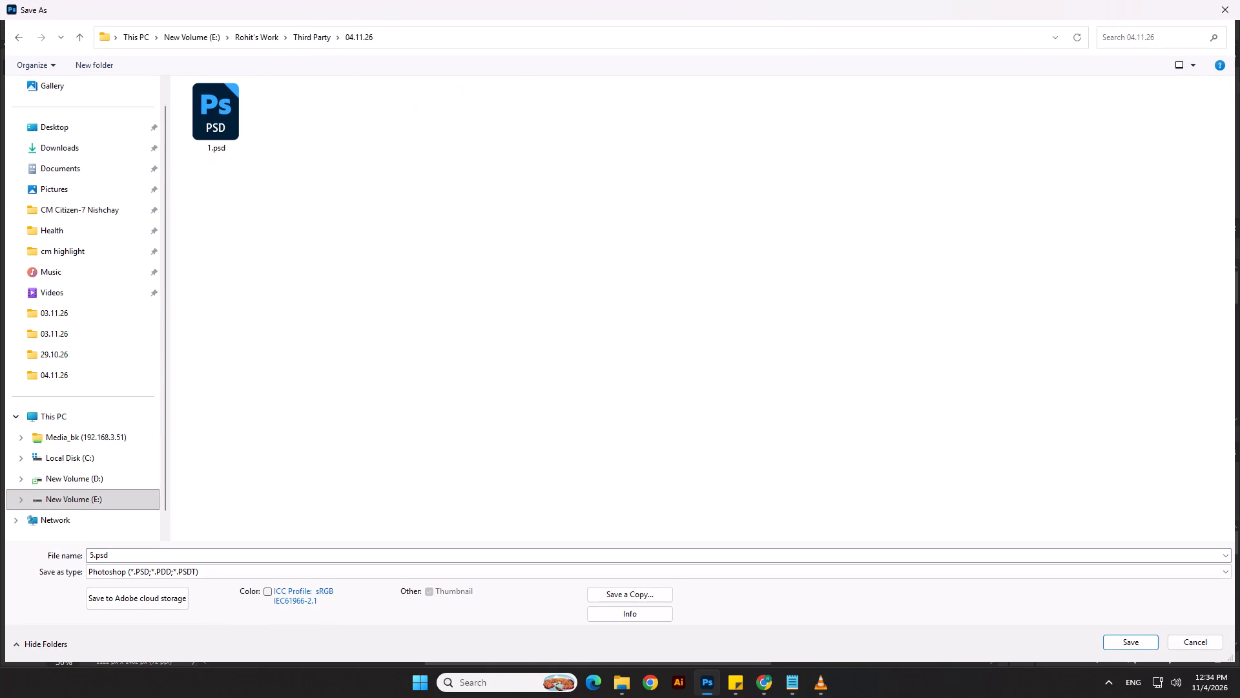
pyautogui.click(235, 549)
pyautogui.press('2')
pyautogui.press('Return')
pyautogui.press('Return')
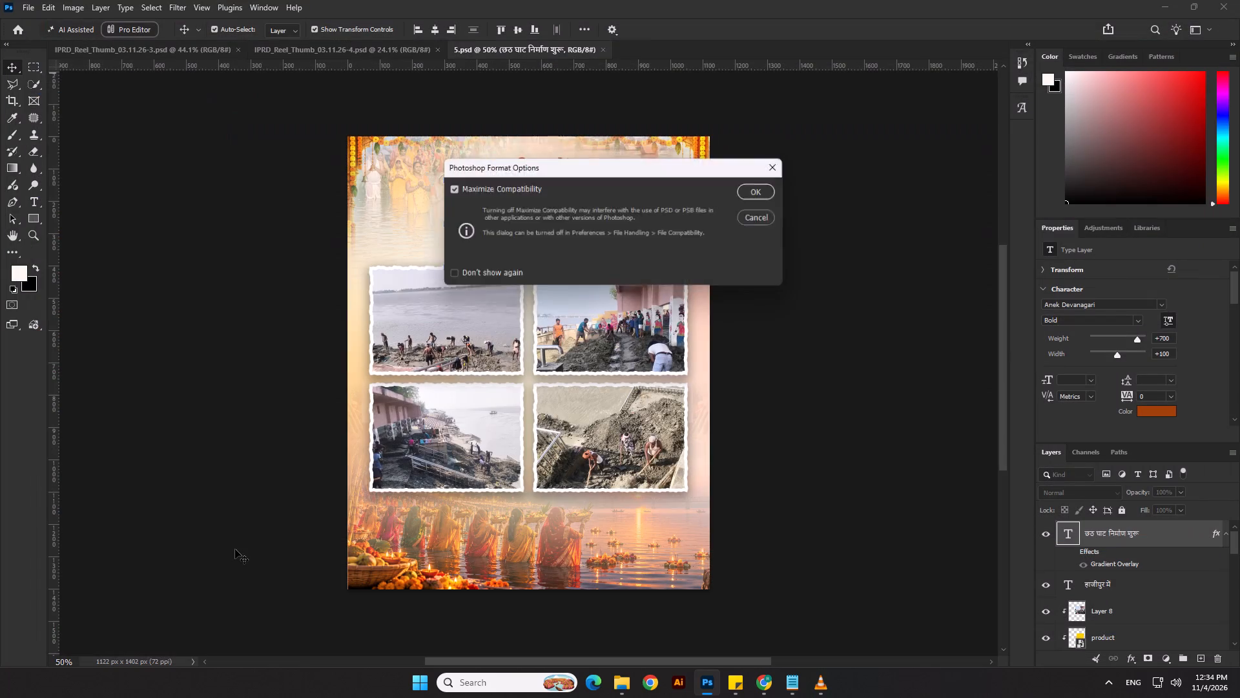
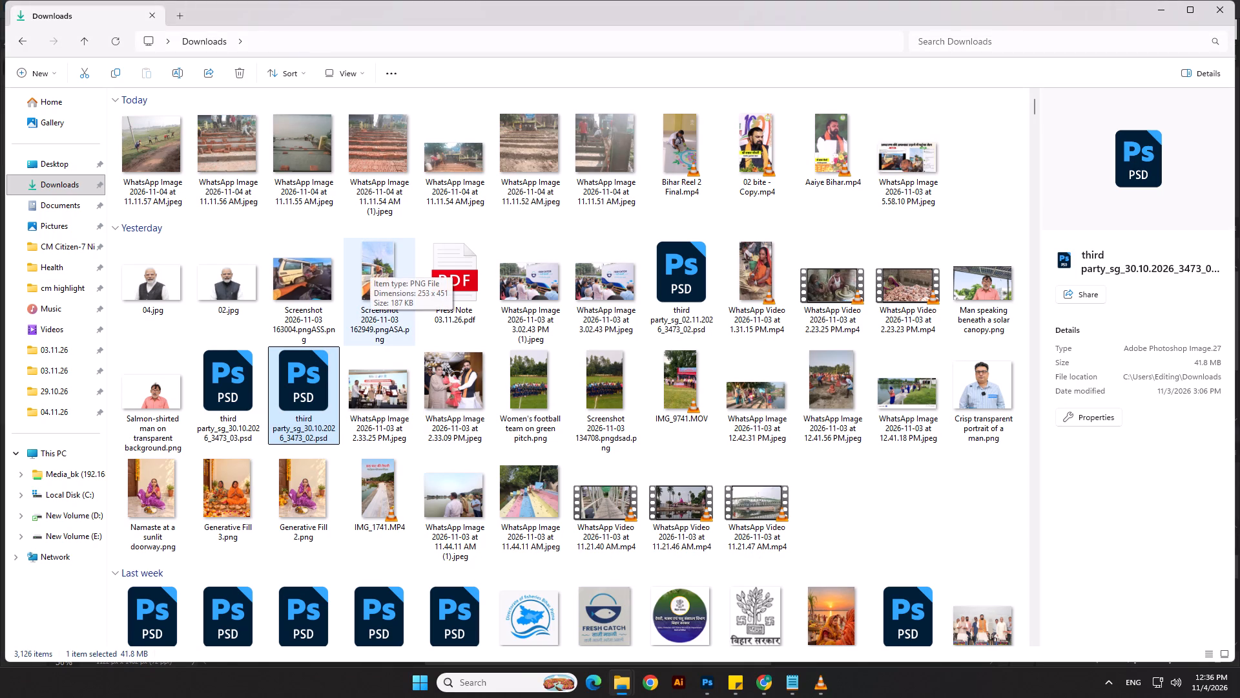
# Replace the poster's upper-left photo with WhatsApp Image 2026-11-04 at 11.11.52 AM.jpeg from Downloads, clipped to its frame.
pyautogui.hotkey('alt', 'Tab')
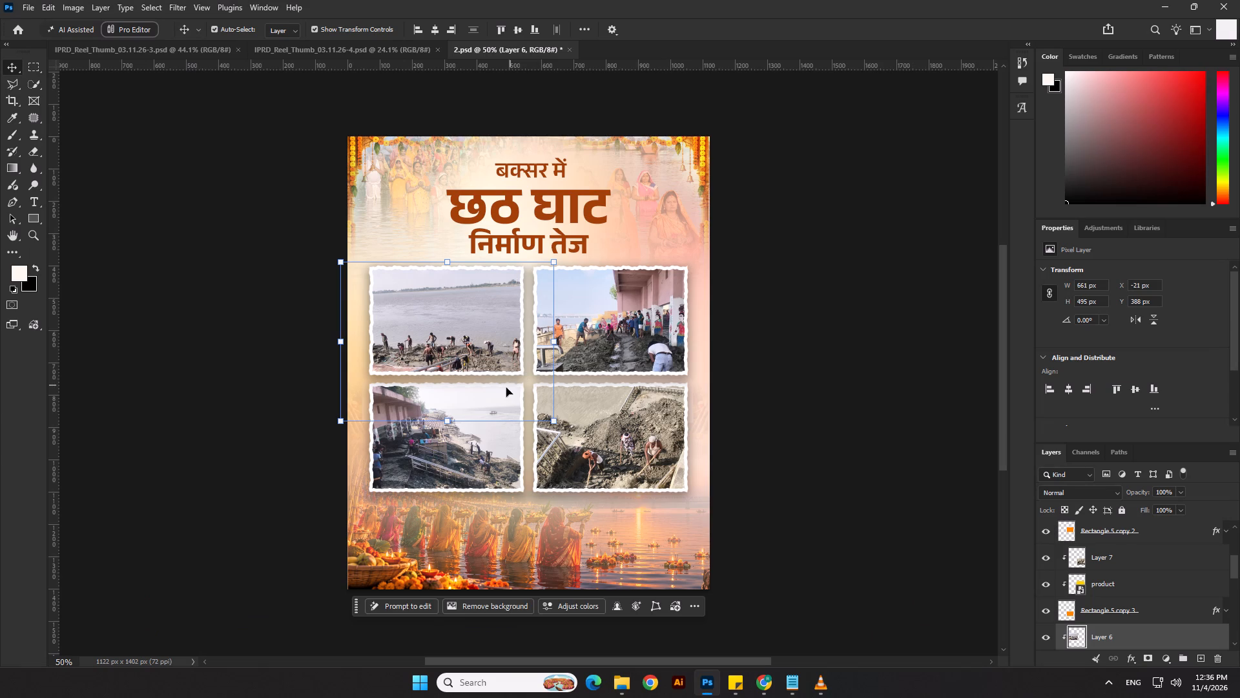
pyautogui.press('Delete')
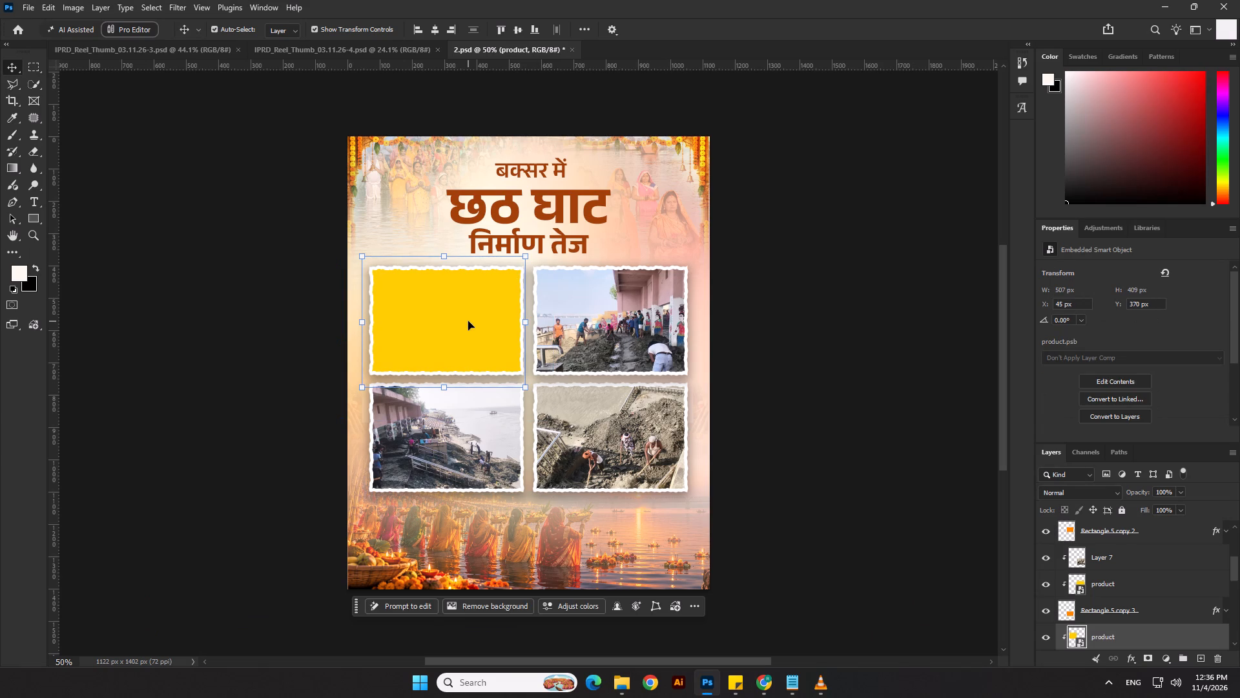
pyautogui.hotkey('alt', 'Tab')
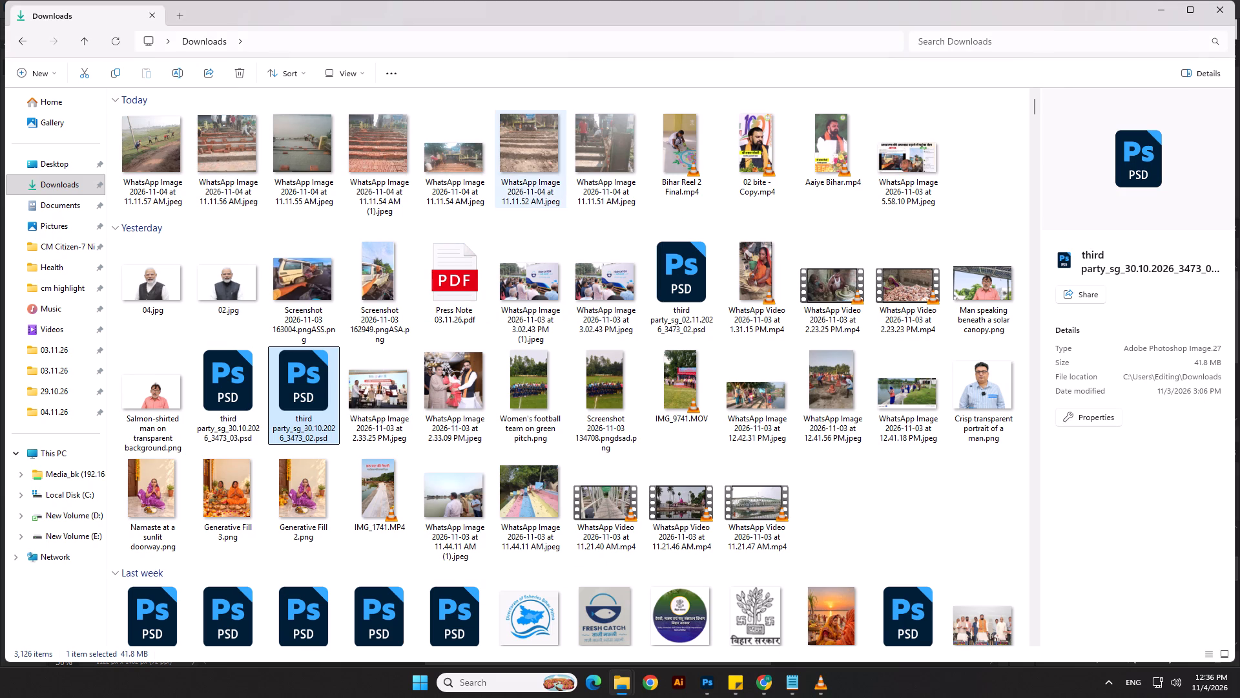
pyautogui.moveTo(538, 151); pyautogui.dragTo(459, 330)
pyautogui.hotkey('alt', 'Tab')
pyautogui.scroll(-1, 1059, 581)
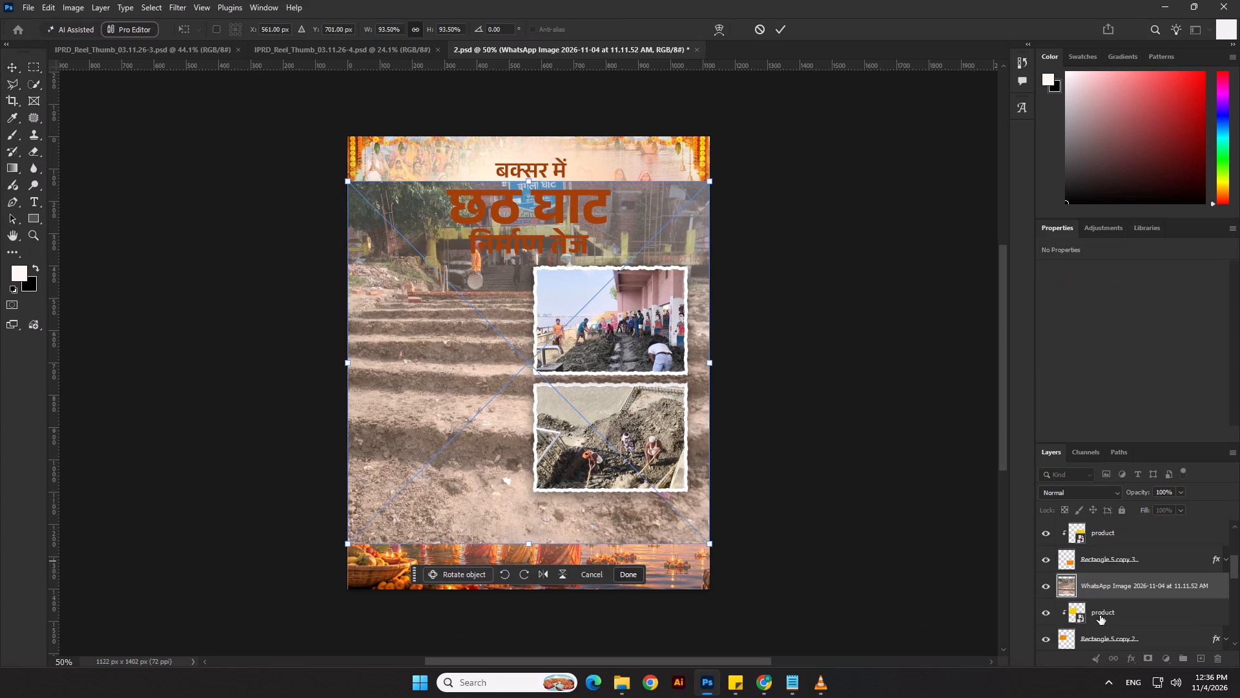
pyautogui.keyDown('alt'); pyautogui.click(1099, 598); pyautogui.keyUp('alt')
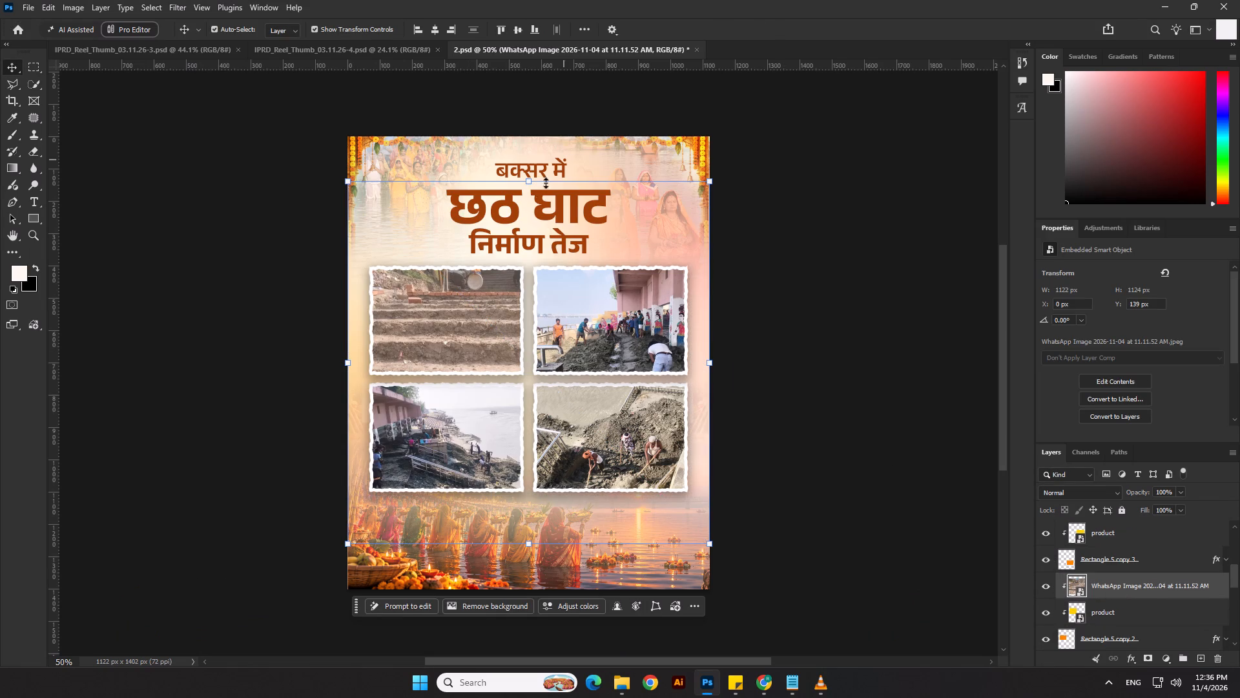
# Scale the placed steps photo to about 41.6% and position it to fill the upper-left frame.
pyautogui.moveTo(524, 180); pyautogui.dragTo(518, 304)
pyautogui.moveTo(497, 328); pyautogui.dragTo(433, 275)
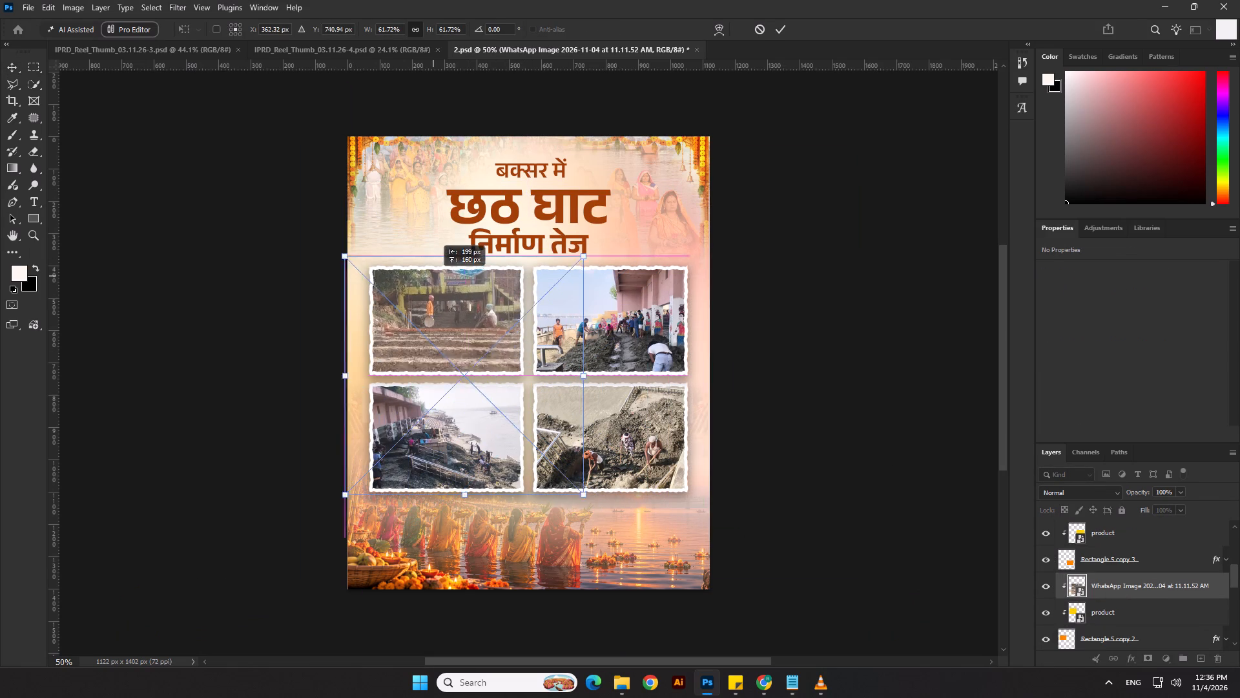
pyautogui.moveTo(433, 275); pyautogui.dragTo(435, 268)
pyautogui.moveTo(470, 483); pyautogui.dragTo(457, 405)
pyautogui.moveTo(476, 346); pyautogui.dragTo(456, 363)
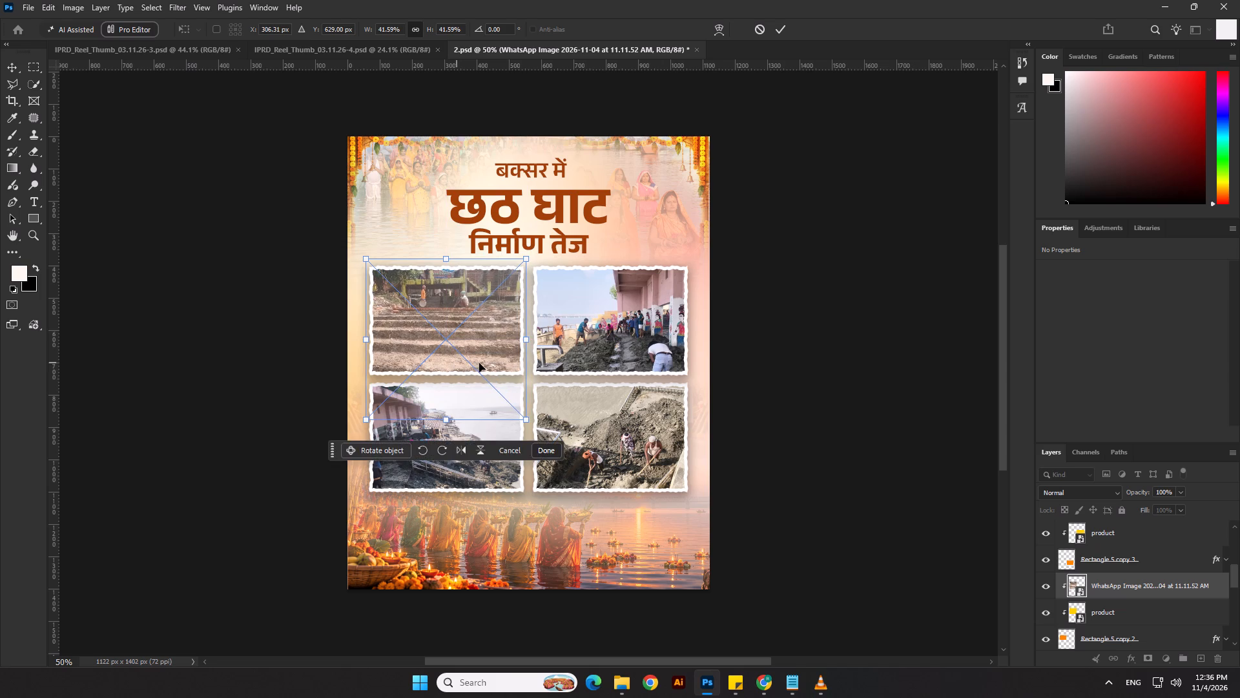
pyautogui.press('Return')
pyautogui.click(905, 354)
# Place WhatsApp Image 2026-11-04 at 11.11.54 AM.jpeg in the upper-right frame as a clipped layer and delete the old photo, Layer 8.
pyautogui.click(664, 316)
pyautogui.hotkey('alt', 'Tab')
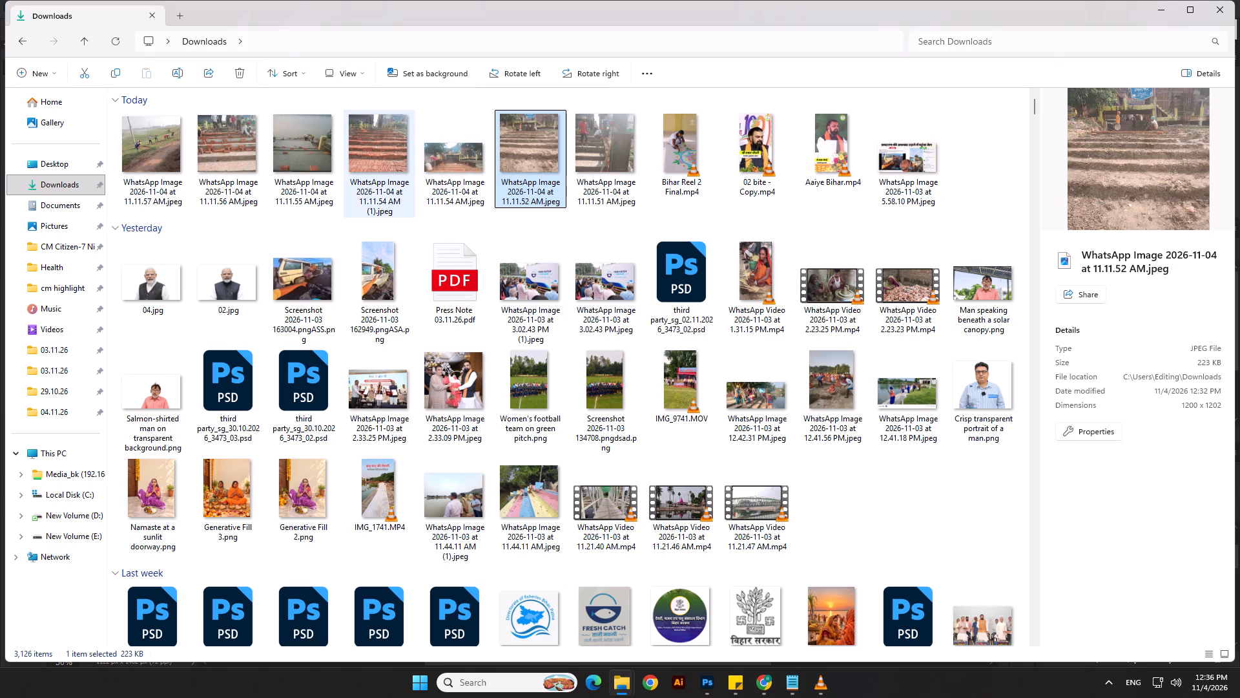
pyautogui.click(435, 175)
pyautogui.moveTo(453, 161); pyautogui.dragTo(652, 365)
pyautogui.hotkey('alt', 'Tab')
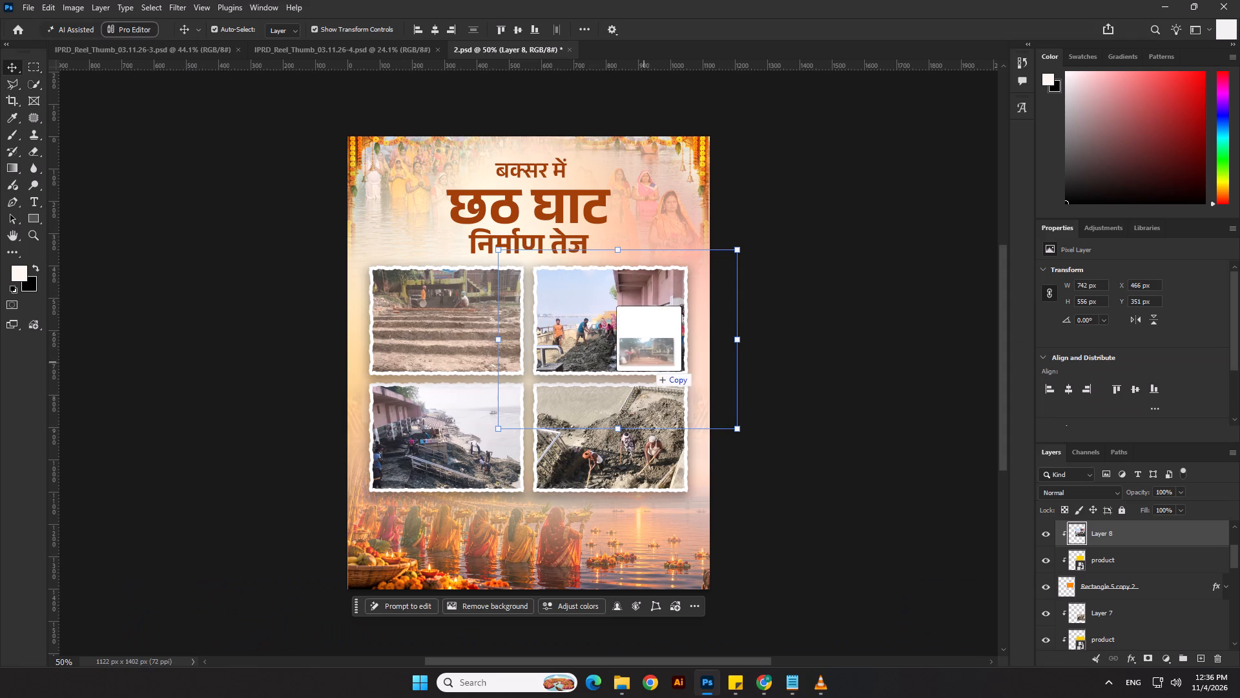
pyautogui.moveTo(652, 365); pyautogui.dragTo(635, 340)
pyautogui.moveTo(1117, 539); pyautogui.dragTo(1114, 567)
pyautogui.click(1103, 542)
pyautogui.press('Delete')
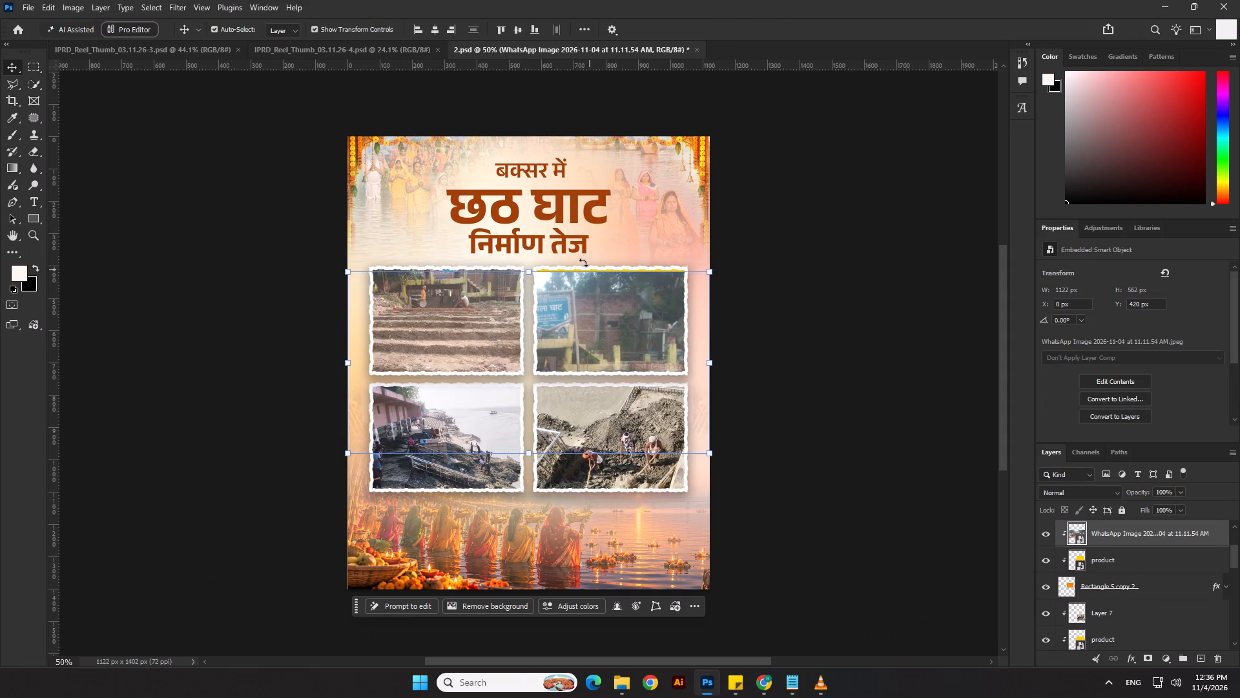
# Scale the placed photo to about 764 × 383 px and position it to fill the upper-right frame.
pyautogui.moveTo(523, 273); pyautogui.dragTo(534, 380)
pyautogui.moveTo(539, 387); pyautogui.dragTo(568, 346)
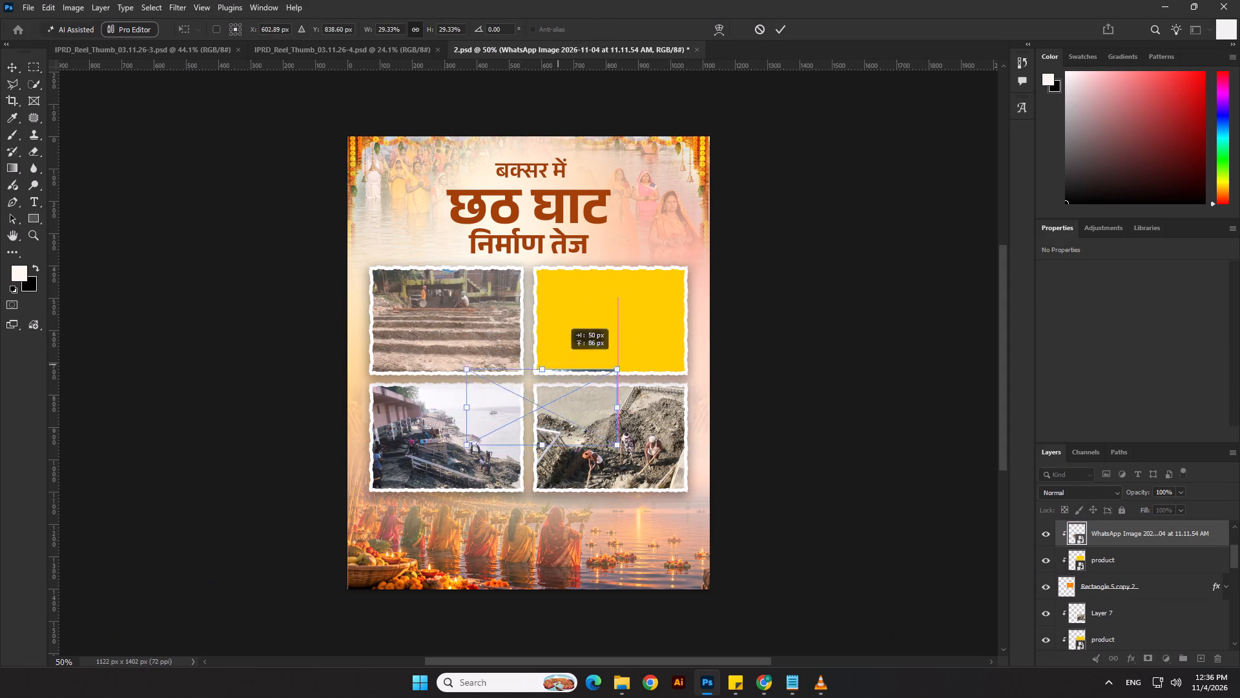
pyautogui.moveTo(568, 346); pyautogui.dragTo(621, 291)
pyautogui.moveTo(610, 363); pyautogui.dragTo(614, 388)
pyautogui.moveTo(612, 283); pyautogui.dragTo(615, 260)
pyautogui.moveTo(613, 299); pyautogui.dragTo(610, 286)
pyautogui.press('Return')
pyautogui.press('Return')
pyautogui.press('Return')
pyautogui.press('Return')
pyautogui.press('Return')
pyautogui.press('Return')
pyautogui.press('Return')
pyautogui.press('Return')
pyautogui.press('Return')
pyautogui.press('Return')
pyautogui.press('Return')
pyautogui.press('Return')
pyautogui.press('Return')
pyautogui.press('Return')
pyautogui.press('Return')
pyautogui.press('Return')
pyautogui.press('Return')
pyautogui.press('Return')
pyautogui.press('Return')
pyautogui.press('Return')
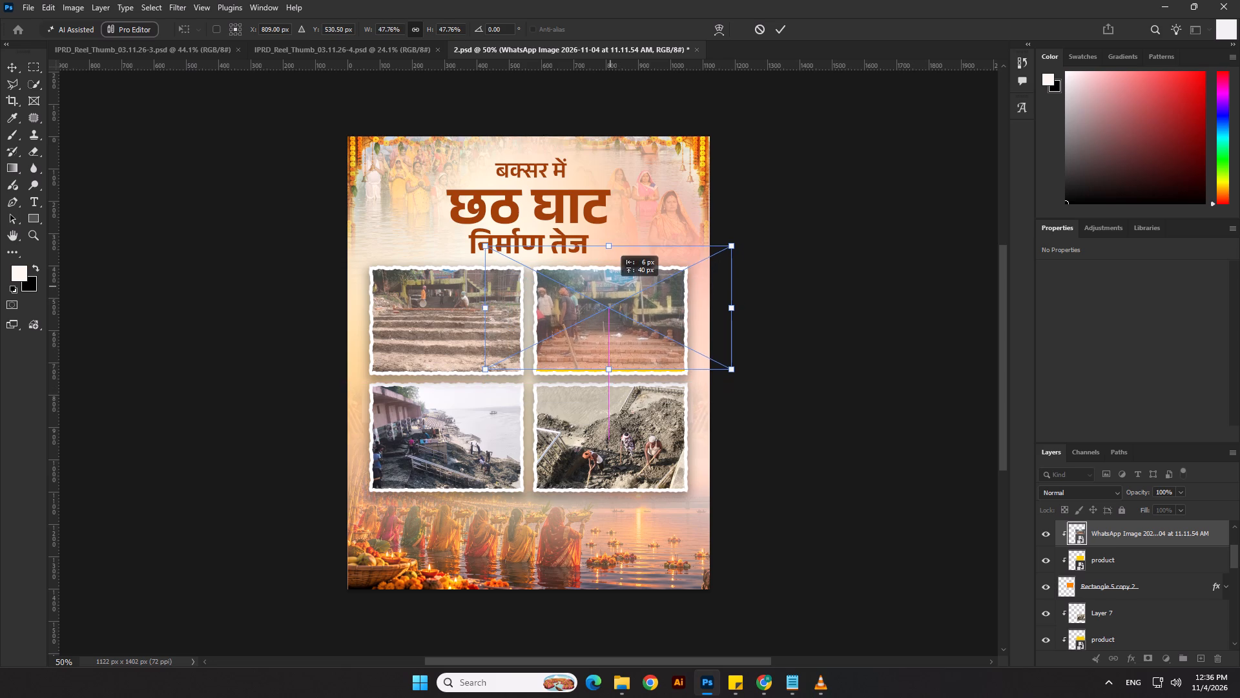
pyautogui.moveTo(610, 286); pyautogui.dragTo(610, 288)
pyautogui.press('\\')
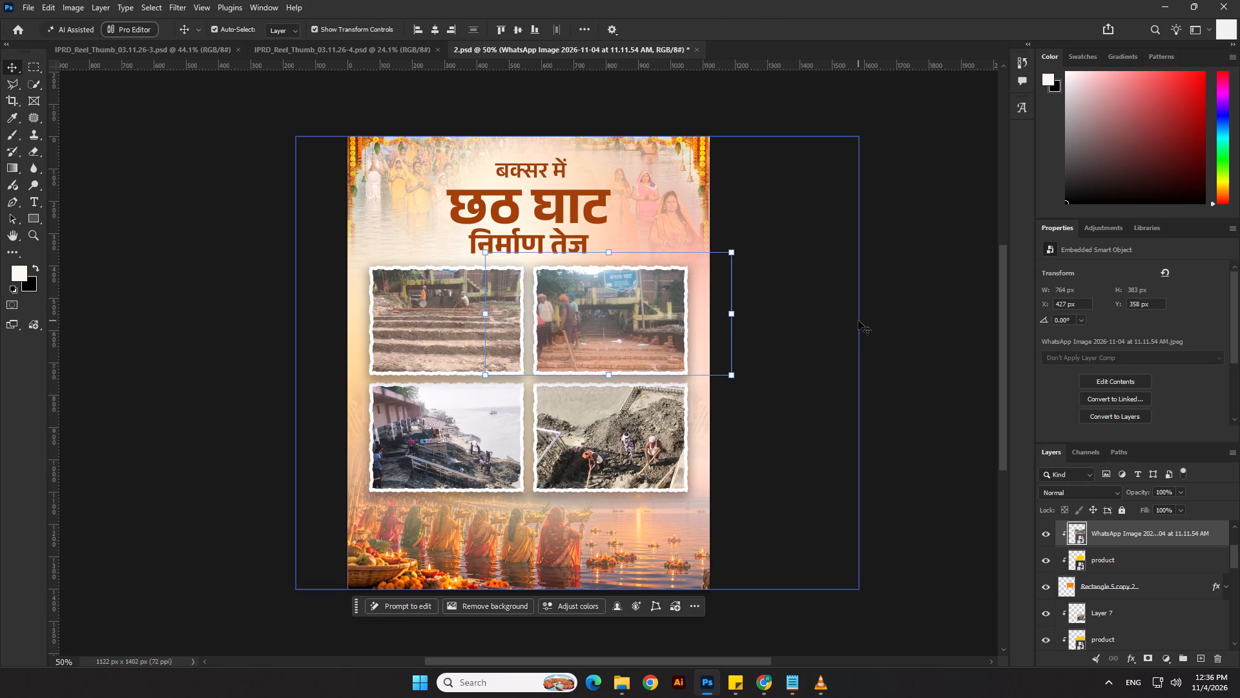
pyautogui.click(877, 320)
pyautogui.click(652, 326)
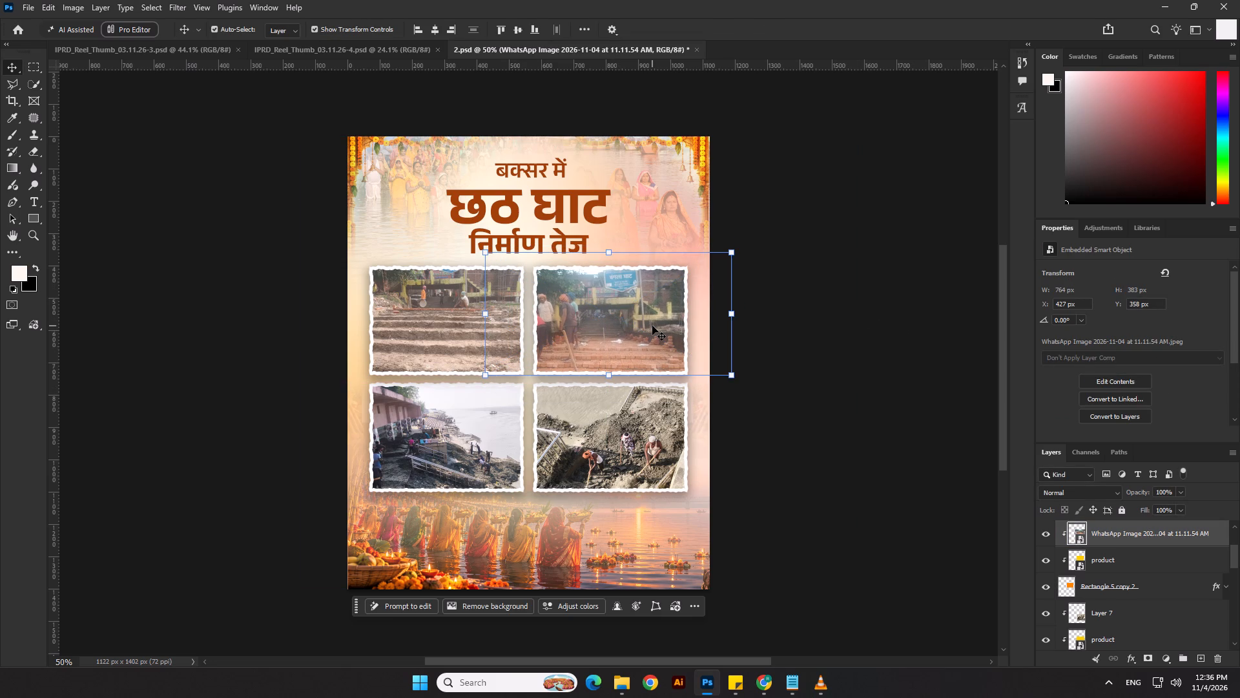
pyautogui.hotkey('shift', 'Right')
# Replace the upper-right photo with WhatsApp Image 2026-11-04 at 11.11.54 AM (1).jpeg from Downloads, clipped to its frame.
pyautogui.hotkey('alt', 'Tab')
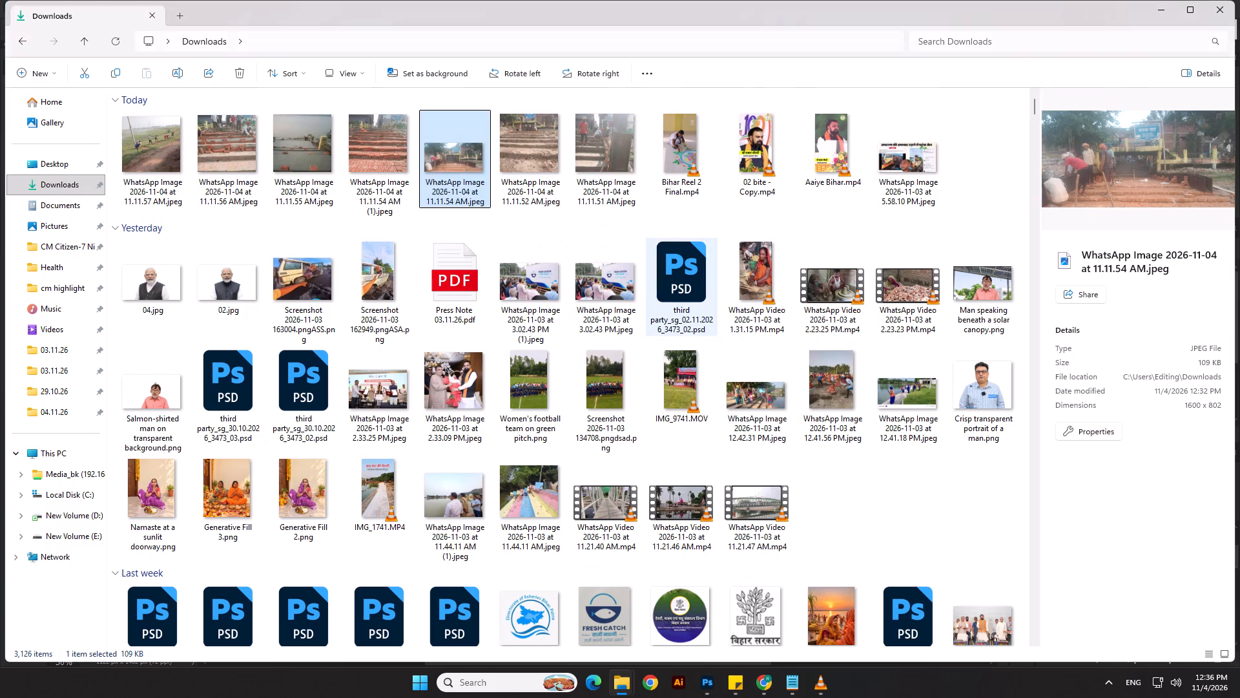
pyautogui.hotkey('alt', 'Tab')
pyautogui.click(398, 407)
pyautogui.hotkey('alt', 'Tab')
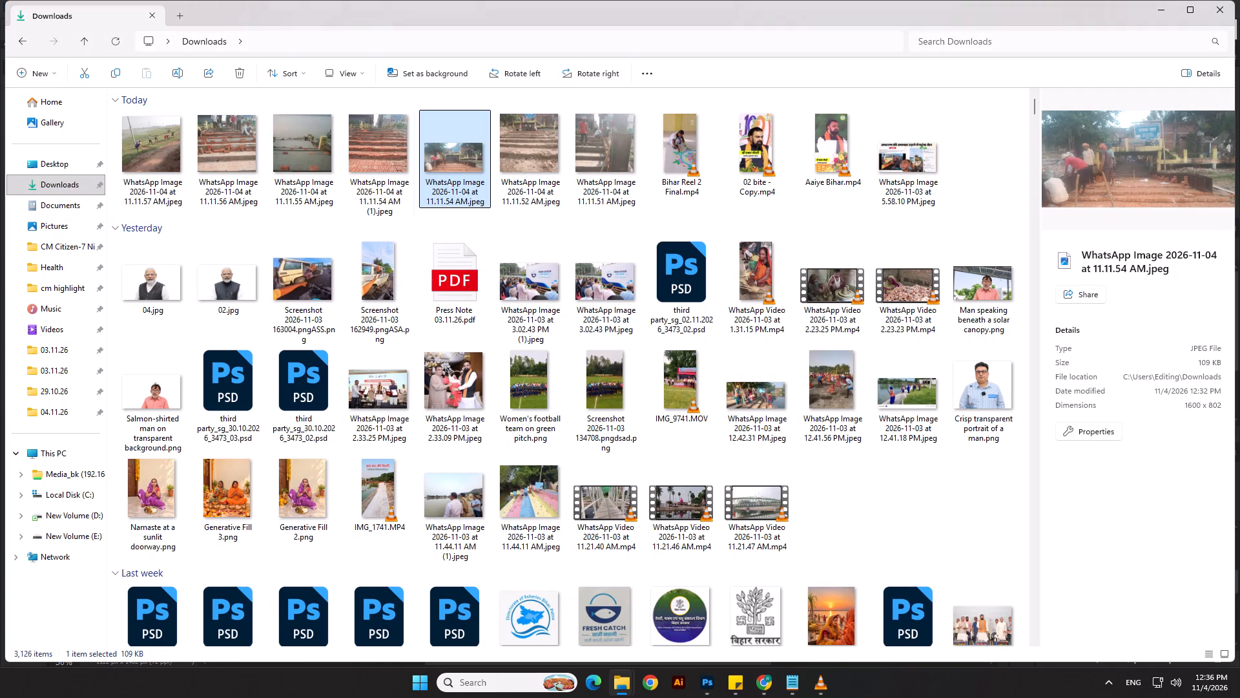
pyautogui.click(305, 153)
pyautogui.hotkey('alt', 'Tab')
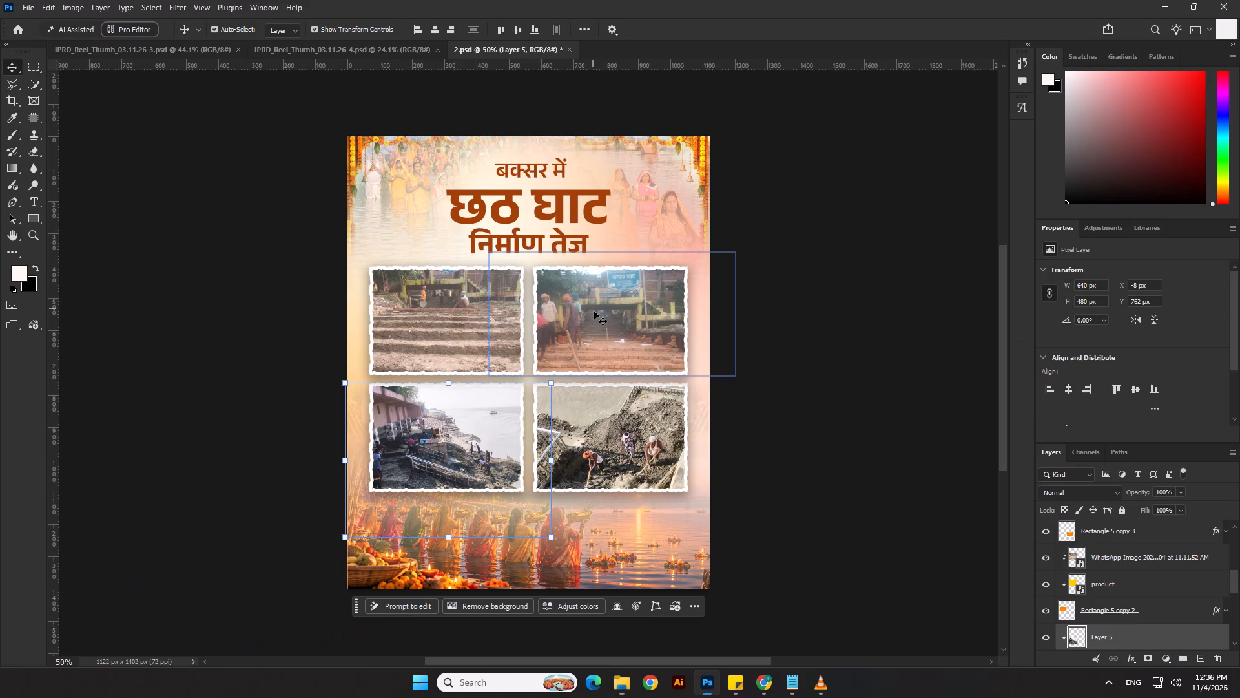
pyautogui.click(608, 322)
pyautogui.press('Delete')
pyautogui.hotkey('alt', 'Tab')
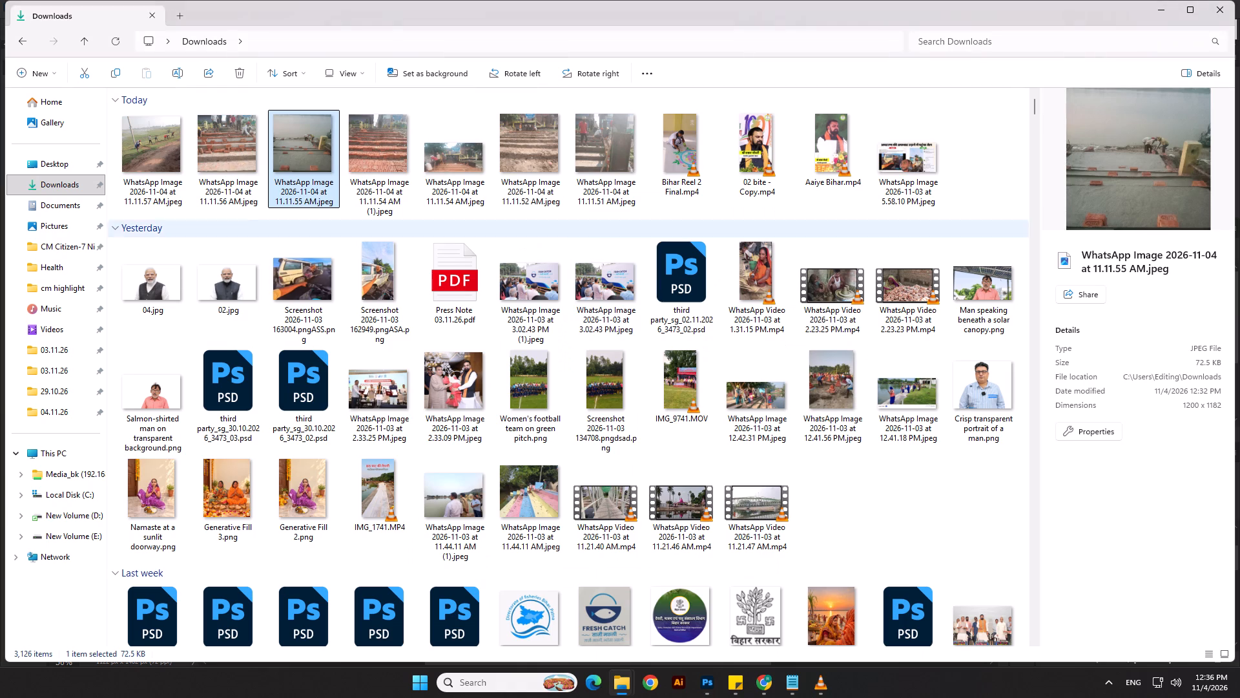
pyautogui.moveTo(366, 164); pyautogui.dragTo(603, 330)
pyautogui.hotkey('alt', 'Tab')
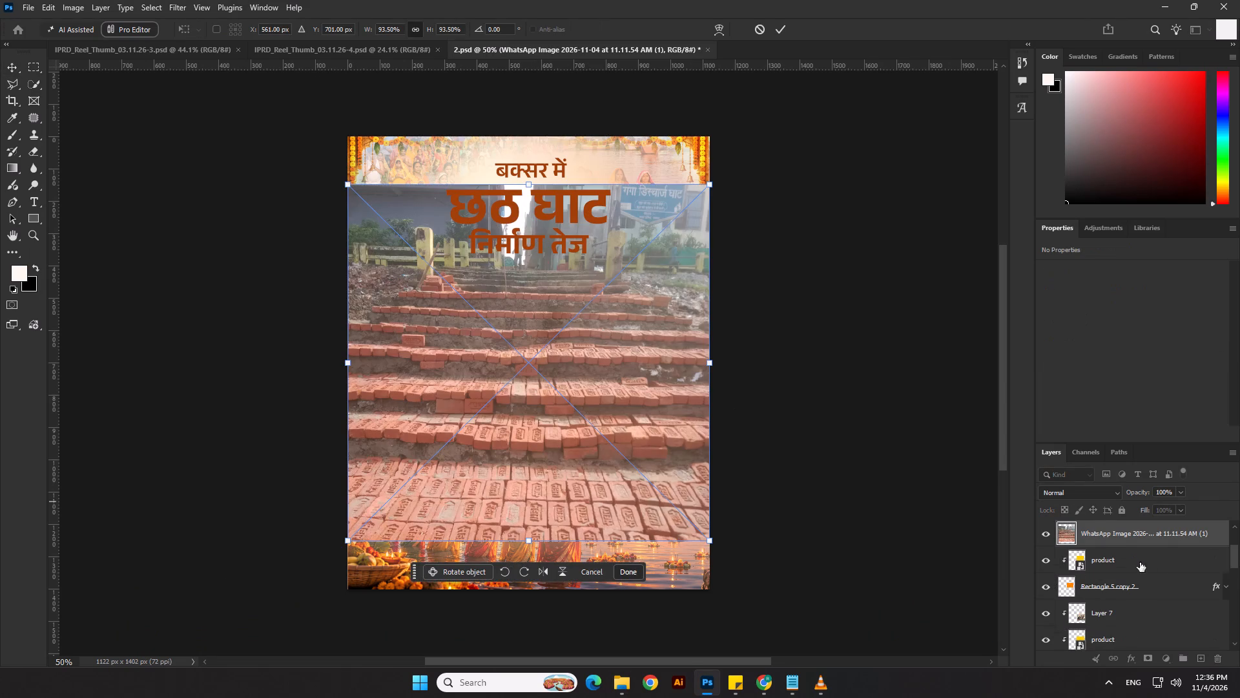
pyautogui.keyDown('alt'); pyautogui.click(1111, 547); pyautogui.keyUp('alt')
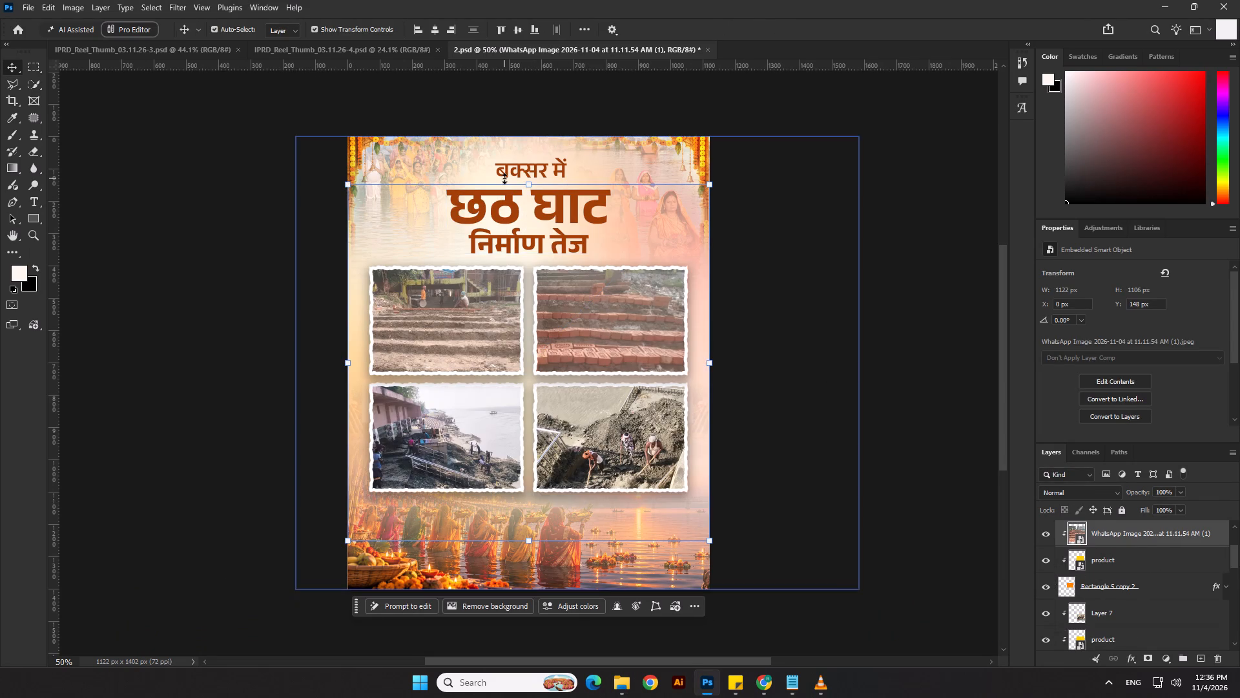
# Scale the brick-steps photo to about 484 × 477 px and position it to fill the upper-right frame, at about X 575, Y 324 px.
pyautogui.moveTo(517, 180); pyautogui.dragTo(547, 323)
pyautogui.moveTo(568, 346); pyautogui.dragTo(623, 271)
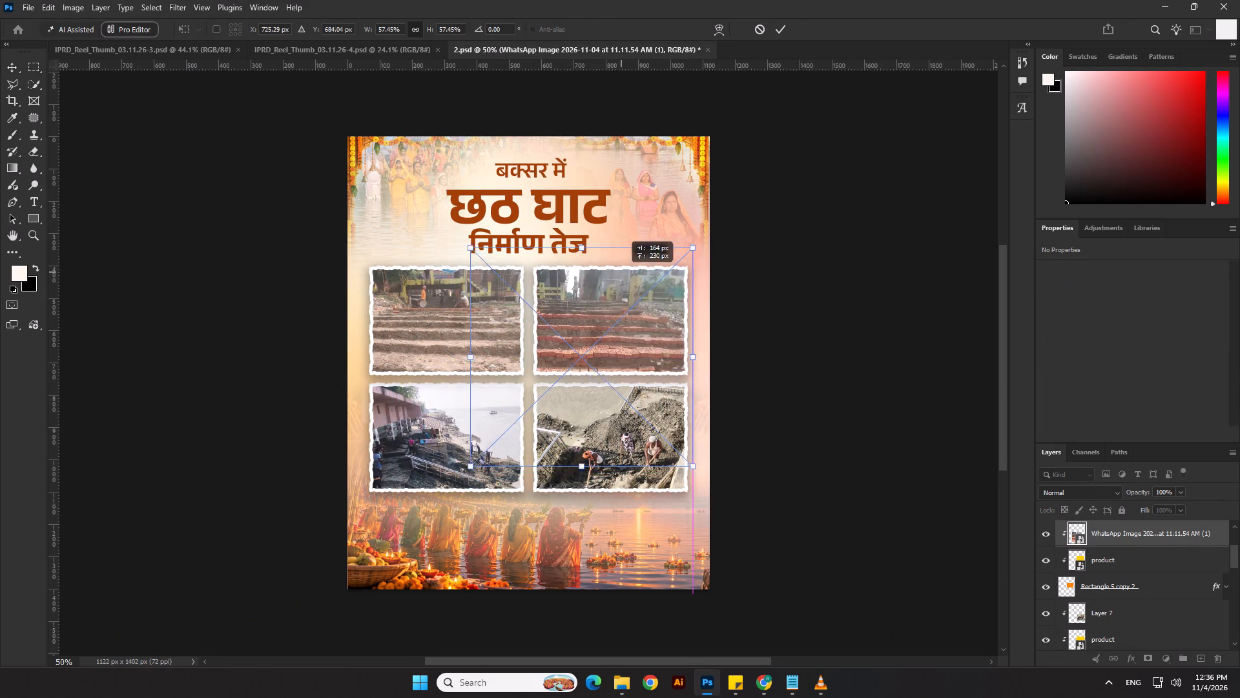
pyautogui.moveTo(623, 271); pyautogui.dragTo(641, 275)
pyautogui.moveTo(599, 471); pyautogui.dragTo(603, 423)
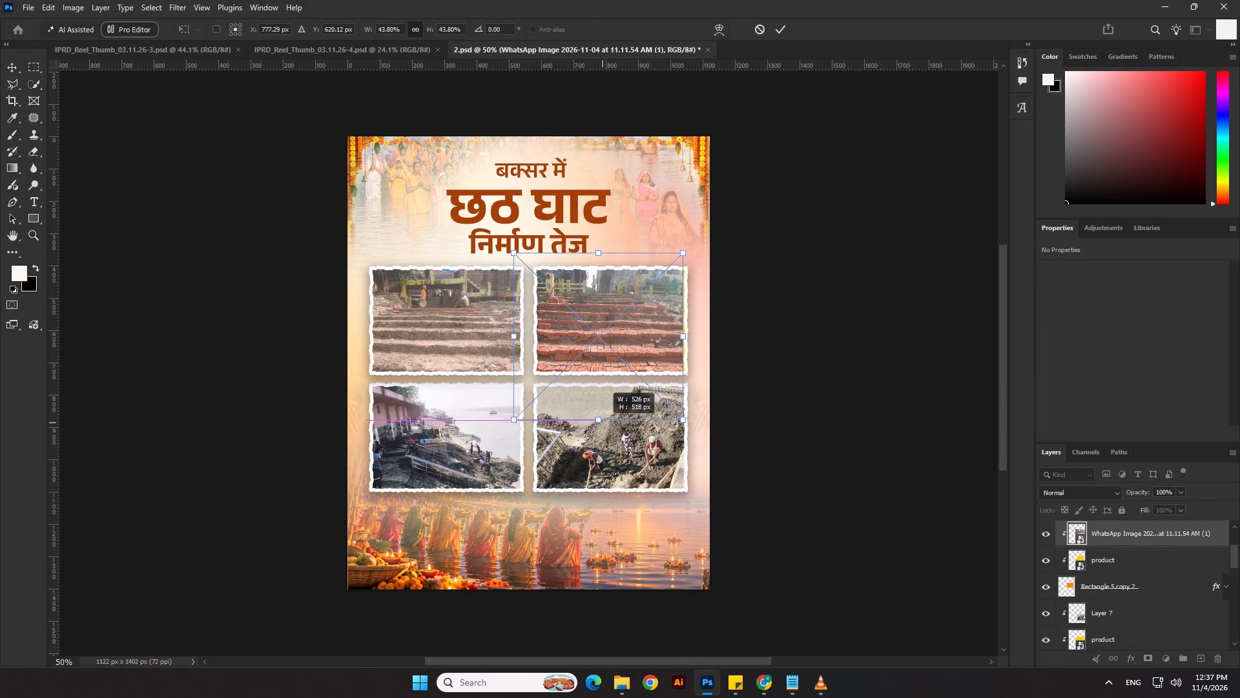
pyautogui.moveTo(603, 423); pyautogui.dragTo(615, 401)
pyautogui.moveTo(626, 352); pyautogui.dragTo(634, 354)
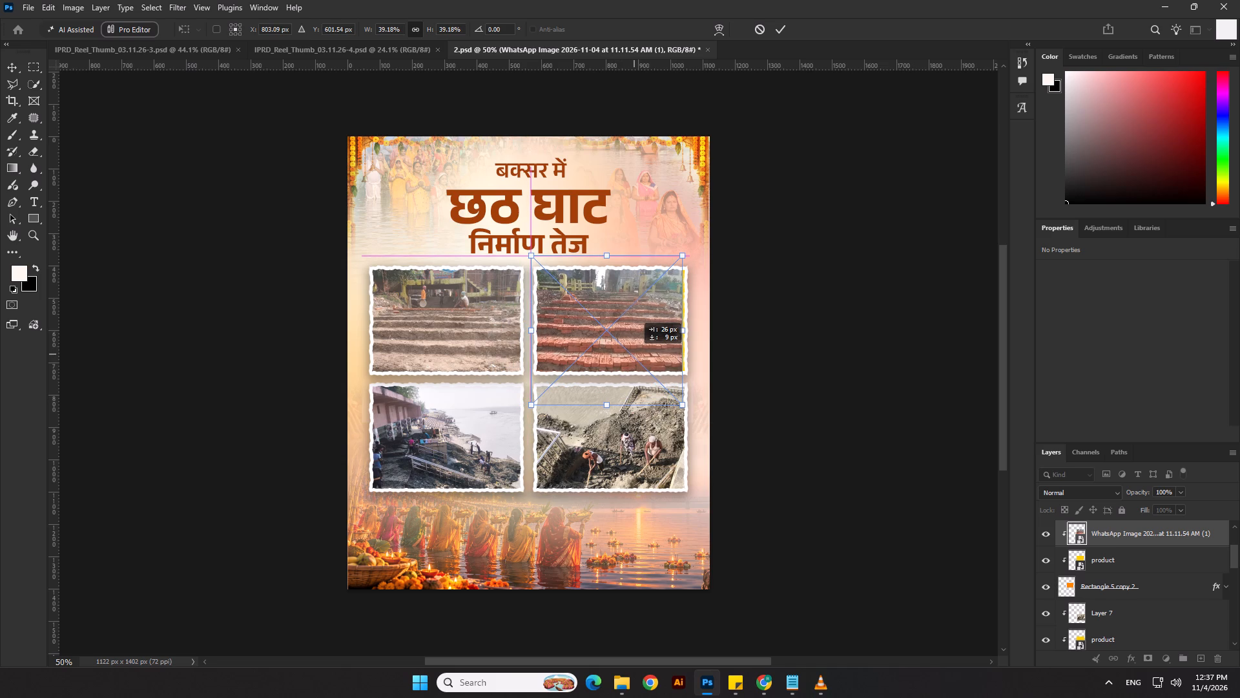
pyautogui.moveTo(634, 354); pyautogui.dragTo(637, 354)
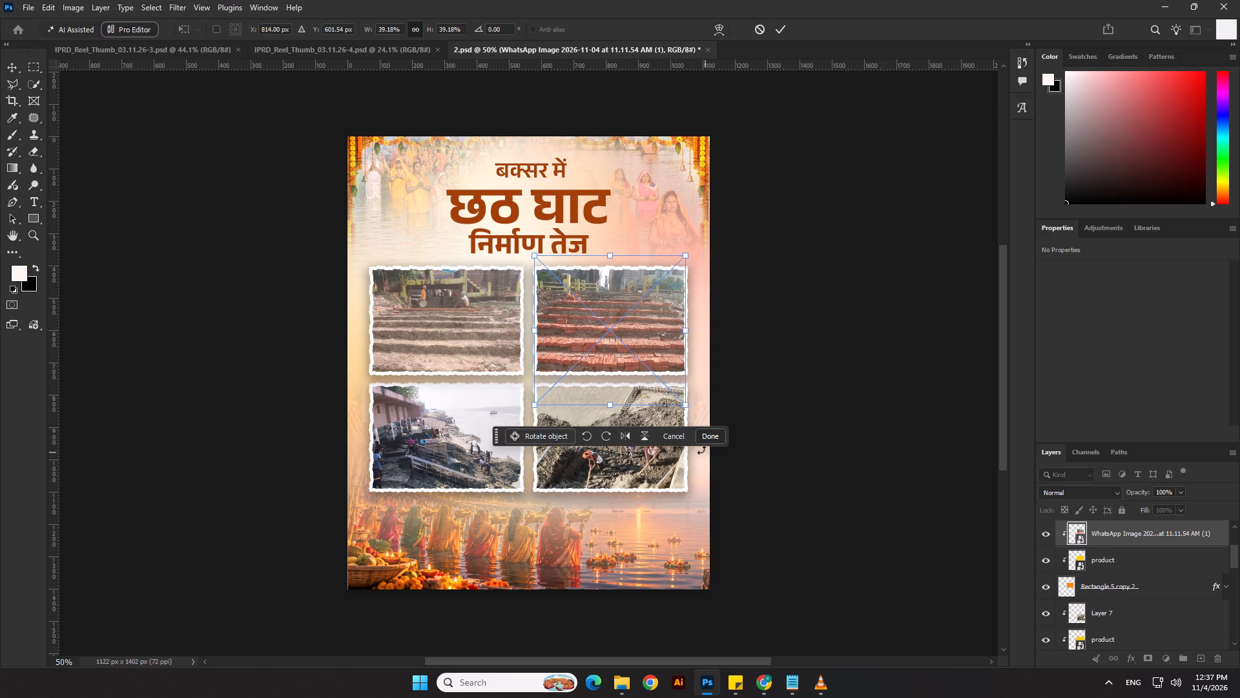
pyautogui.click(688, 406)
pyautogui.press('Left')
pyautogui.press('Left')
pyautogui.press('Up')
pyautogui.press('Up')
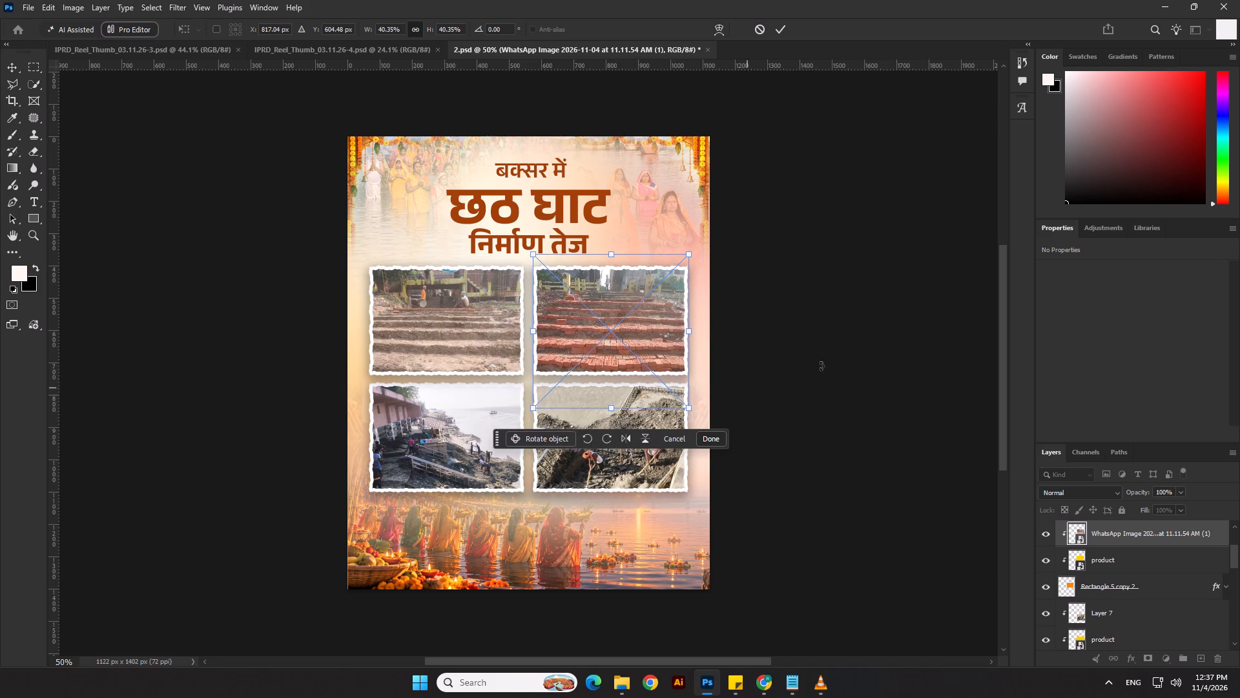
pyautogui.press('Up')
pyautogui.press('Up')
pyautogui.press('Up')
pyautogui.press('Up')
pyautogui.press('Up')
pyautogui.press('Up')
pyautogui.press('Return')
pyautogui.press('Return')
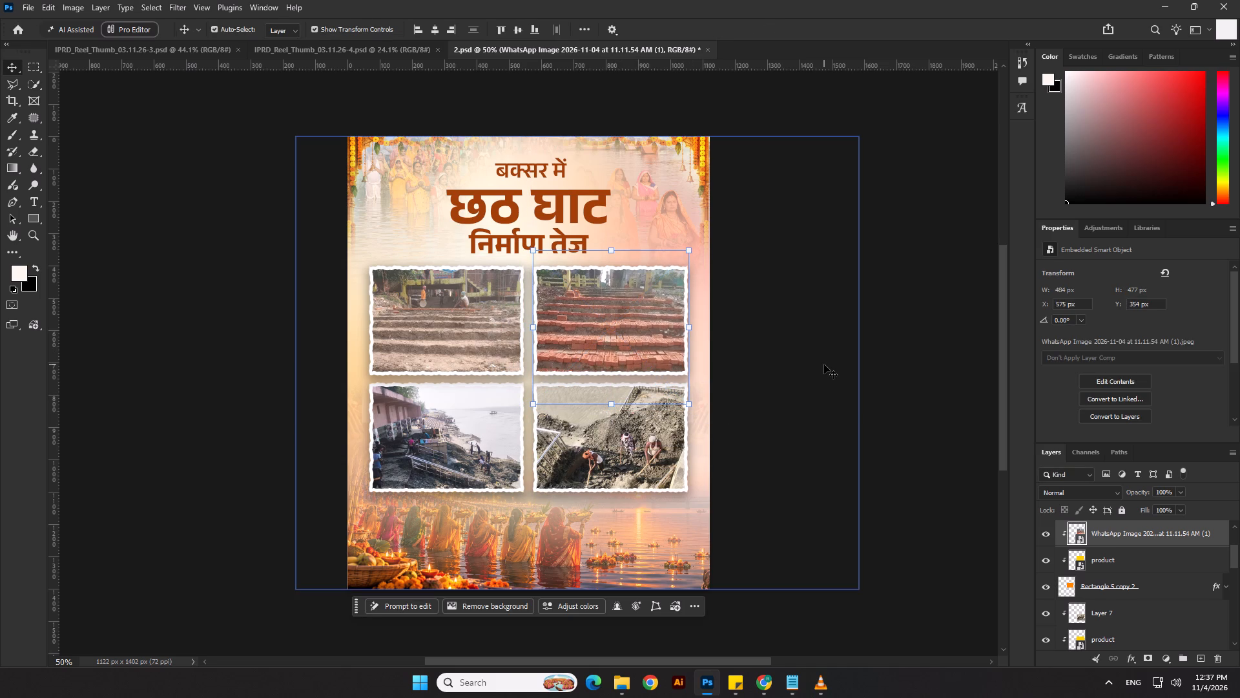
pyautogui.hotkey('shift', 'Up')
pyautogui.hotkey('shift', 'Up')
pyautogui.hotkey('shift', 'Up')
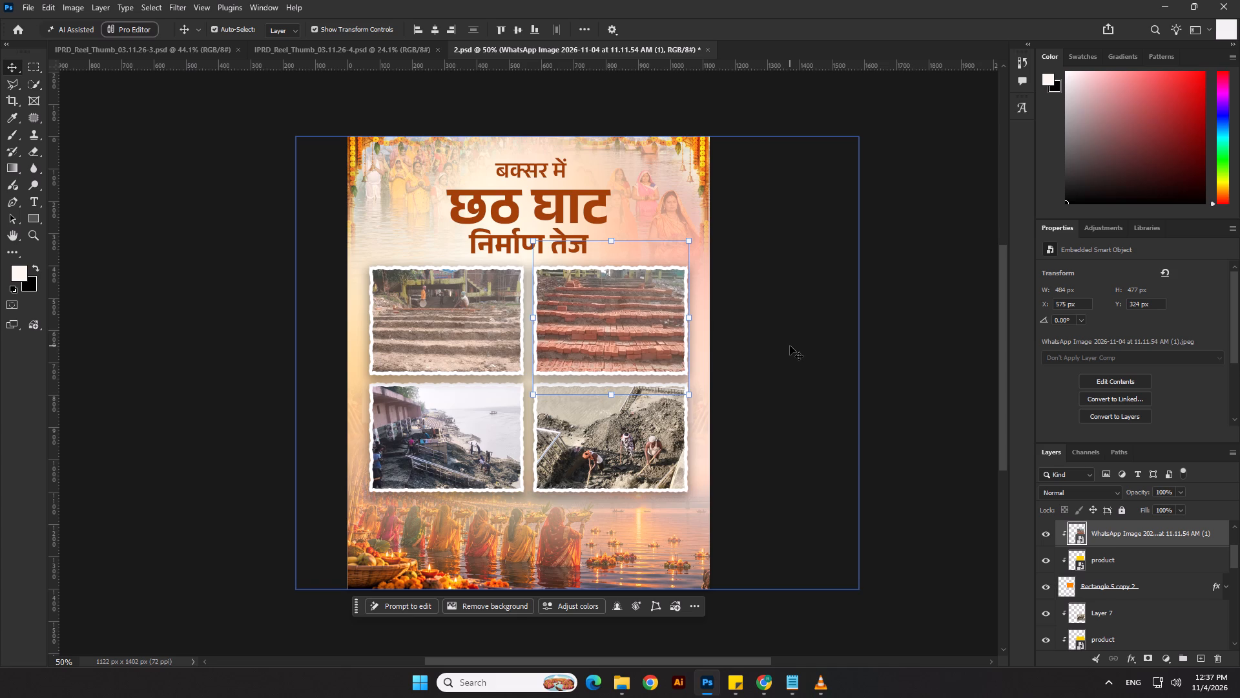
pyautogui.click(790, 346)
# Replace the lower-left frame's riverbank photo with WhatsApp Image 2026-11-04 at 11.11.55 AM.jpeg from Downloads, clipped to the frame.
pyautogui.click(469, 449)
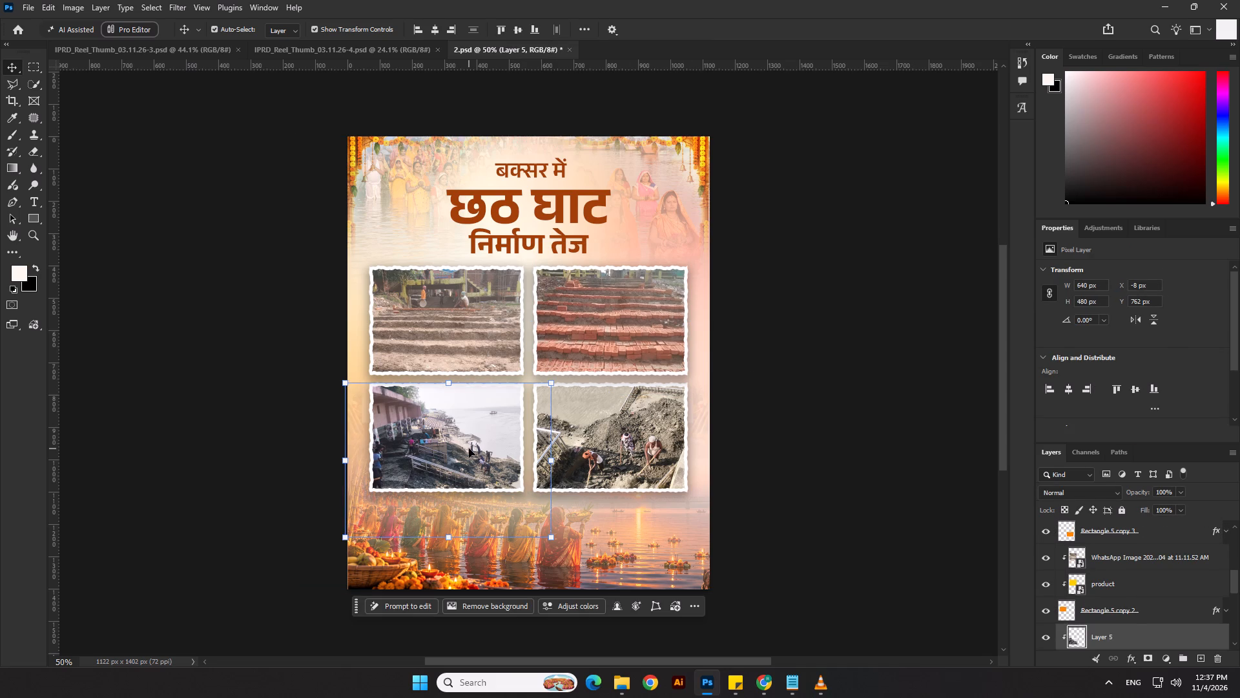
pyautogui.hotkey('alt', 'Tab')
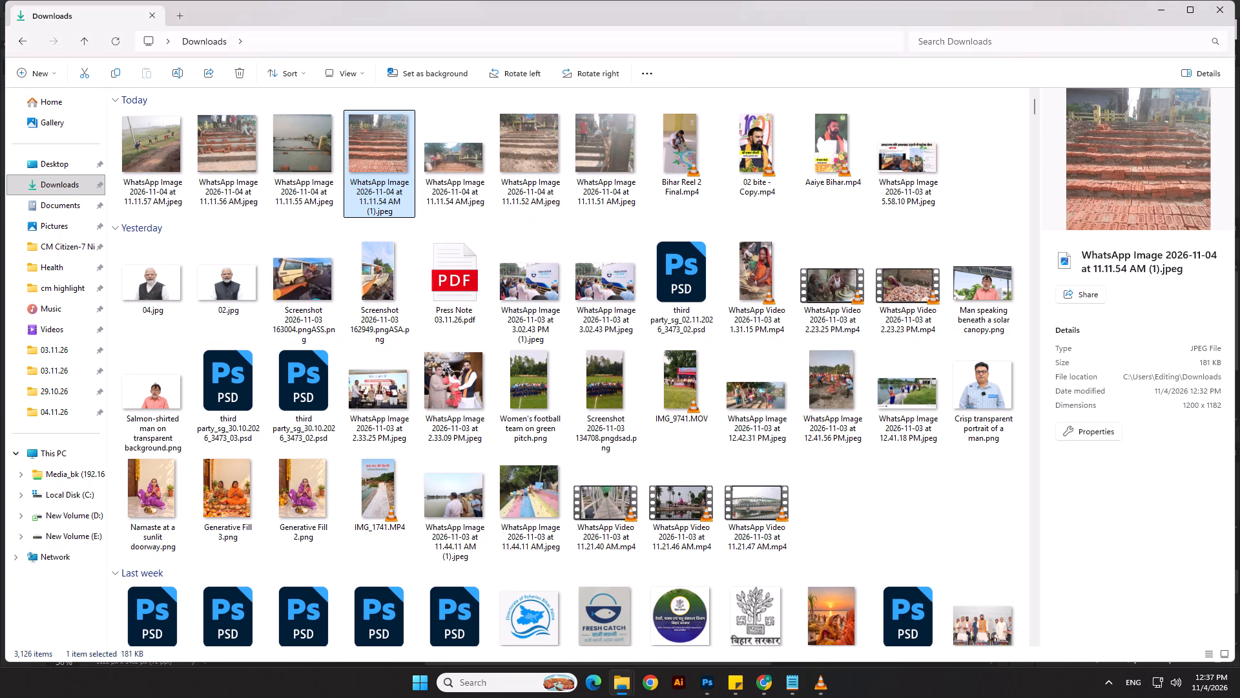
pyautogui.click(289, 167)
pyautogui.moveTo(301, 155); pyautogui.dragTo(449, 459)
pyautogui.hotkey('alt', 'Tab')
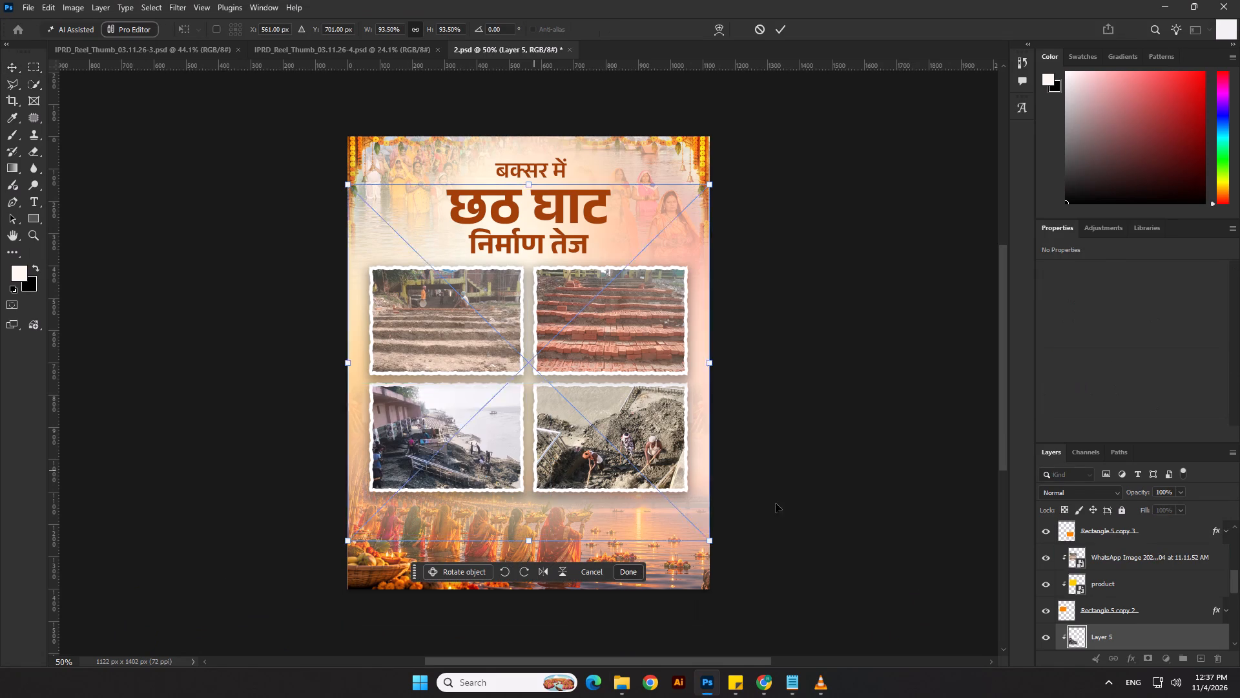
pyautogui.scroll(-2, 1119, 577)
pyautogui.moveTo(1090, 540); pyautogui.dragTo(1090, 555)
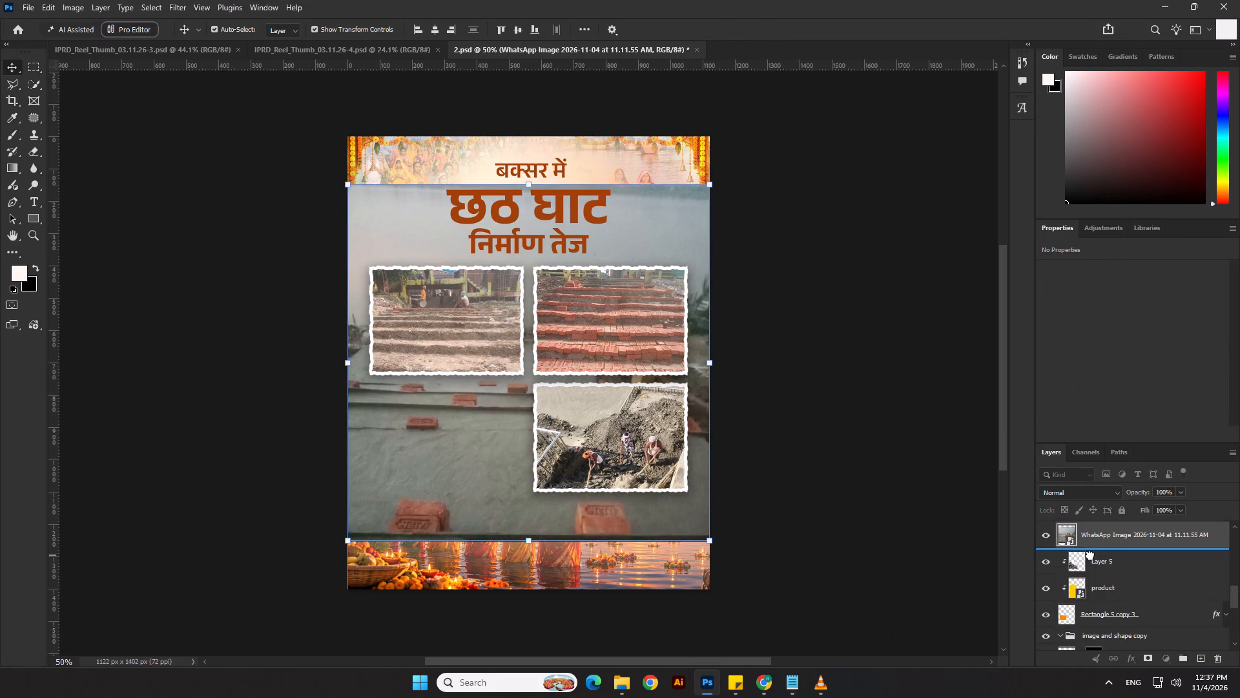
pyautogui.moveTo(1090, 555); pyautogui.dragTo(1090, 564)
pyautogui.click(1099, 539)
pyautogui.press('Delete')
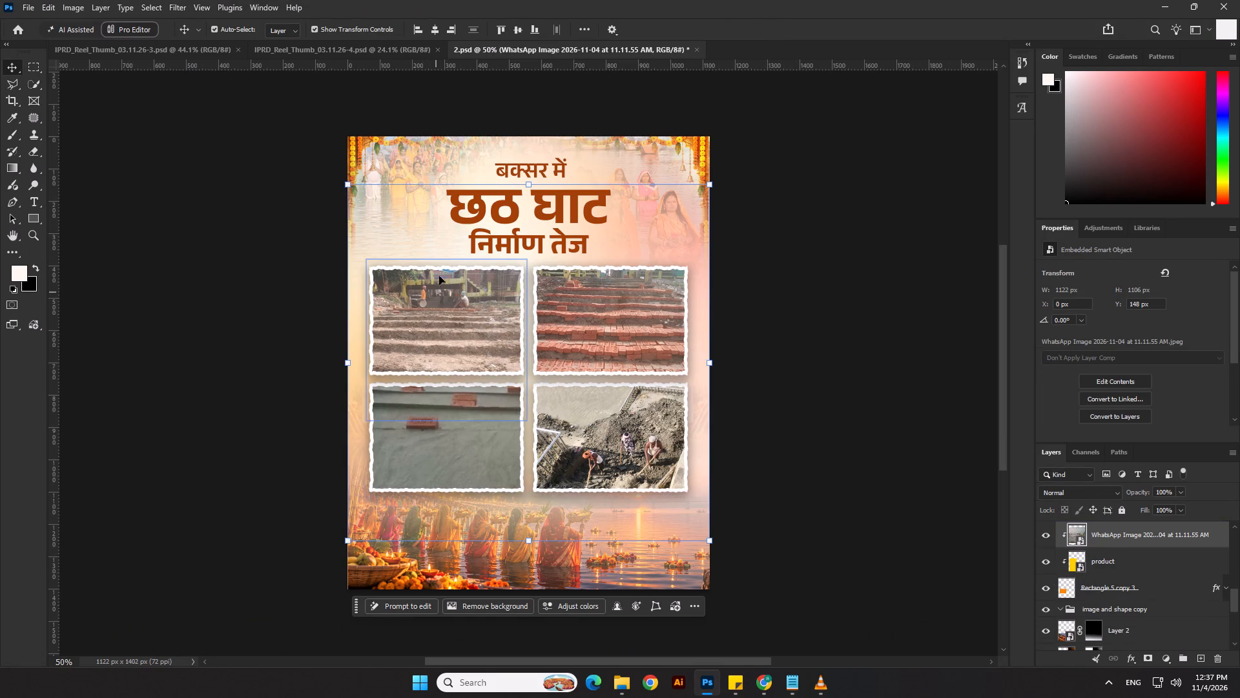
# Scale down and position the new photo so it fills the lower-left frame with the workers in view.
pyautogui.moveTo(526, 185); pyautogui.dragTo(526, 405)
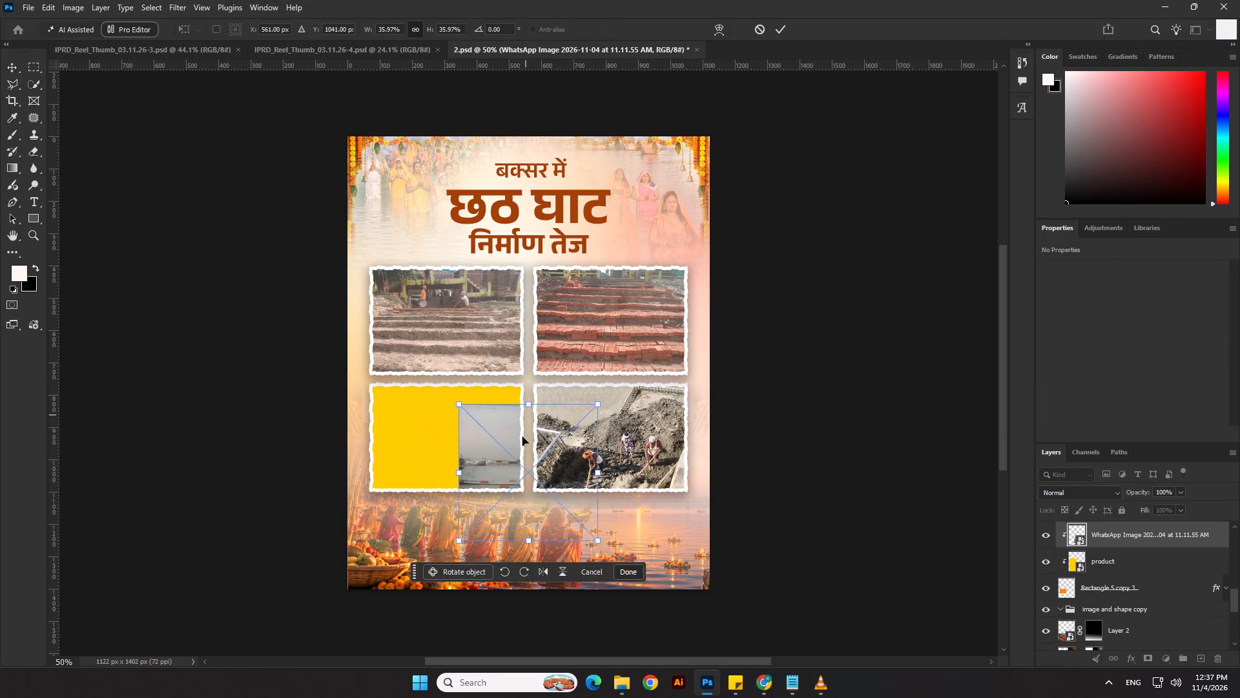
pyautogui.moveTo(521, 438); pyautogui.dragTo(433, 392)
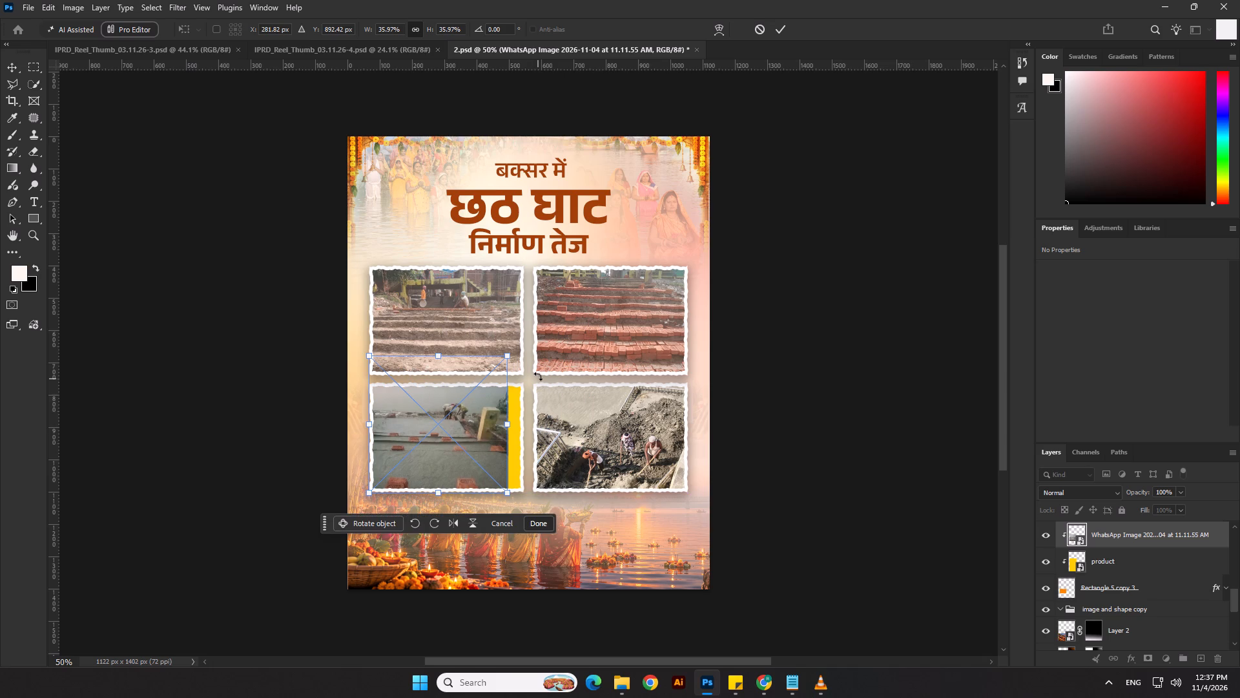
pyautogui.moveTo(512, 360); pyautogui.dragTo(545, 346)
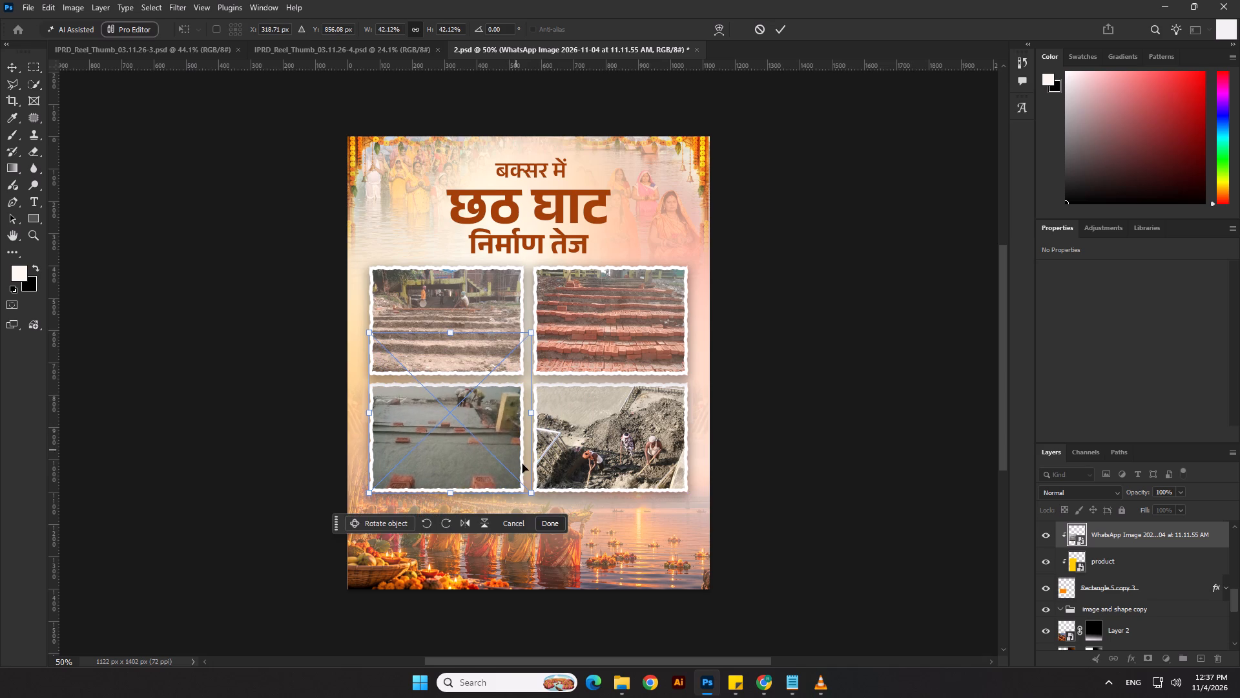
pyautogui.moveTo(535, 497); pyautogui.dragTo(541, 502)
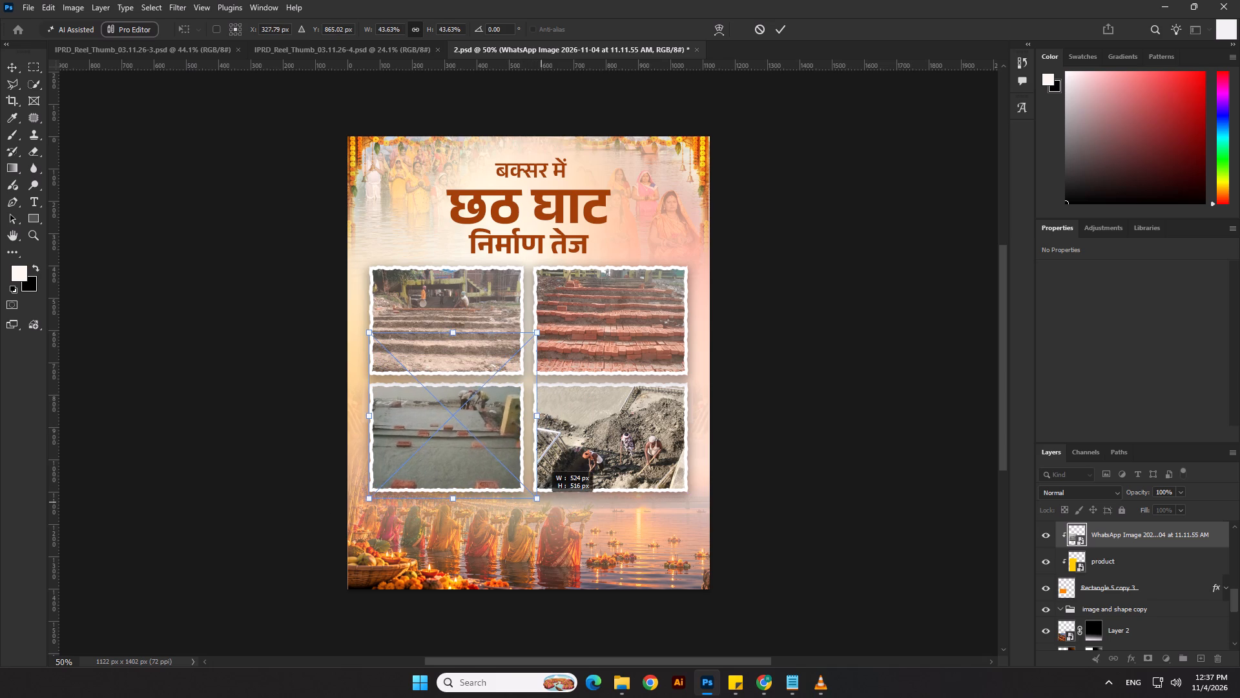
pyautogui.moveTo(541, 502); pyautogui.dragTo(544, 505)
pyautogui.press('Return')
pyautogui.click(793, 376)
# Replace the lower-right frame's photo with WhatsApp Image 2026-11-04 at 11.11.57 AM.jpeg, clip it to the frame, and delete the frame's yellow product layer.
pyautogui.click(671, 418)
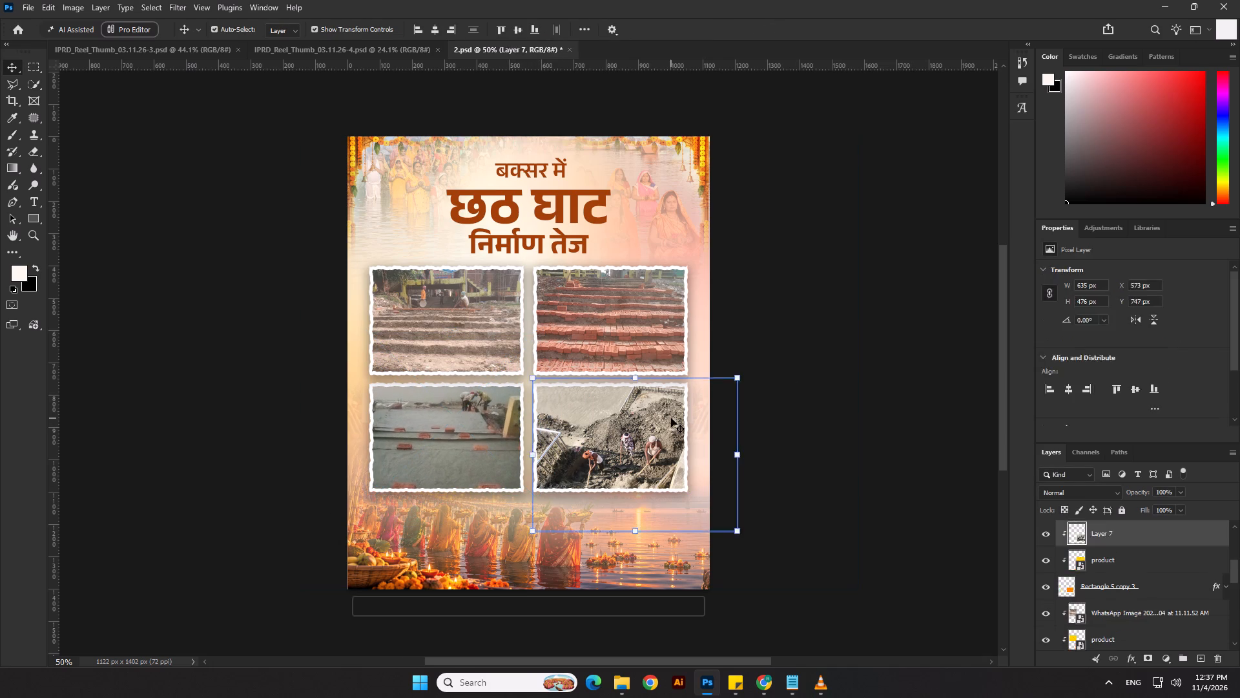
pyautogui.press('Delete')
pyautogui.hotkey('alt', 'Tab')
pyautogui.click(145, 152)
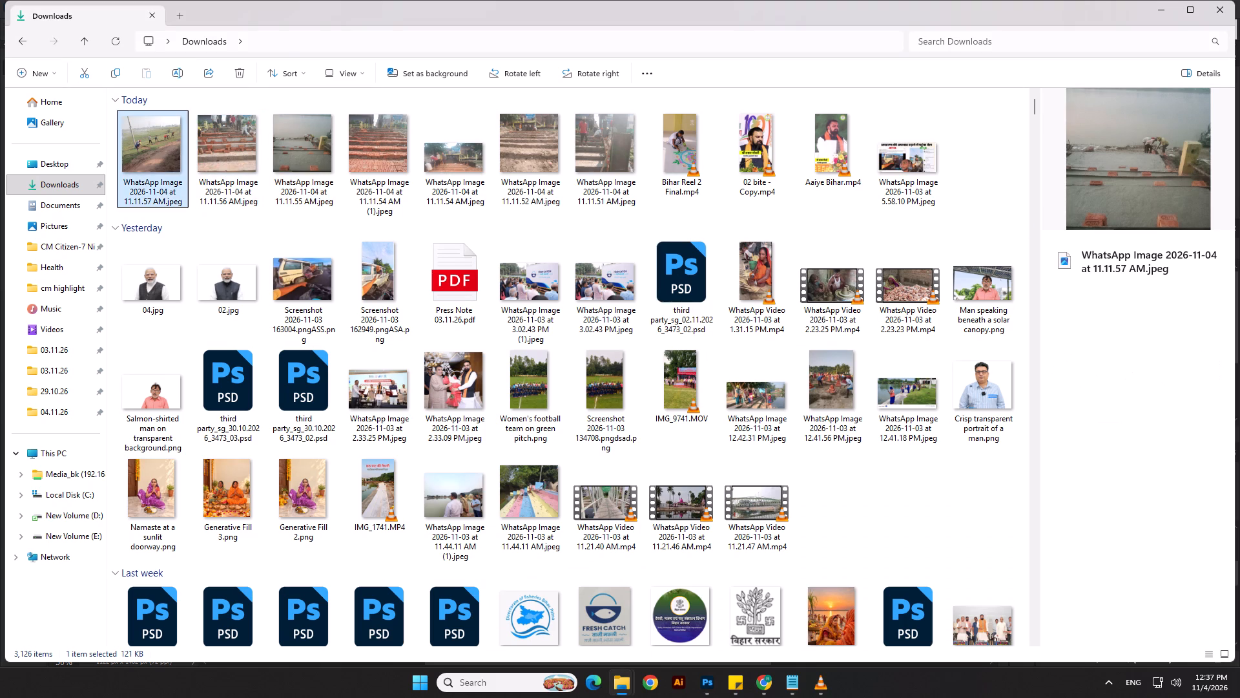
pyautogui.moveTo(154, 169); pyautogui.dragTo(619, 452)
pyautogui.hotkey('alt', 'Tab')
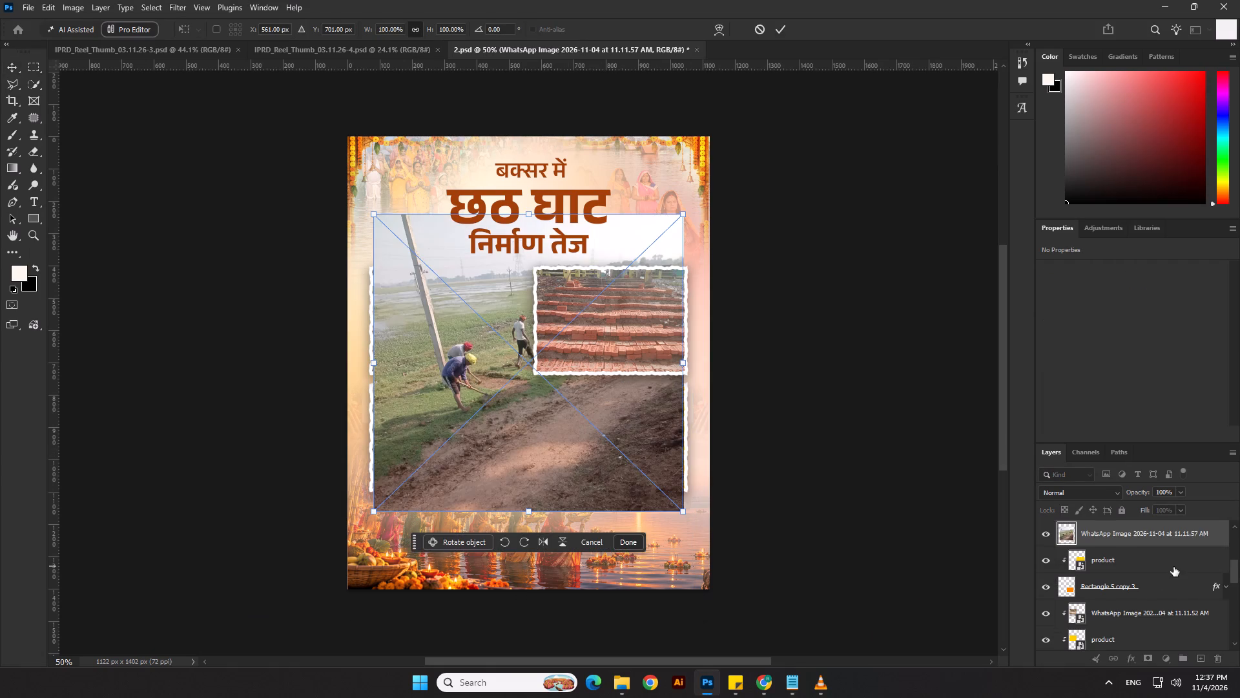
pyautogui.moveTo(1123, 543); pyautogui.dragTo(1126, 569)
pyautogui.click(1122, 539)
pyautogui.press('Delete')
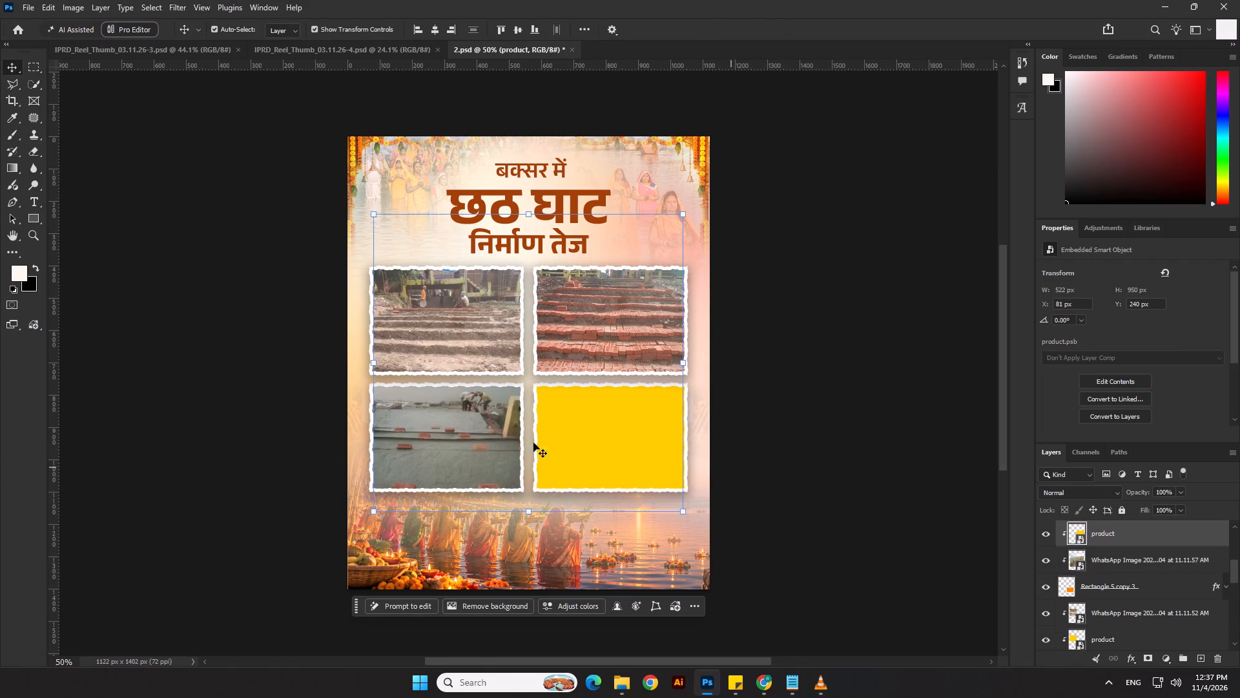
# Scale down and position the field-workers photo so it fills the lower-right frame.
pyautogui.moveTo(523, 207); pyautogui.dragTo(534, 390)
pyautogui.moveTo(559, 446); pyautogui.dragTo(594, 426)
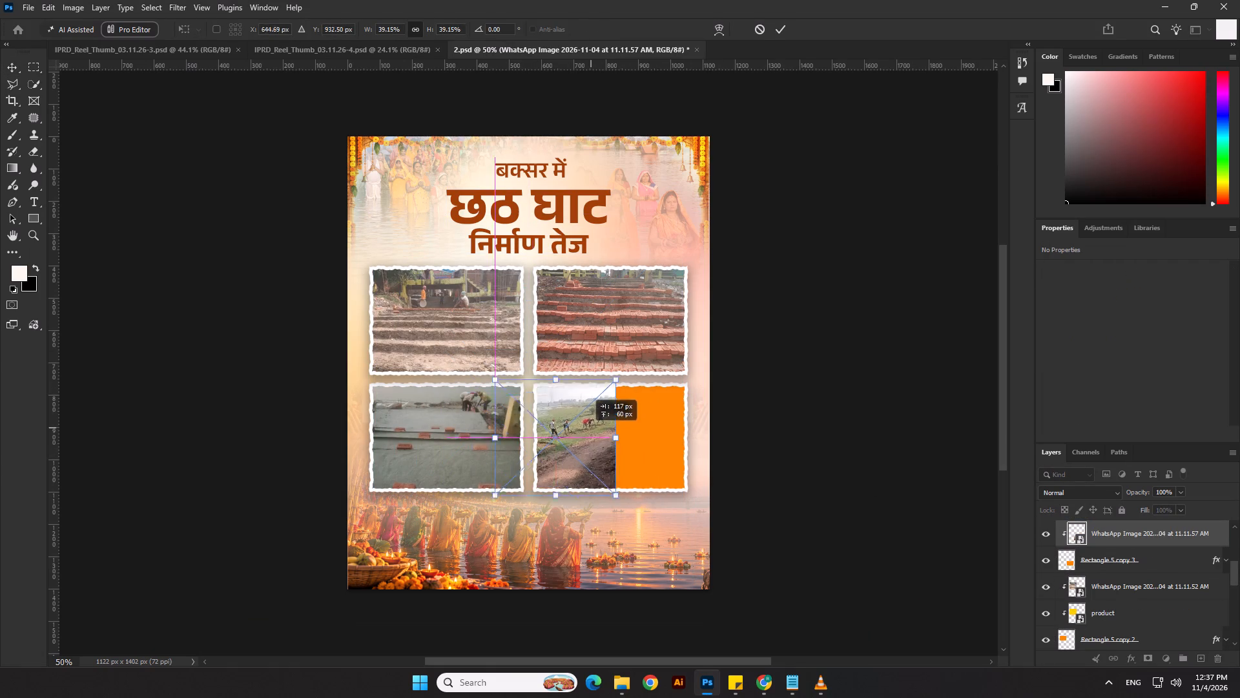
pyautogui.moveTo(594, 426); pyautogui.dragTo(616, 426)
pyautogui.moveTo(643, 492); pyautogui.dragTo(671, 506)
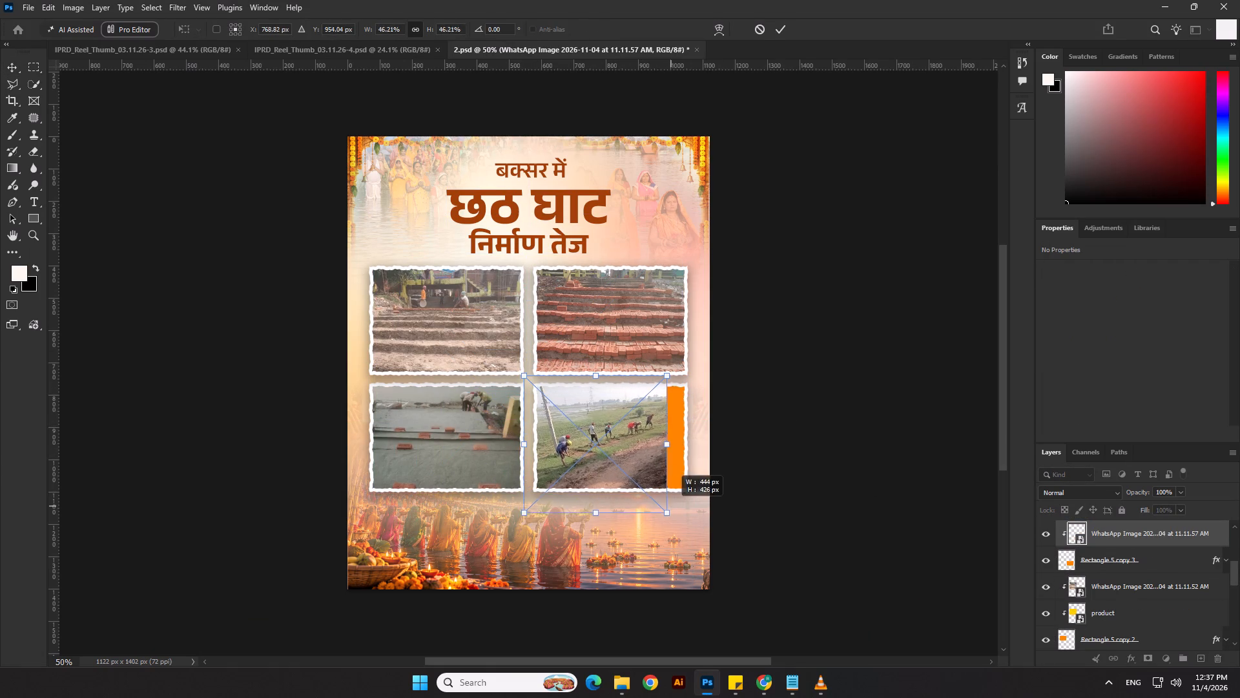
pyautogui.moveTo(671, 506); pyautogui.dragTo(696, 520)
pyautogui.press('Return')
pyautogui.click(779, 511)
# Delete the illustration of women standing in the river along the poster's bottom edge.
pyautogui.click(559, 576)
pyautogui.press('Delete')
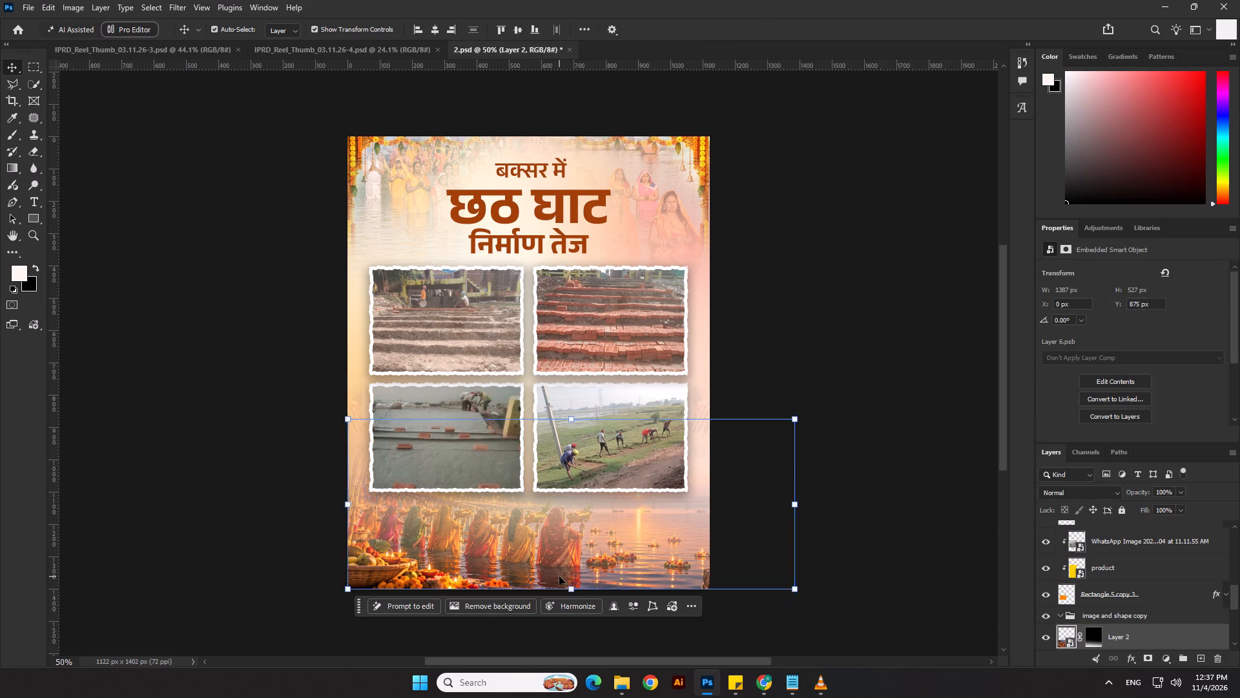
# Move the faded worshippers image on Layer 9 from the poster's top to its bottom, at about Y 997 px.
pyautogui.click(657, 196)
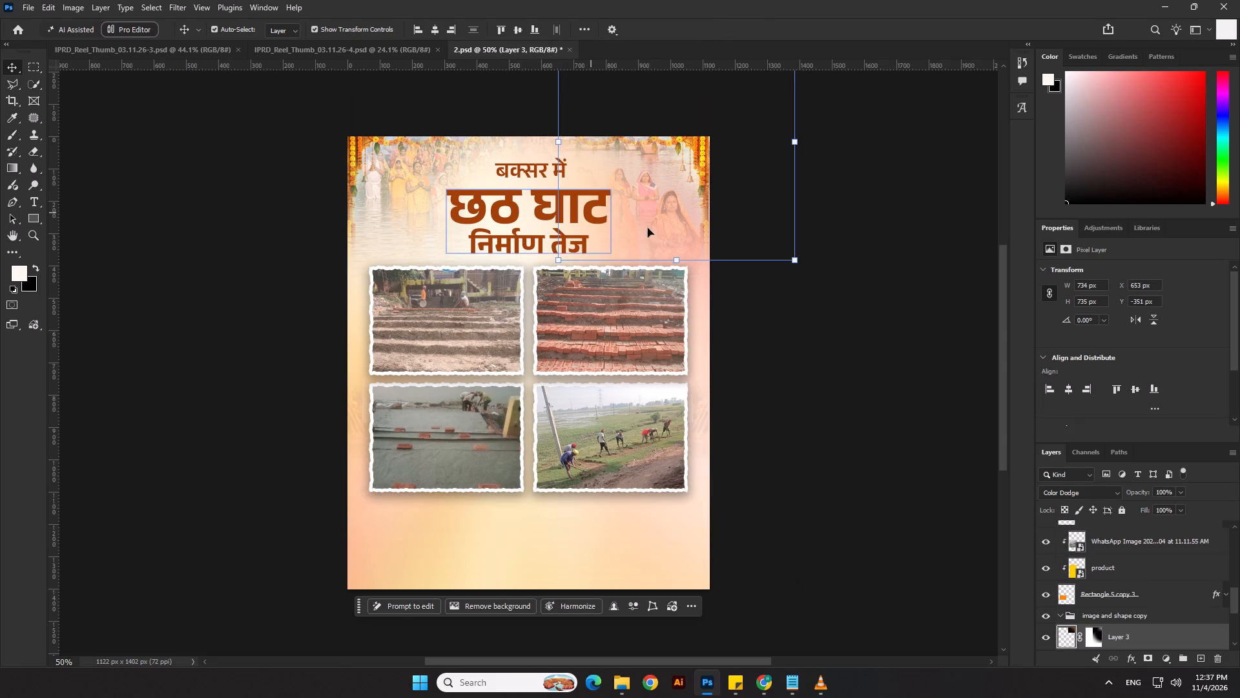
pyautogui.scroll(-3, 1068, 564)
pyautogui.click(1130, 580)
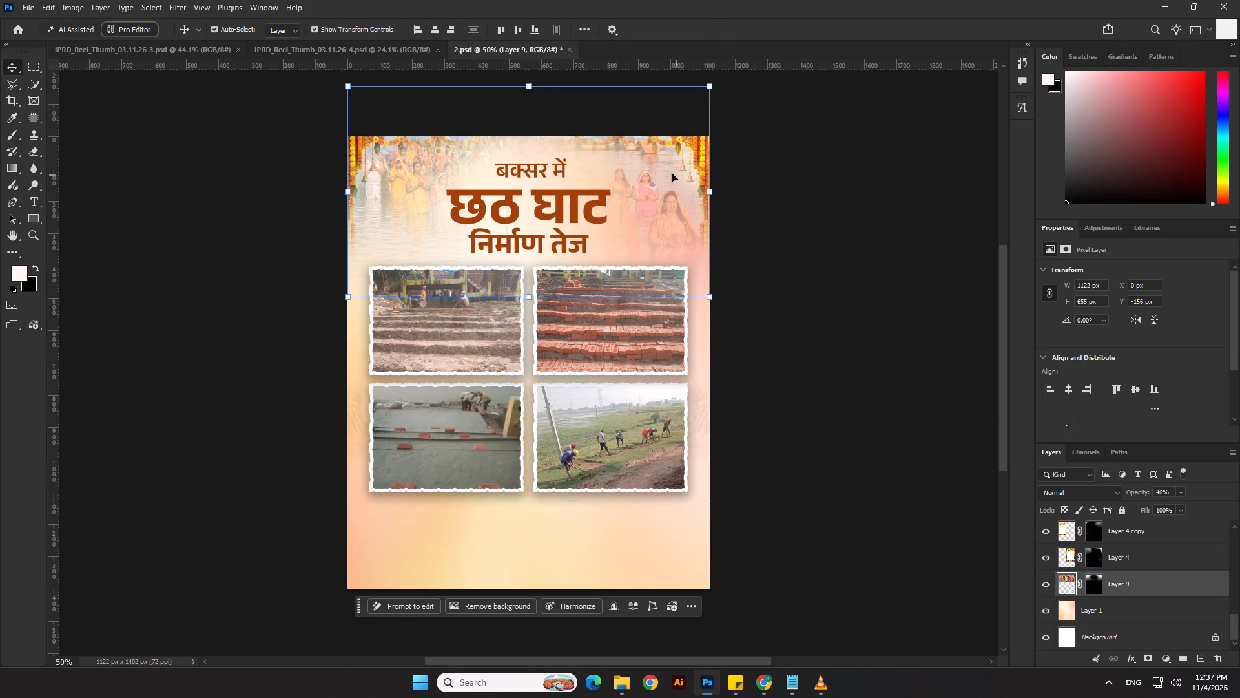
pyautogui.click(526, 28)
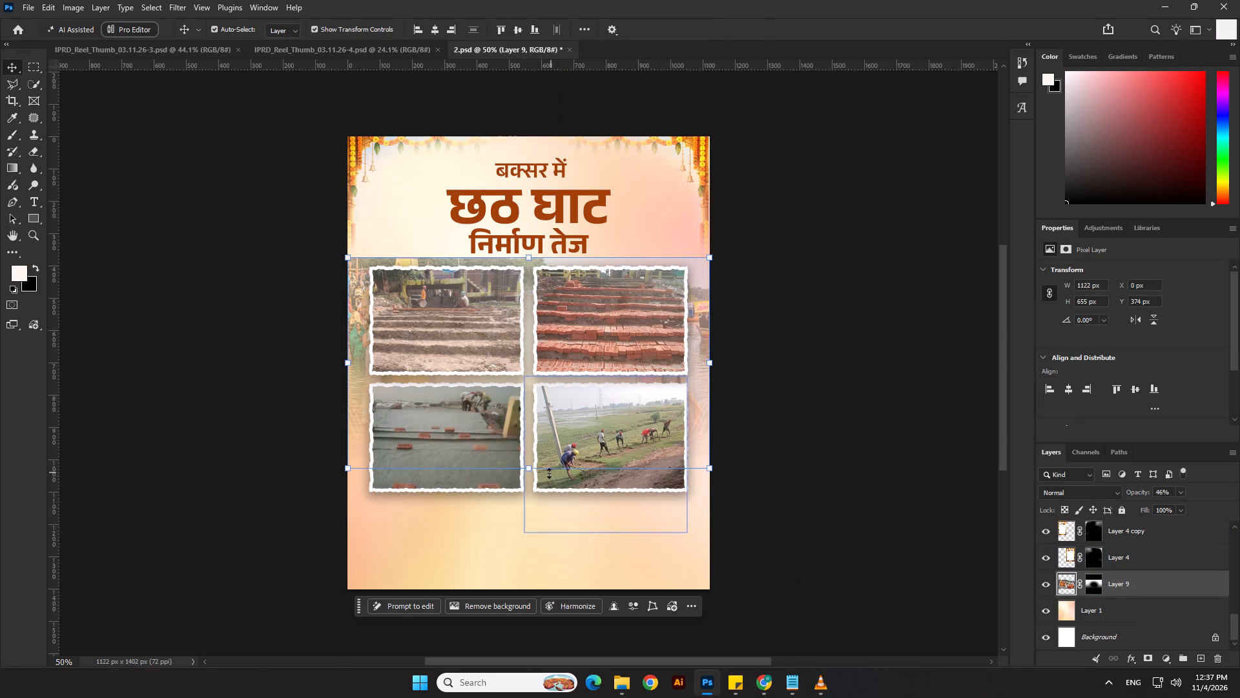
pyautogui.click(533, 469)
pyautogui.moveTo(527, 266); pyautogui.dragTo(533, 445)
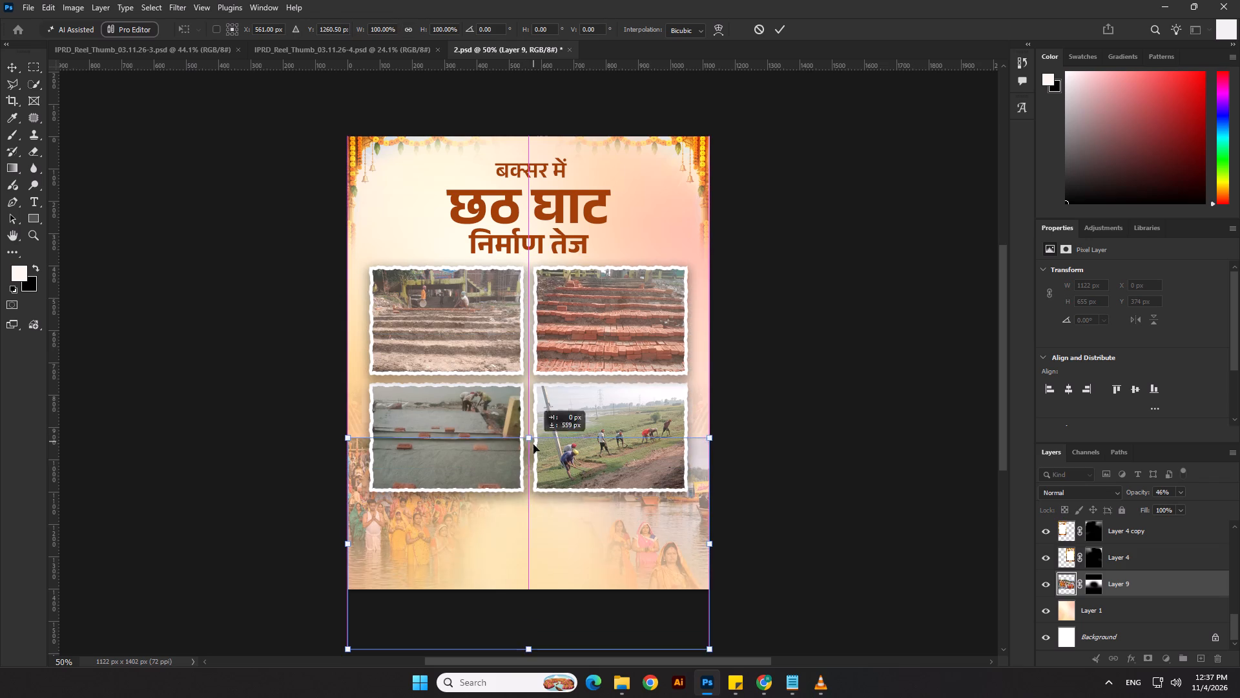
pyautogui.moveTo(533, 445); pyautogui.dragTo(538, 466)
# Delete the layer mask from the worshippers image on Layer 9.
pyautogui.click(1092, 583)
pyautogui.rightClick(1092, 583)
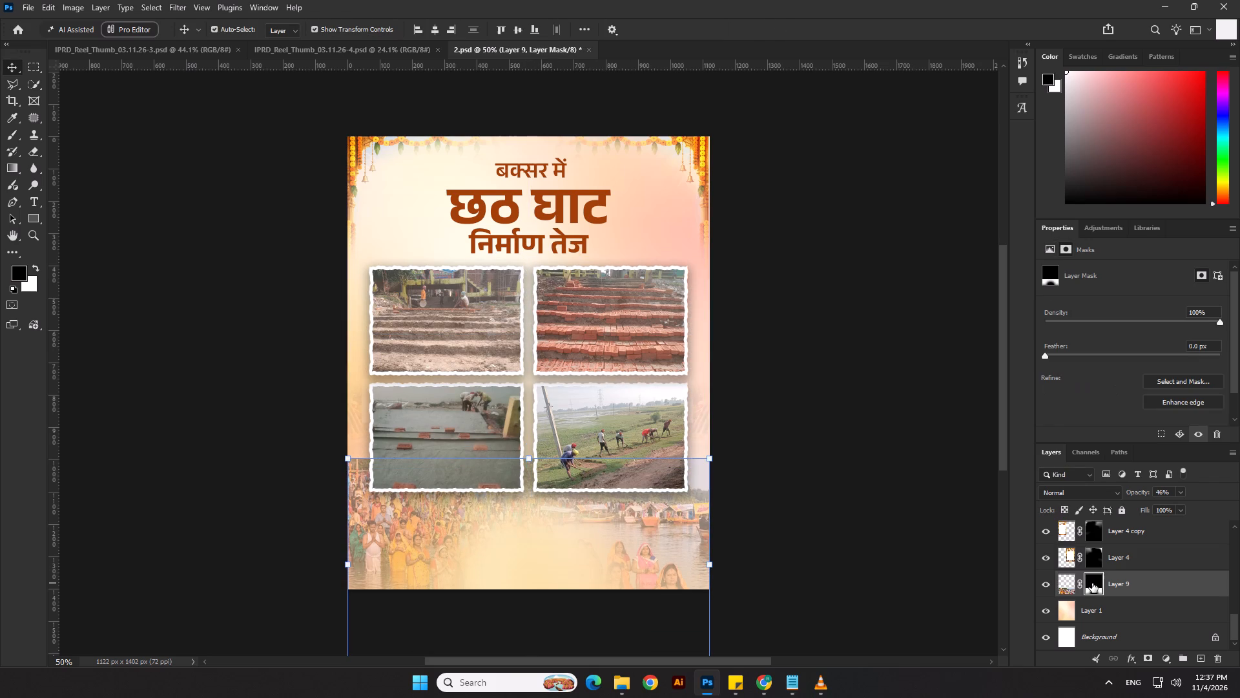
pyautogui.click(1133, 474)
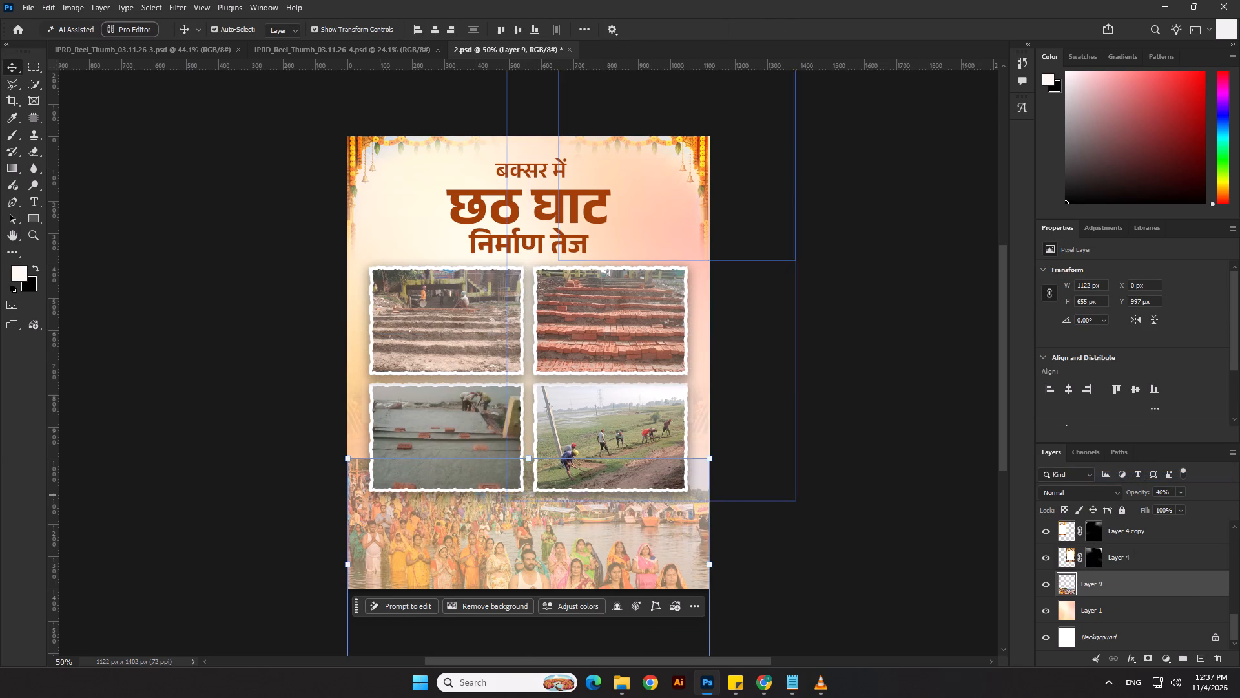
# Raise the worshippers image on Layer 9 to 100% opacity and move it up to about Y 898 px.
pyautogui.moveTo(1129, 494); pyautogui.dragTo(1170, 495)
pyautogui.keyDown('shift'); pyautogui.moveTo(617, 549); pyautogui.dragTo(615, 540); pyautogui.keyUp('shift')
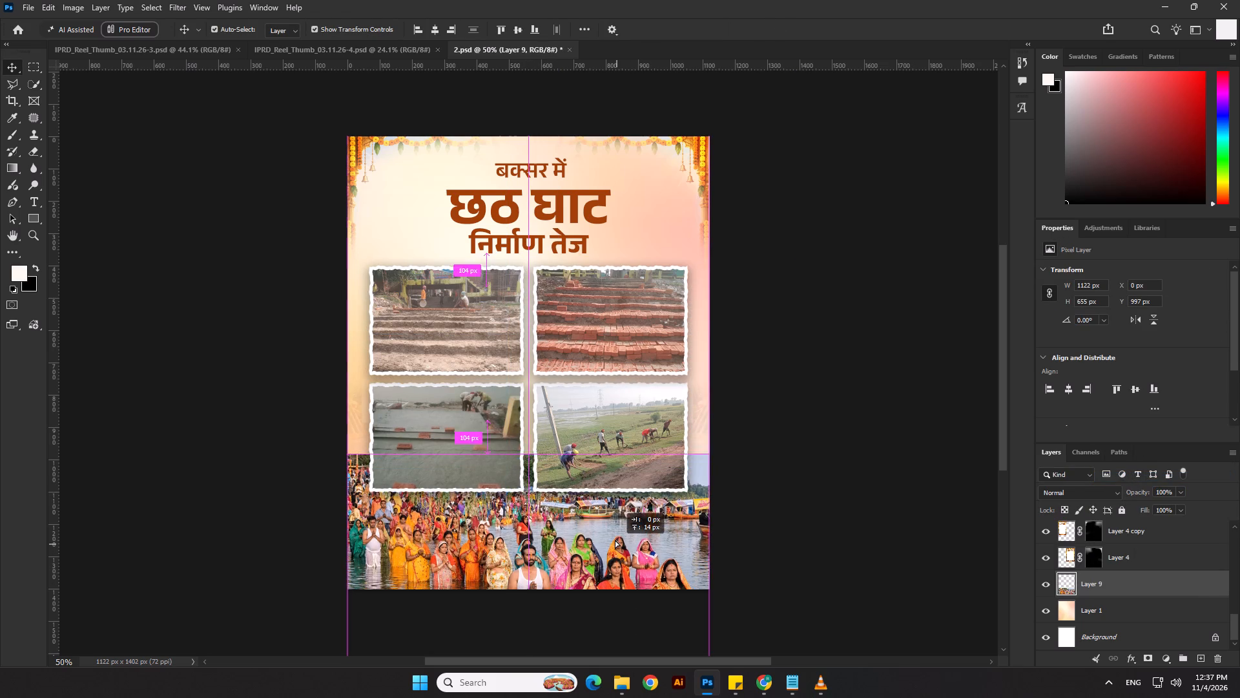
pyautogui.keyDown('shift'); pyautogui.moveTo(615, 540); pyautogui.dragTo(614, 519); pyautogui.keyUp('shift')
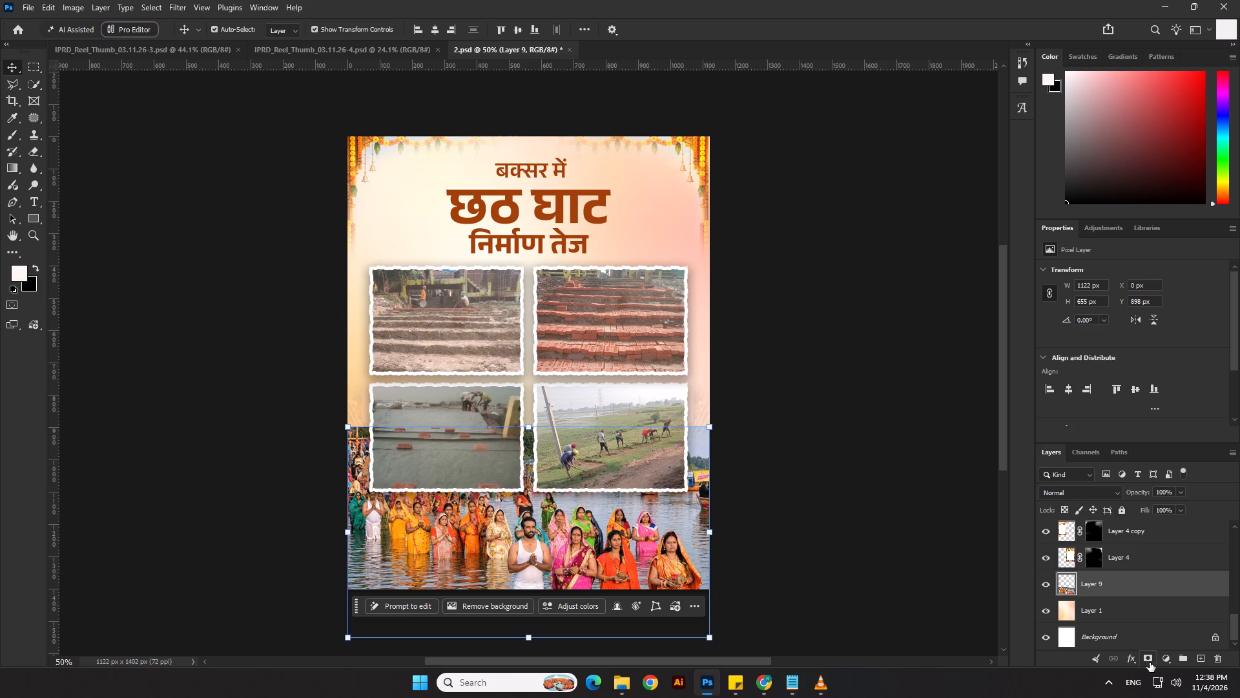
# Add a layer mask to Layer 9 and apply a vertical black-to-white linear gradient so the worshippers image's upper part fades out behind the lower photos.
pyautogui.click(1150, 662)
pyautogui.click(8, 171)
pyautogui.scroll(1, 606, 450)
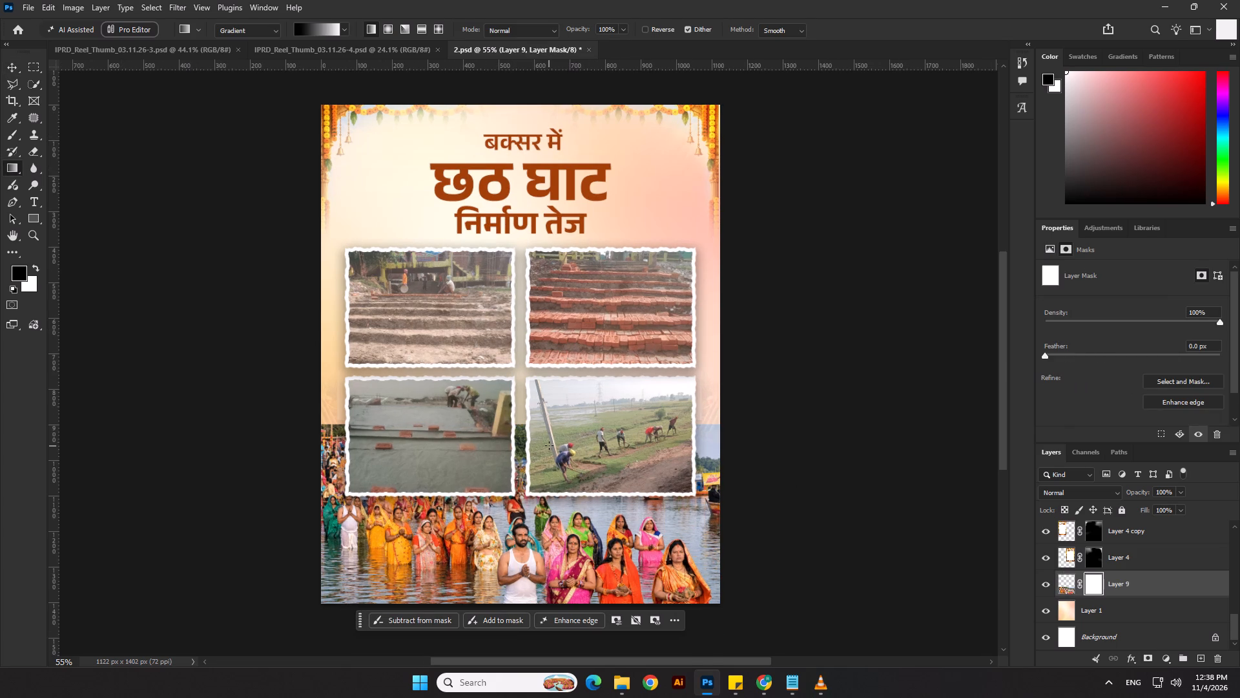
pyautogui.moveTo(519, 450); pyautogui.dragTo(515, 526)
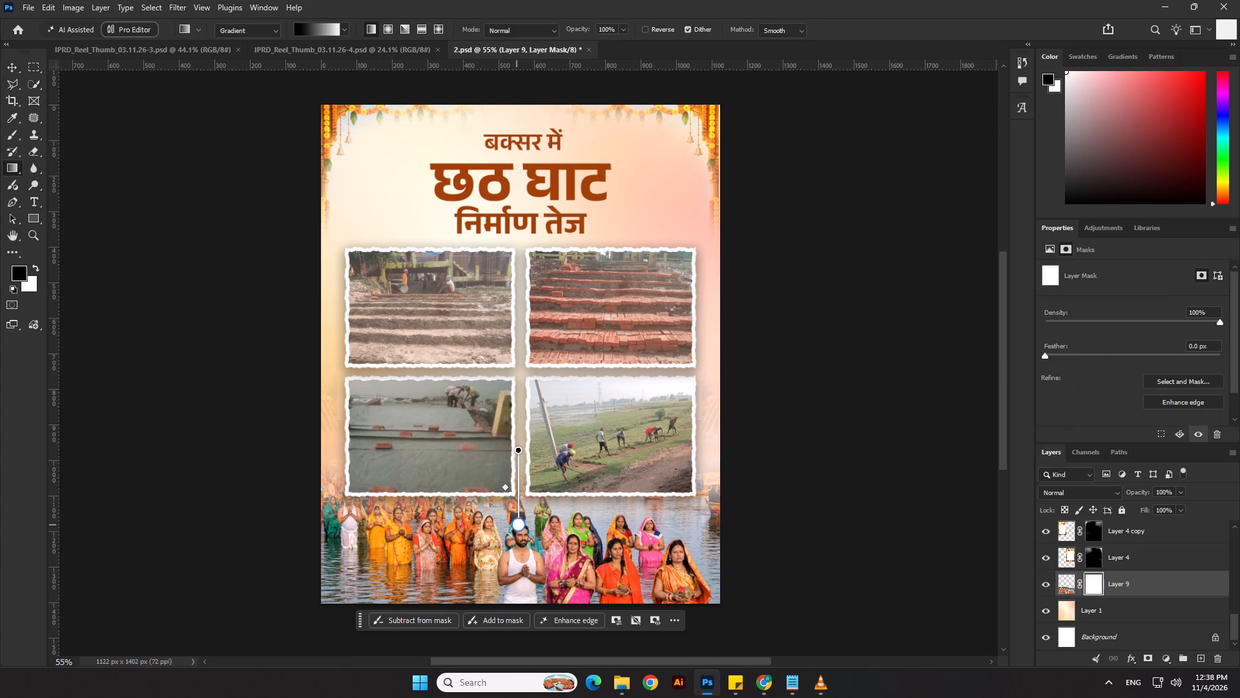
pyautogui.moveTo(515, 526); pyautogui.dragTo(510, 591)
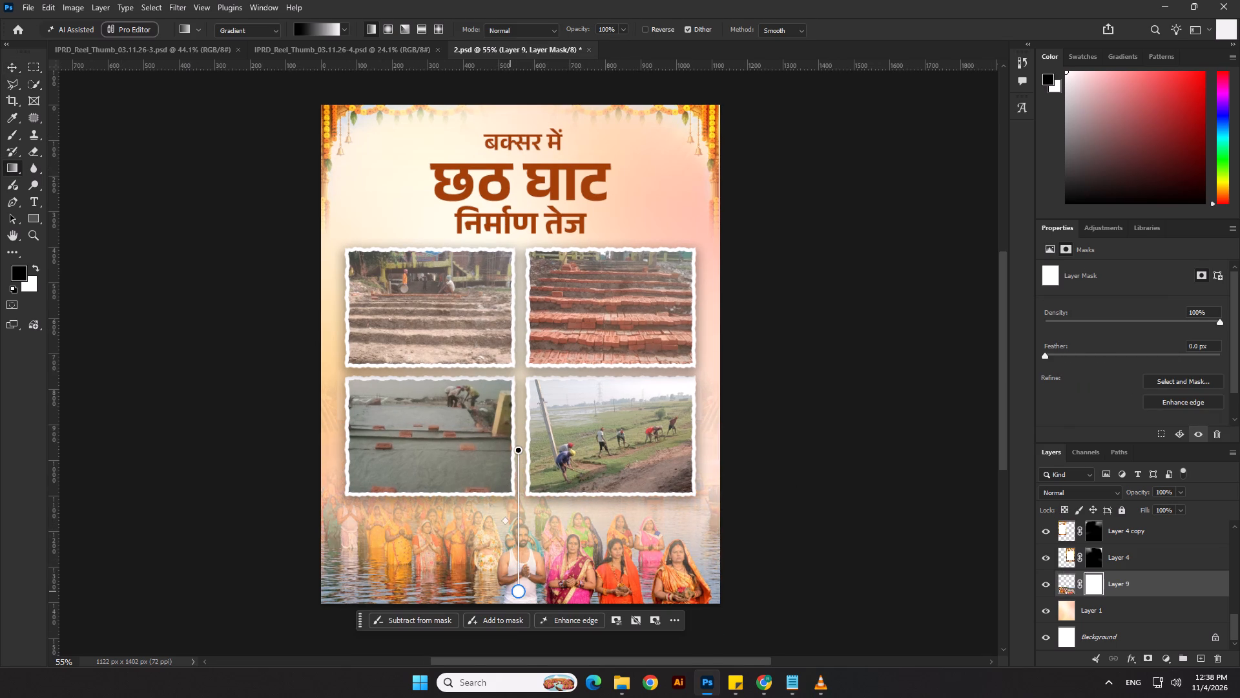
pyautogui.moveTo(510, 591); pyautogui.dragTo(510, 554)
# Delete the peach gradient background image on Layer 1.
pyautogui.scroll(-4, 553, 505)
pyautogui.click(7, 69)
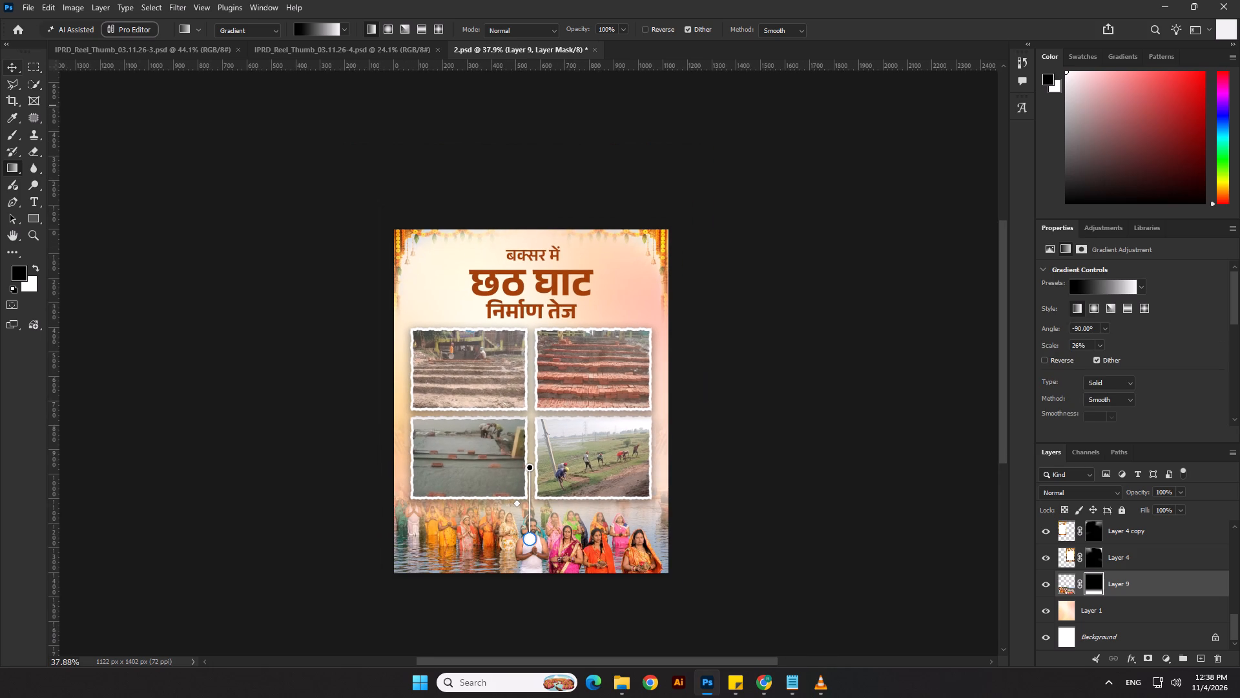
pyautogui.click(268, 168)
pyautogui.scroll(1, 652, 299)
pyautogui.click(648, 291)
pyautogui.moveTo(642, 297); pyautogui.dragTo(619, 279)
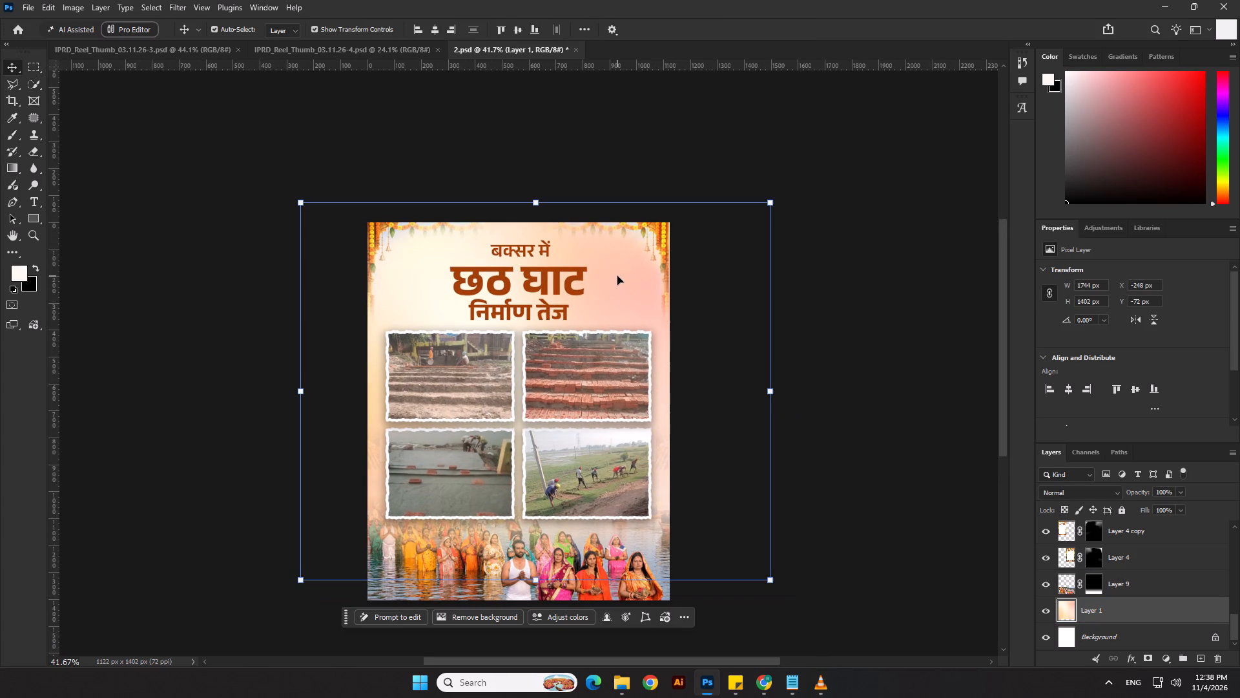
pyautogui.press('Delete')
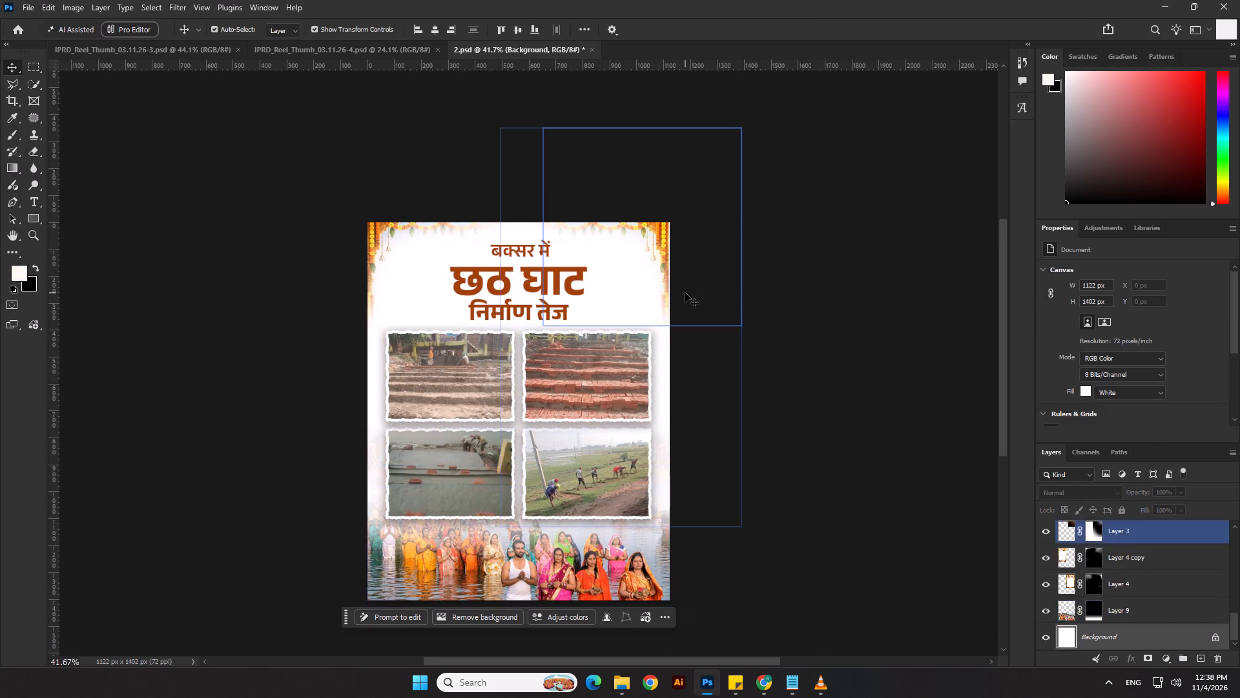
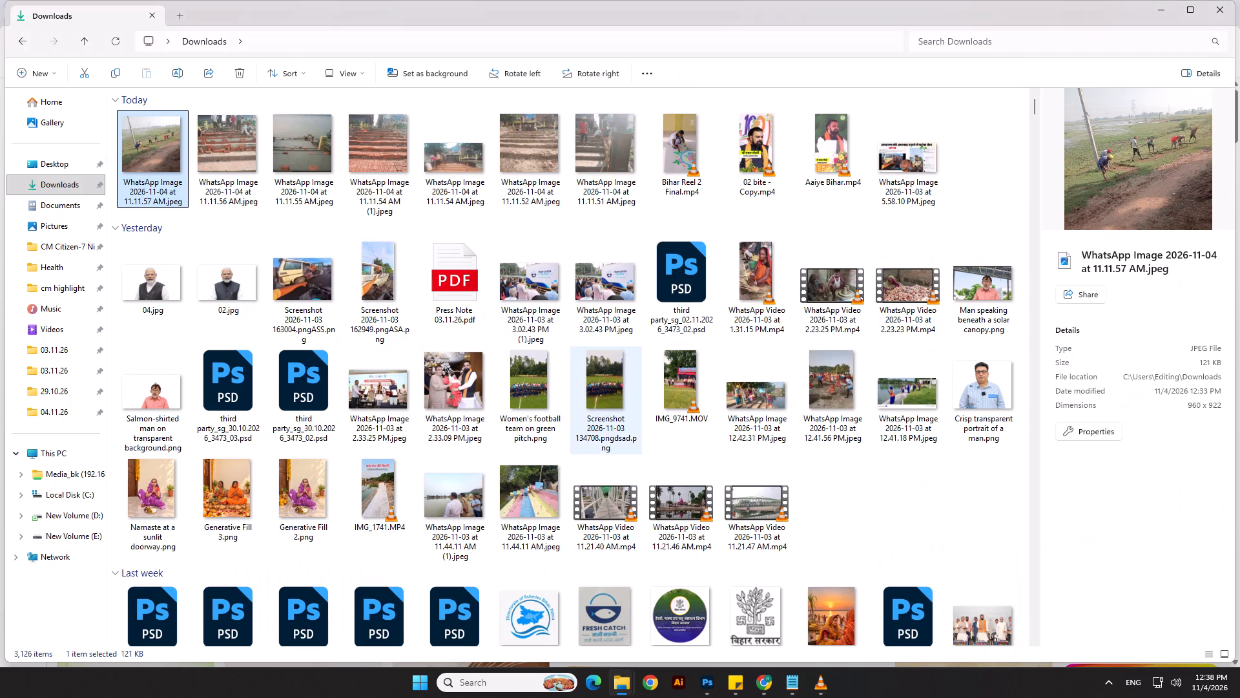
# Switch to Photoshop, paste the orange festive background image beneath Layer 9, and scale it to 1286 × 1608 px to cover the canvas.
pyautogui.hotkey('alt', 'Tab')
pyautogui.hotkey('alt', 'Tab')
pyautogui.hotkey('ctrl', 'v')
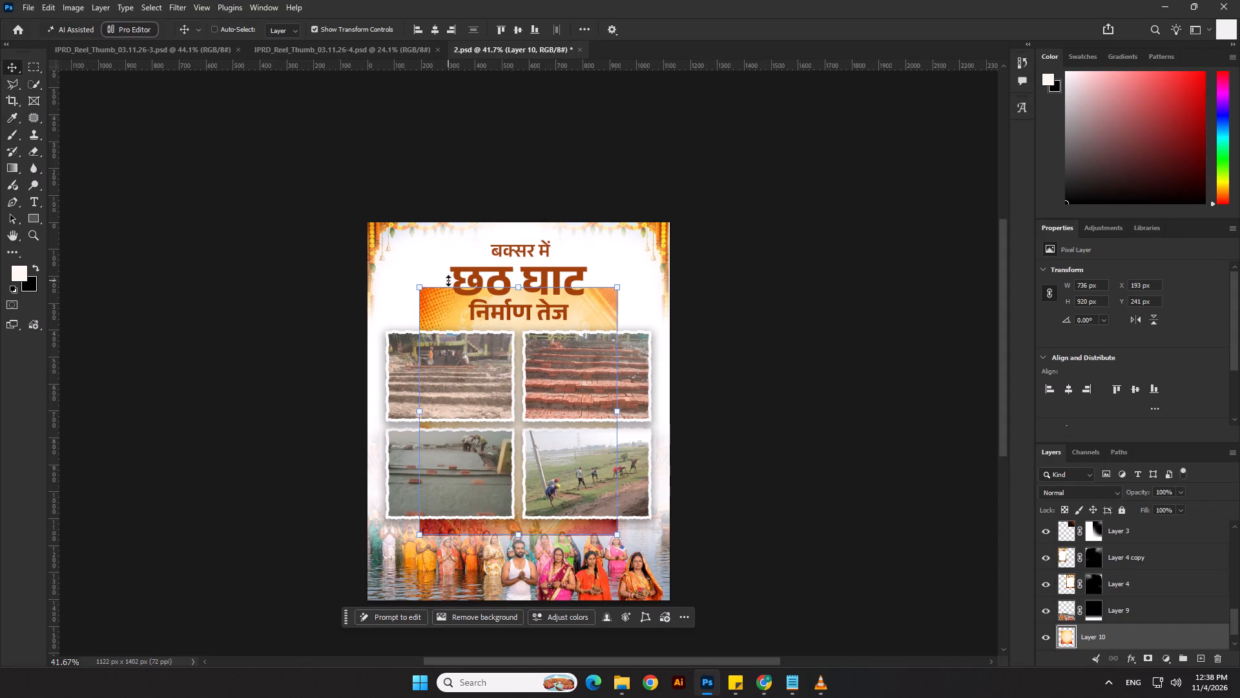
pyautogui.moveTo(519, 282); pyautogui.dragTo(536, 207)
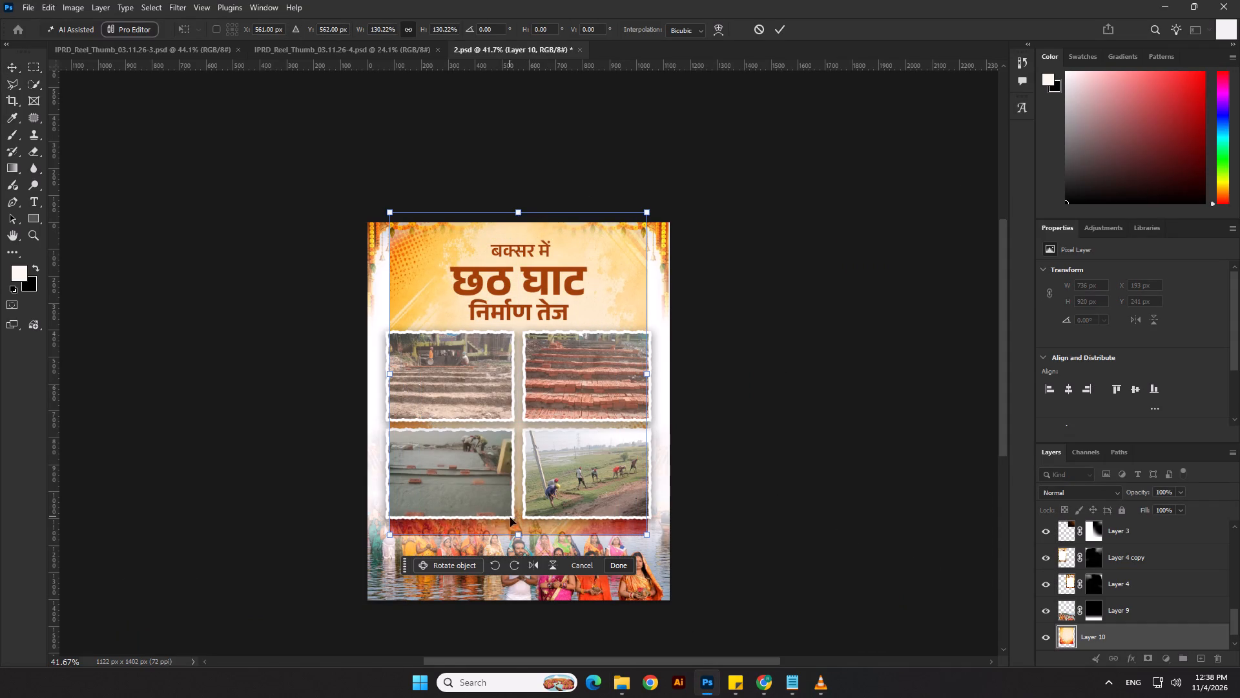
pyautogui.moveTo(521, 540); pyautogui.dragTo(534, 634)
pyautogui.moveTo(513, 204); pyautogui.dragTo(521, 165)
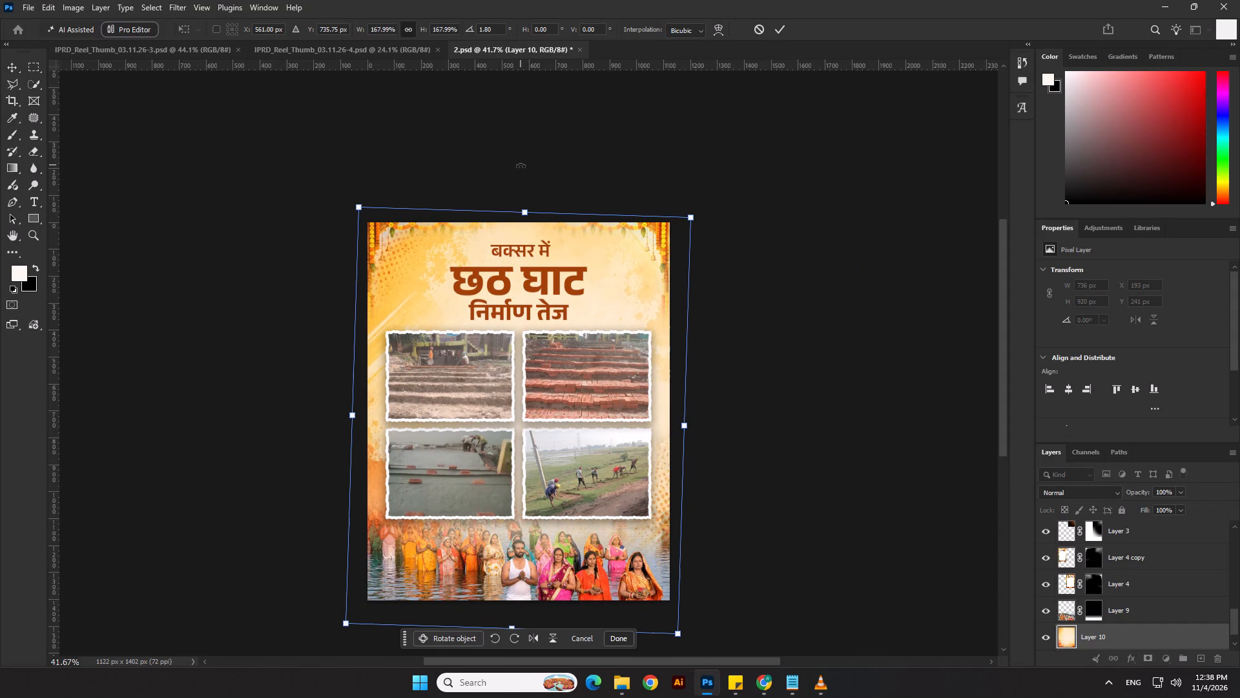
pyautogui.hotkey('ctrl', 'z')
pyautogui.moveTo(521, 212); pyautogui.dragTo(523, 173)
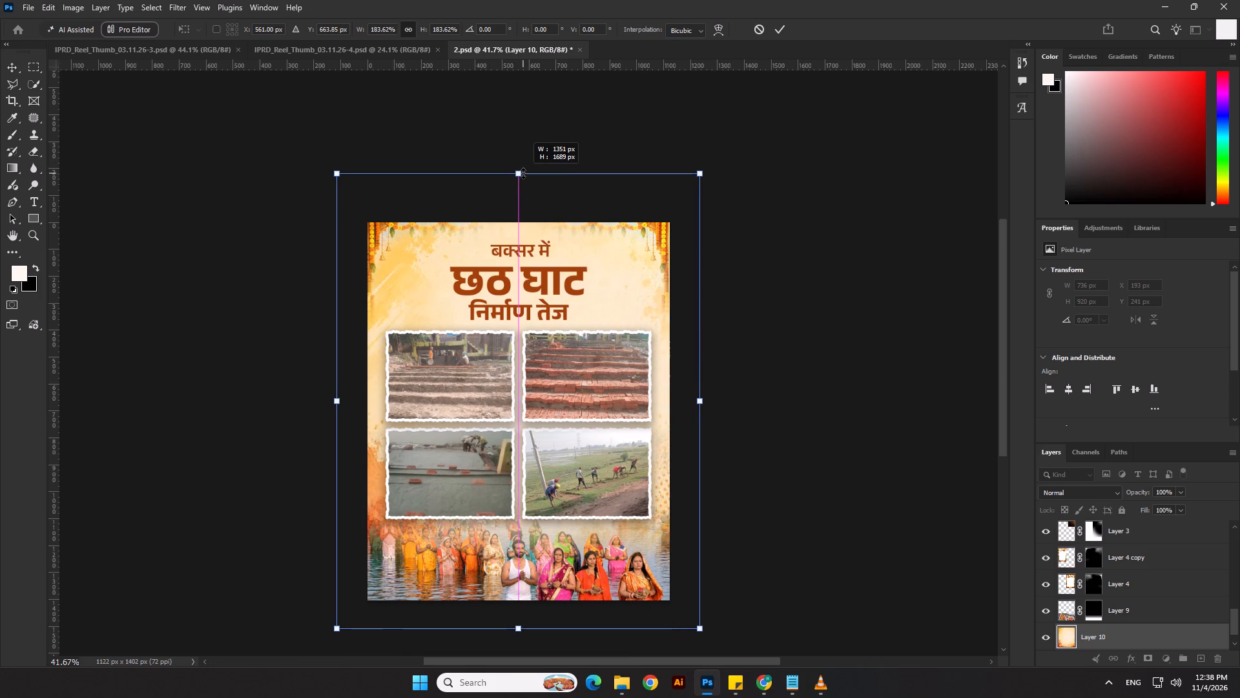
pyautogui.moveTo(523, 173); pyautogui.dragTo(521, 195)
pyautogui.press('Return')
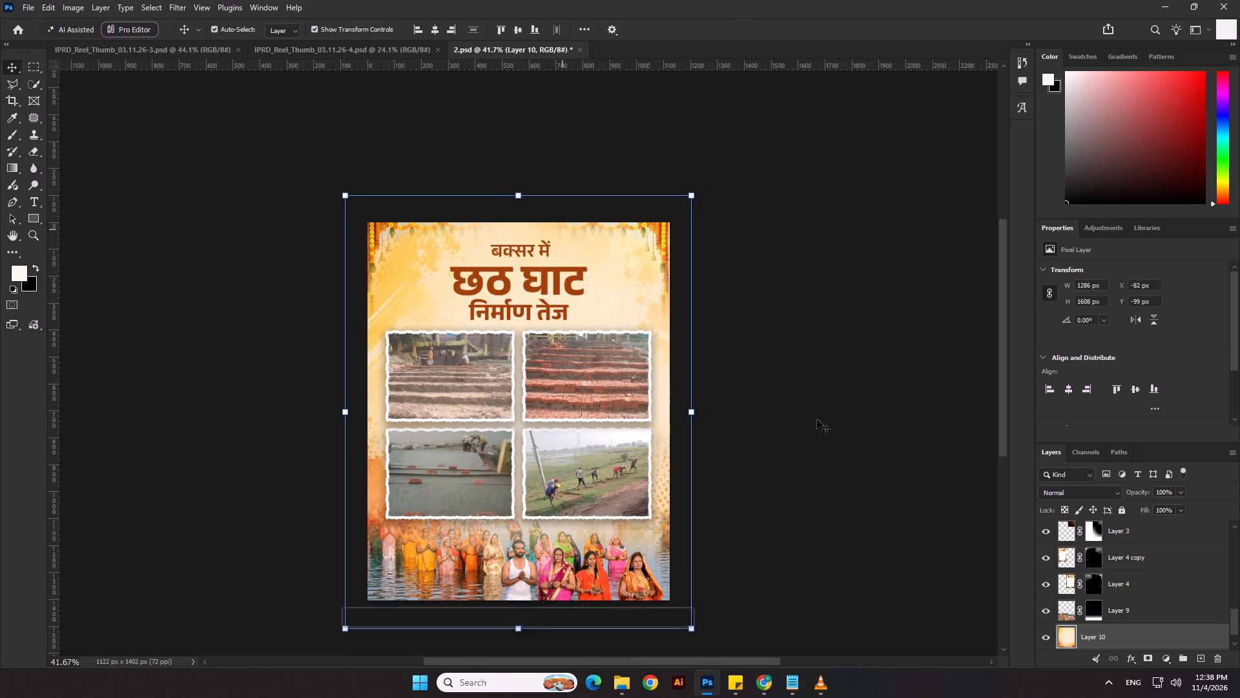
# On a new layer above the pasted background, paint its sampled cream colour over the poster's upper area with a soft 1200 px brush.
pyautogui.click(1204, 662)
pyautogui.click(15, 119)
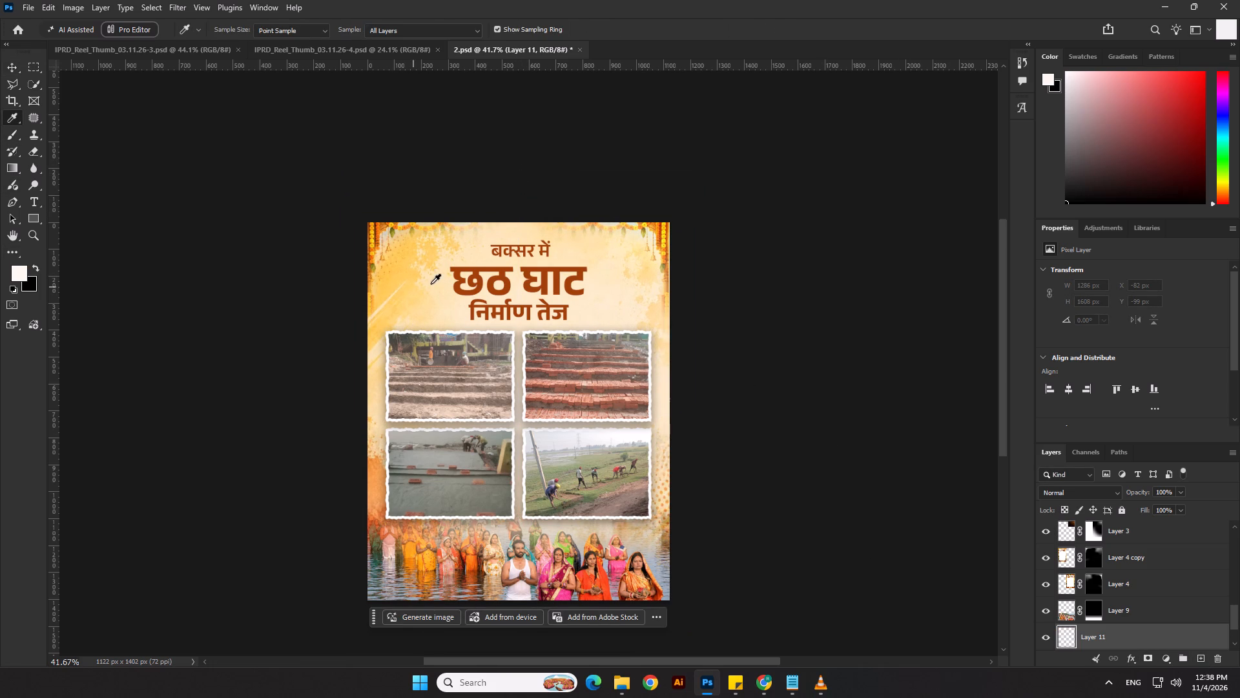
pyautogui.click(629, 322)
pyautogui.click(6, 139)
pyautogui.scroll(2, 281, 163)
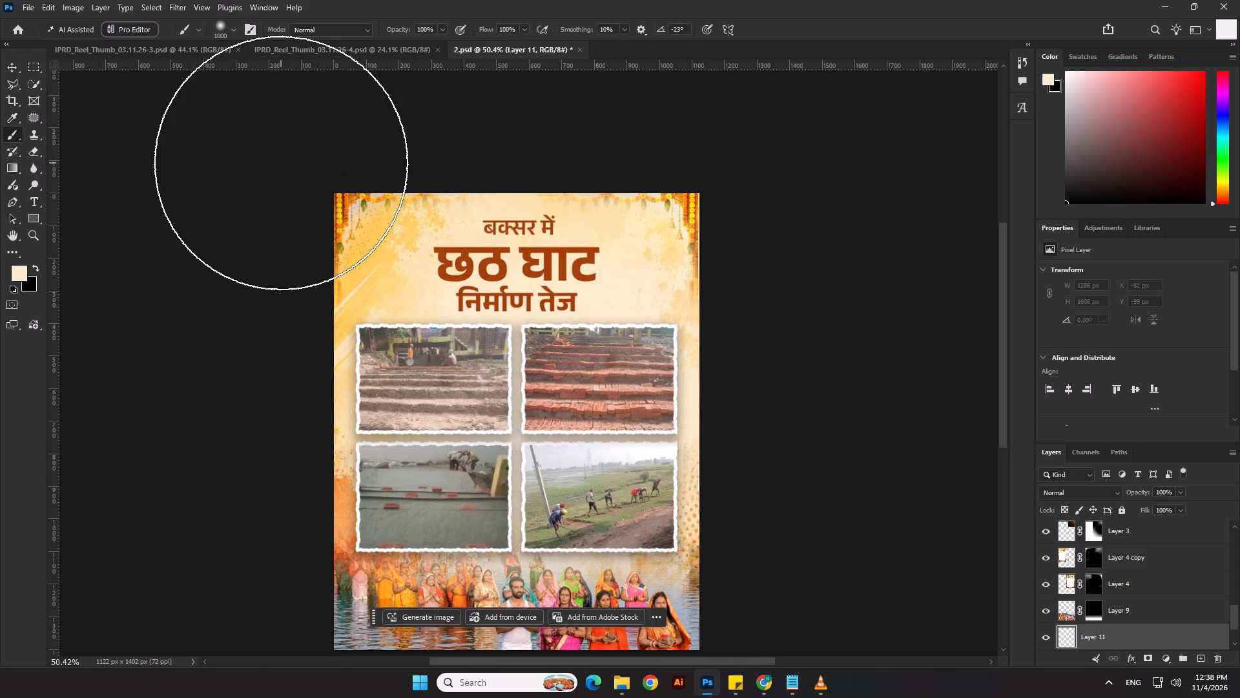
pyautogui.press(']')
pyautogui.press(']')
pyautogui.click(366, 172)
pyautogui.click(284, 197)
pyautogui.click(244, 218)
pyautogui.doubleClick(248, 240)
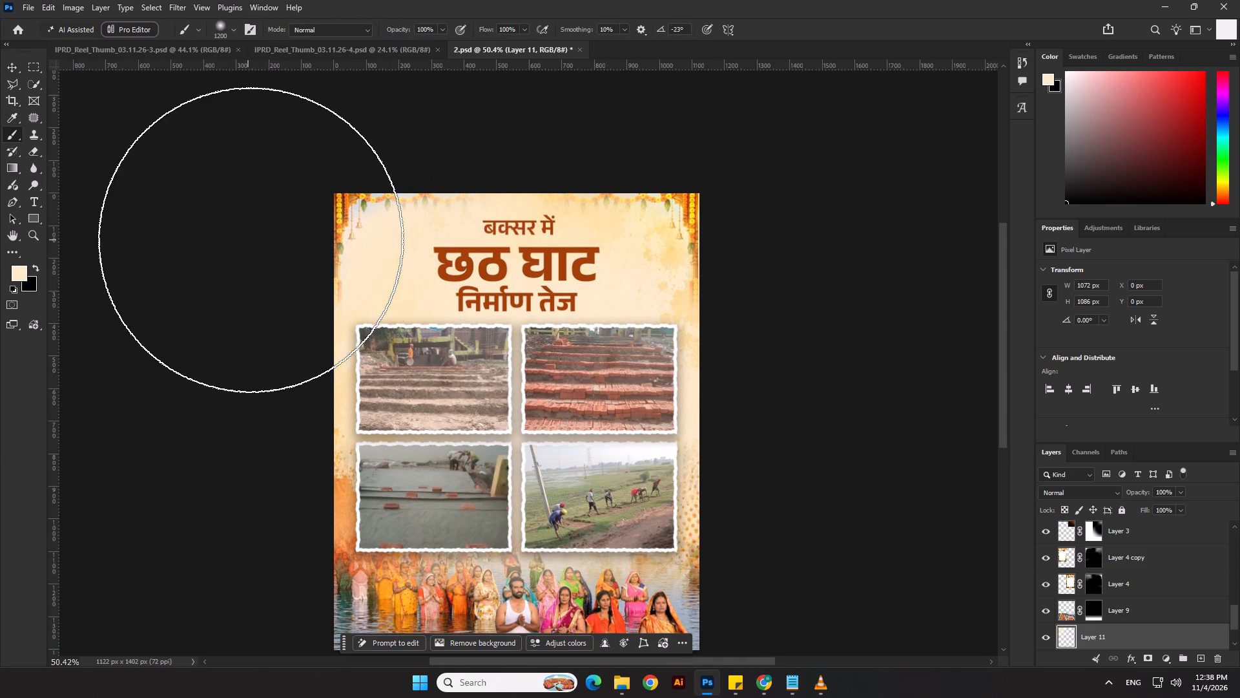
pyautogui.click(604, 167)
pyautogui.tripleClick(723, 193)
pyautogui.doubleClick(723, 193)
pyautogui.tripleClick(548, 154)
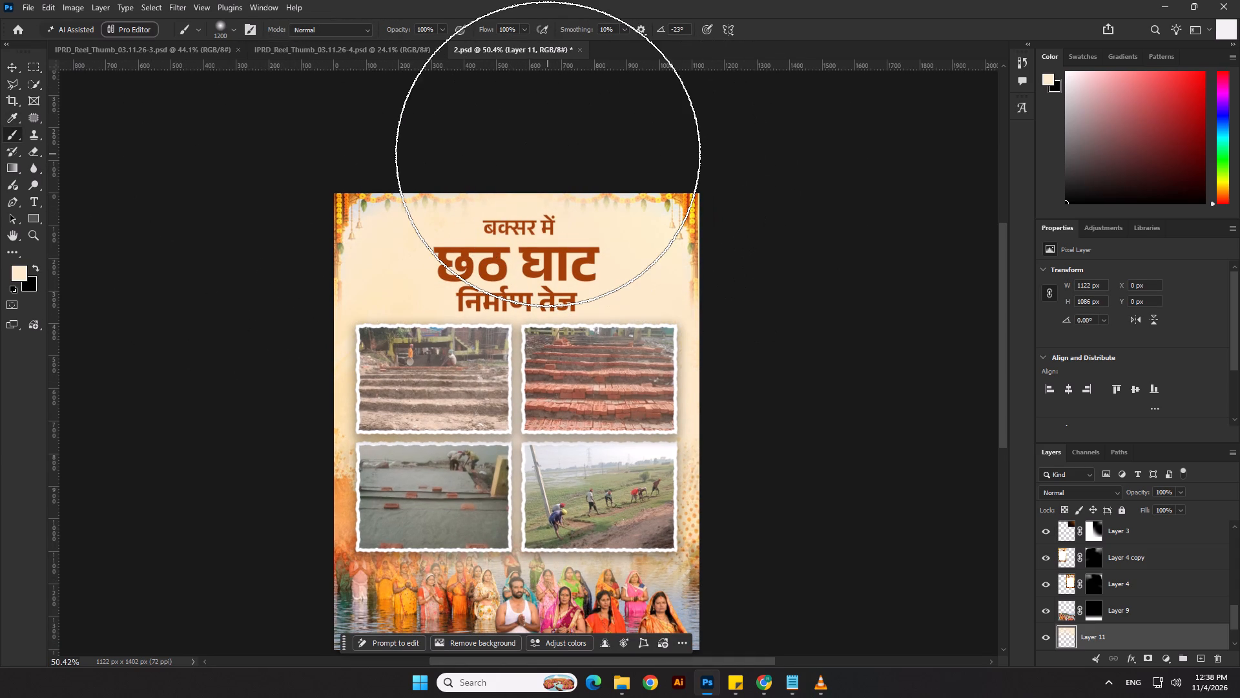
pyautogui.scroll(-3, 196, 220)
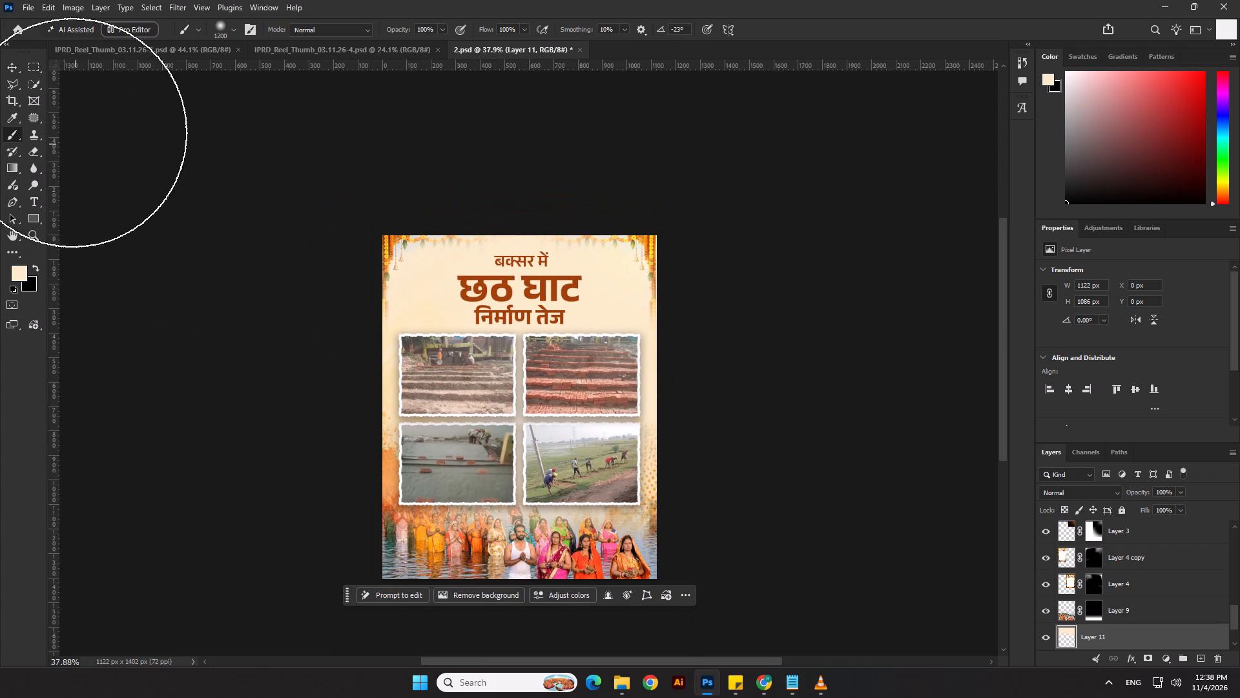
pyautogui.click(12, 70)
pyautogui.click(112, 169)
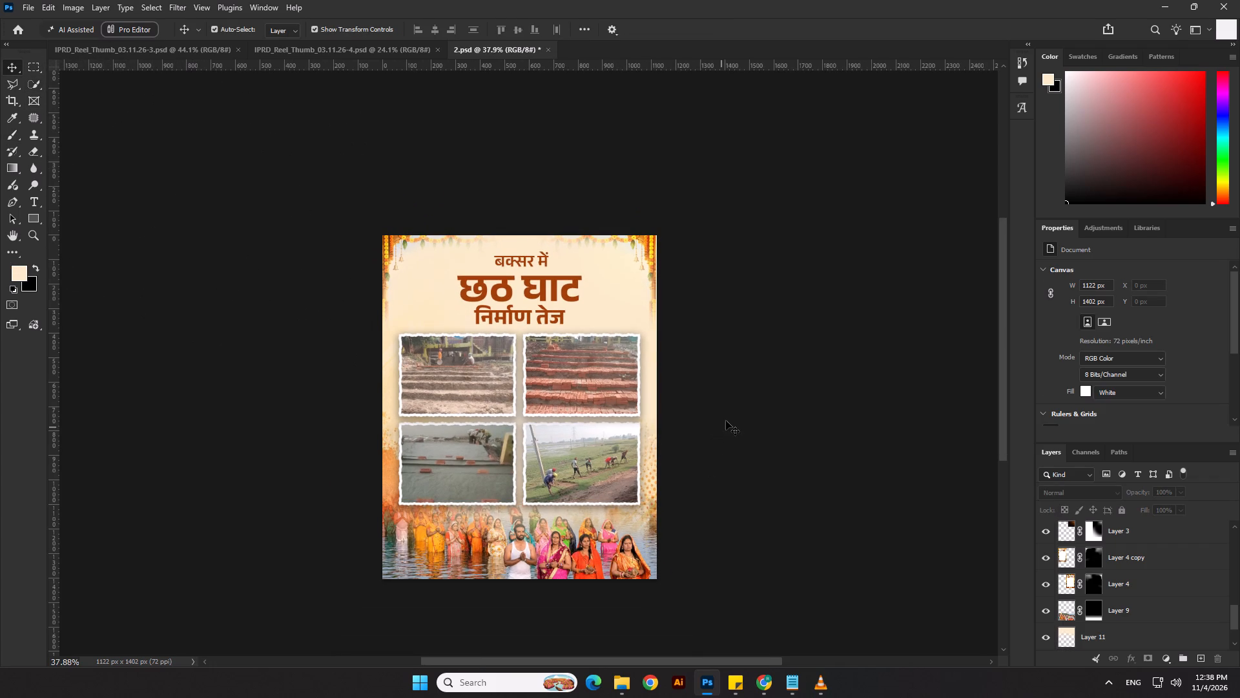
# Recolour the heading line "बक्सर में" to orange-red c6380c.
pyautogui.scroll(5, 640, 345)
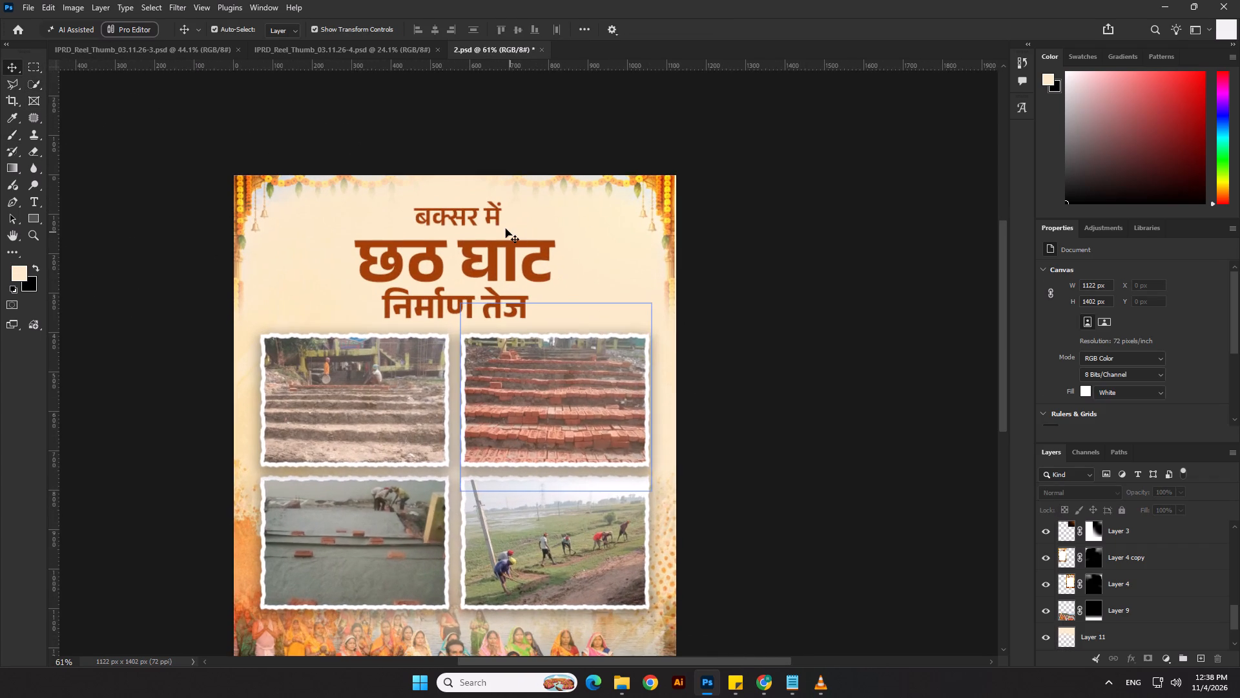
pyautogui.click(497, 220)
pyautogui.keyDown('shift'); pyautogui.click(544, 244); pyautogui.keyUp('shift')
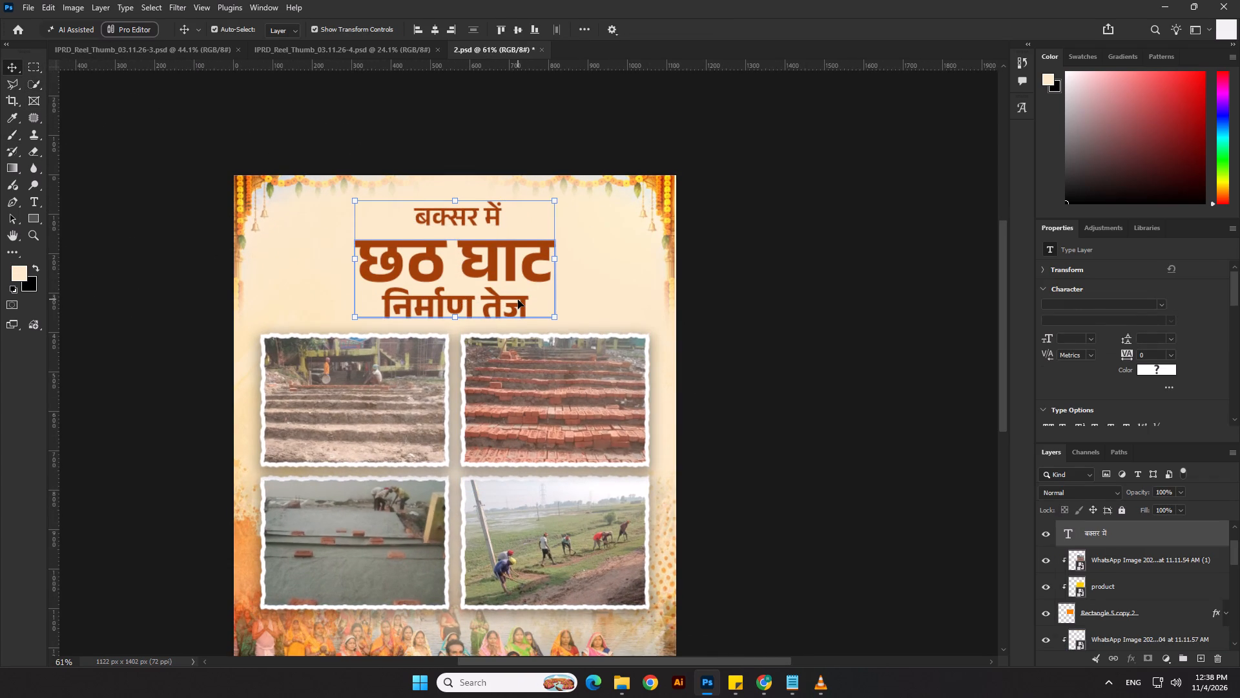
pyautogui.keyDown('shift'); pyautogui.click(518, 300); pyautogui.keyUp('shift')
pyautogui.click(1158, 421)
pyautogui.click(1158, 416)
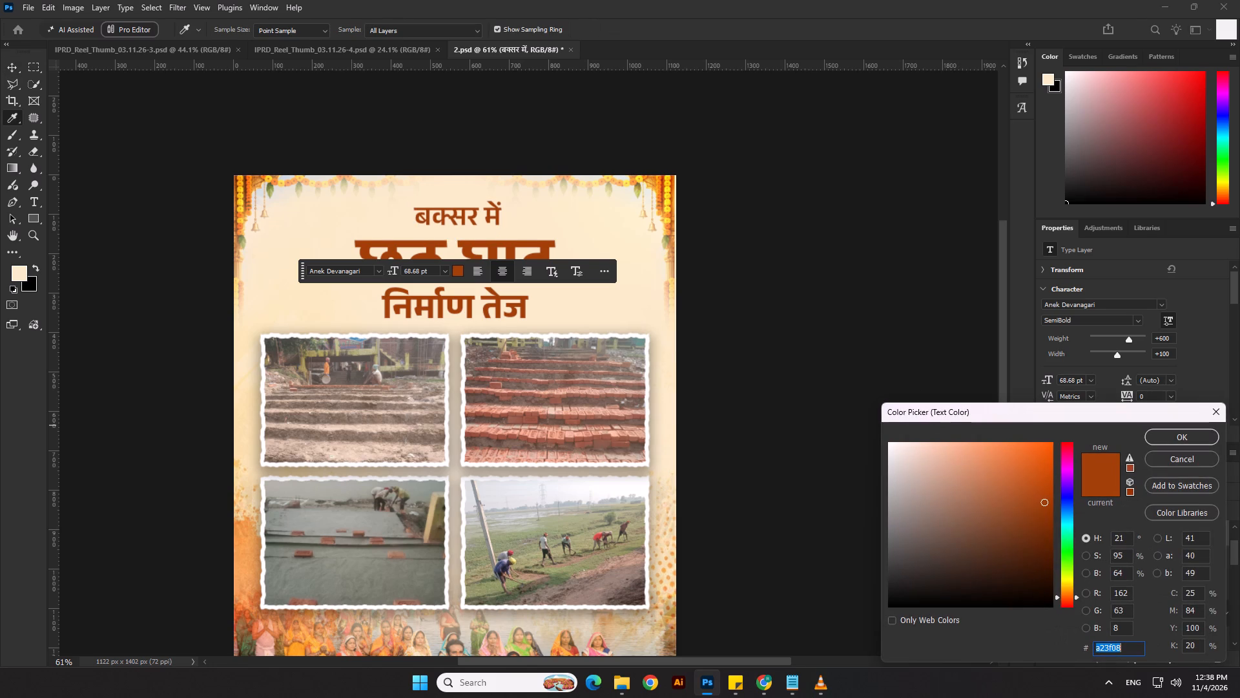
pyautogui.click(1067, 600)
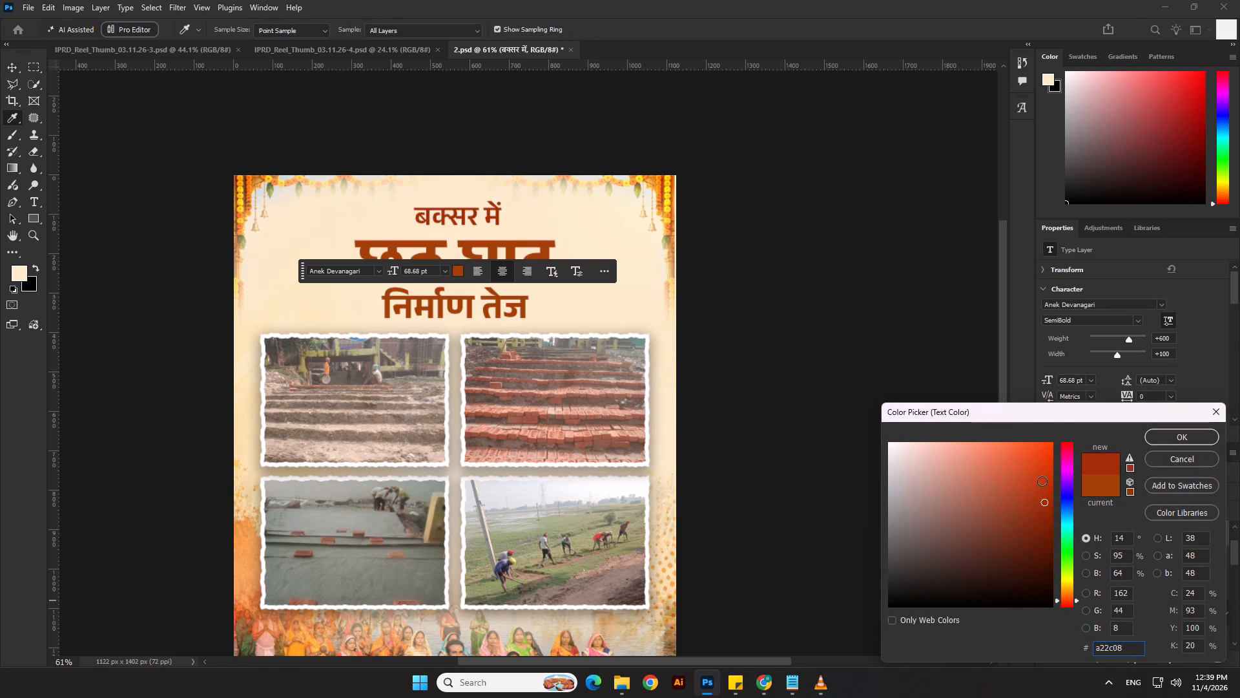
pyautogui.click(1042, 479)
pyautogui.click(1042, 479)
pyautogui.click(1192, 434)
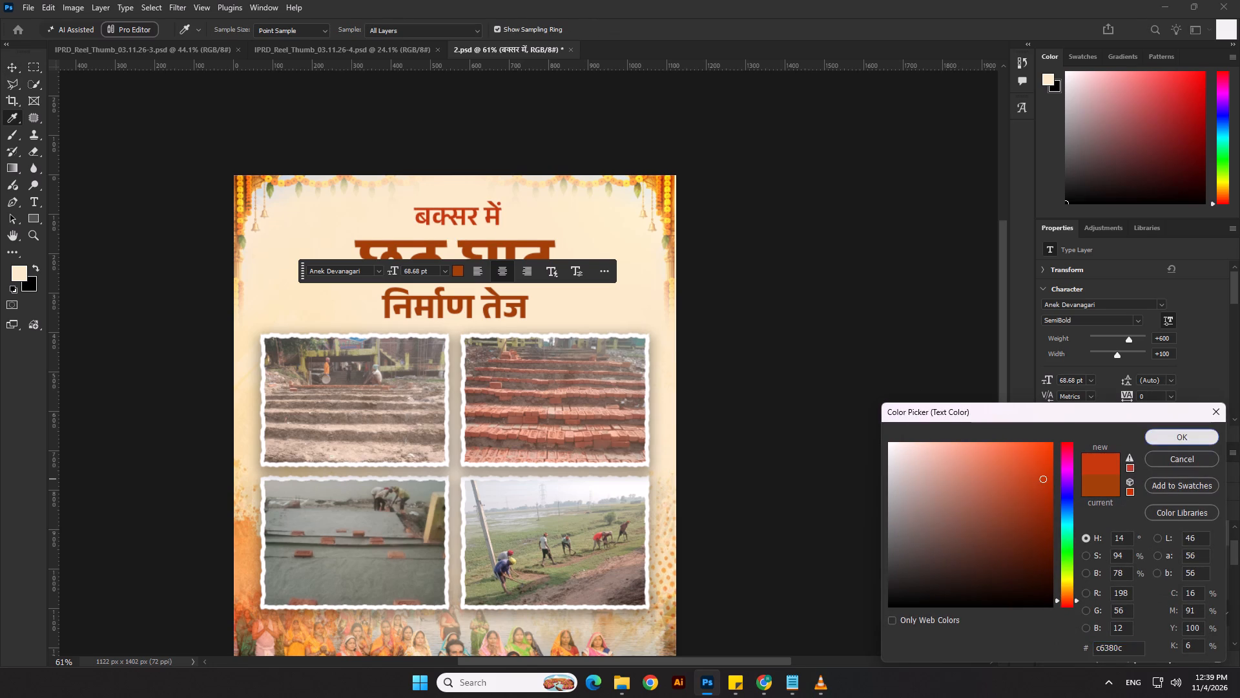
# Recolour both heading text layers, "बक्सर में" and "छठ घाट निर्माण तेज", to burnt orange a83b00.
pyautogui.keyDown('shift'); pyautogui.click(539, 248); pyautogui.keyUp('shift')
pyautogui.click(1145, 374)
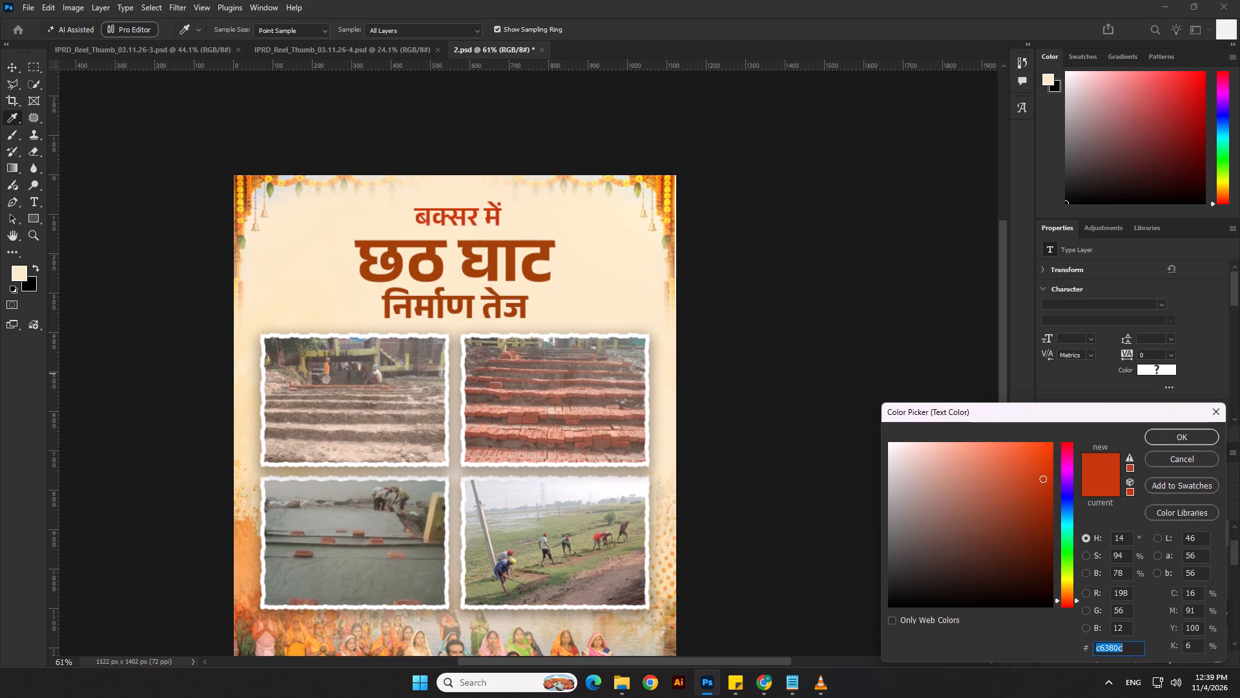
pyautogui.click(1062, 588)
pyautogui.click(1049, 569)
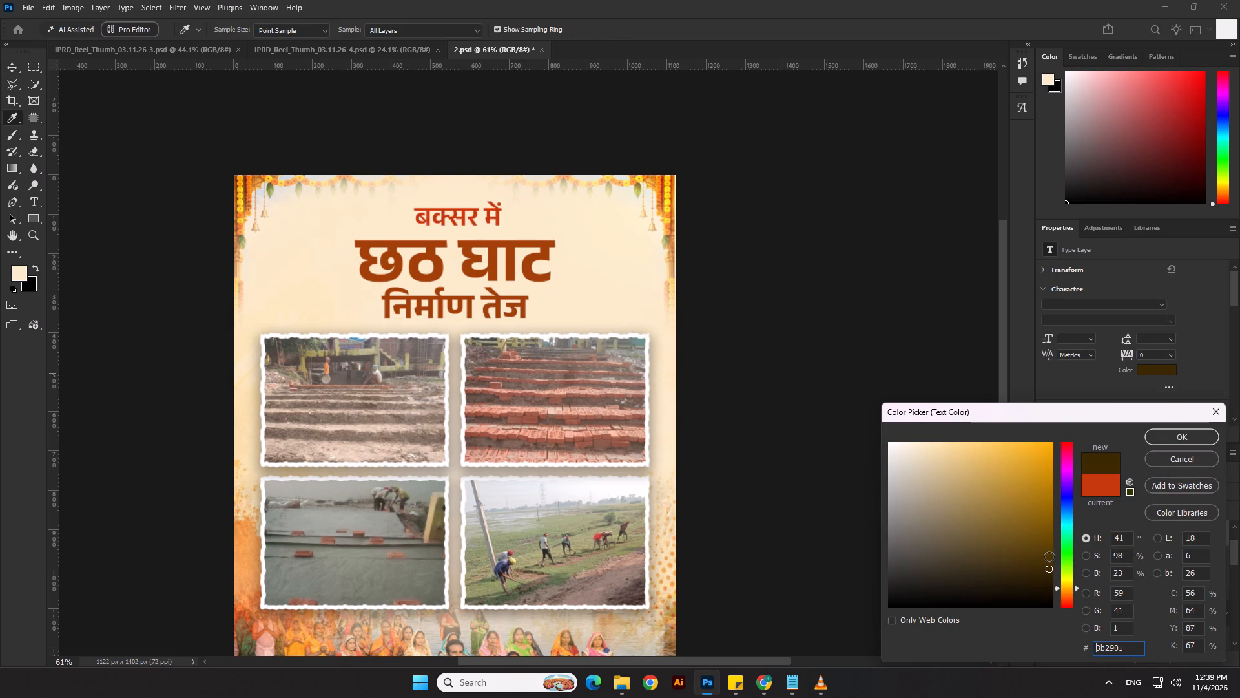
pyautogui.moveTo(1049, 551); pyautogui.dragTo(1049, 537)
pyautogui.moveTo(1048, 531); pyautogui.dragTo(1051, 519)
pyautogui.click(1050, 506)
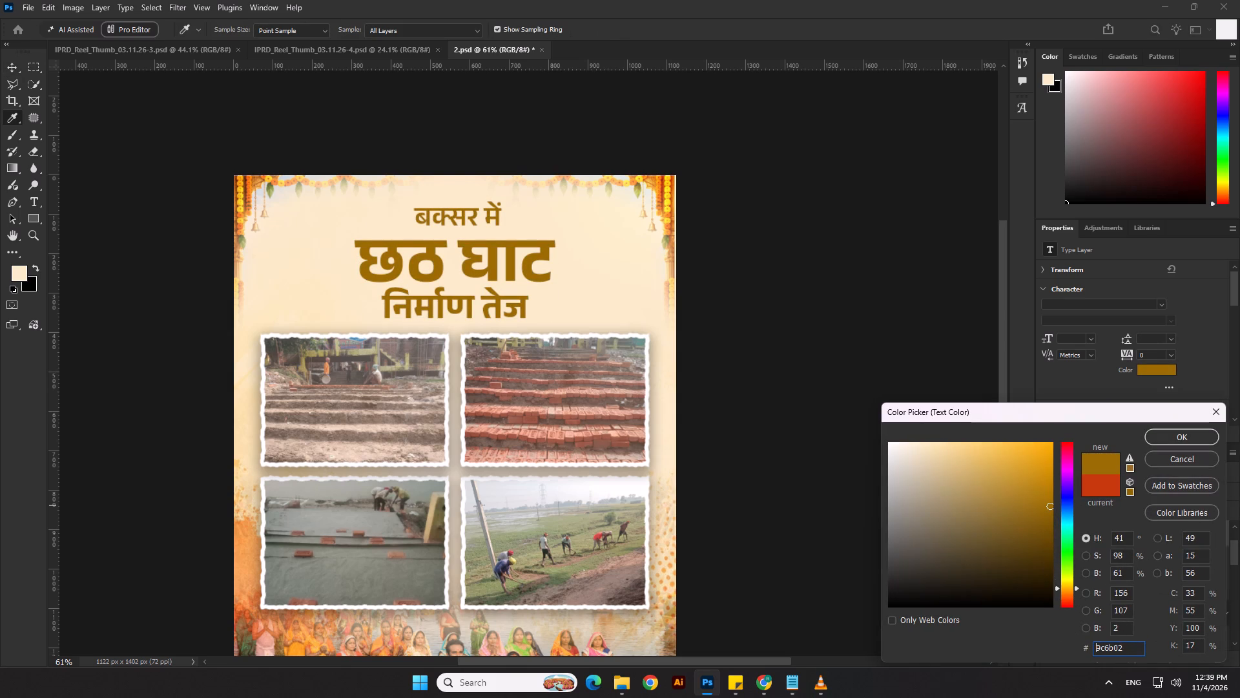
pyautogui.click(1069, 597)
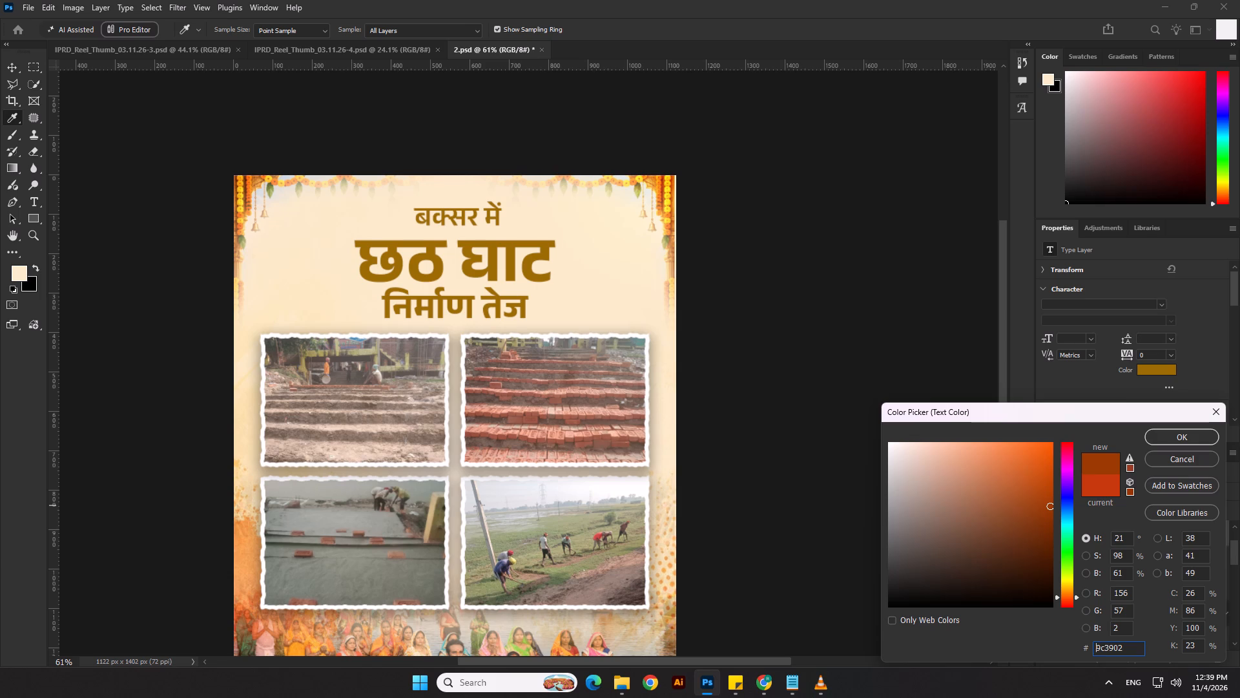
pyautogui.click(1051, 513)
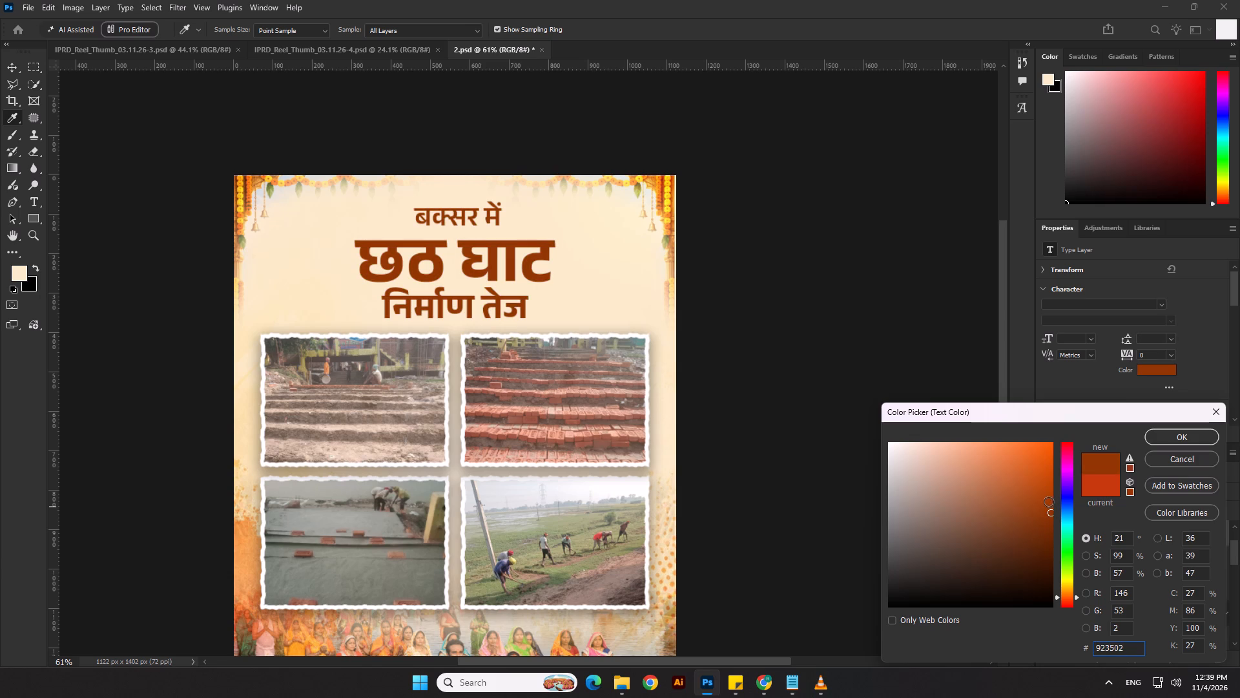
pyautogui.moveTo(1048, 518); pyautogui.dragTo(1051, 546)
pyautogui.moveTo(1044, 494); pyautogui.dragTo(1042, 470)
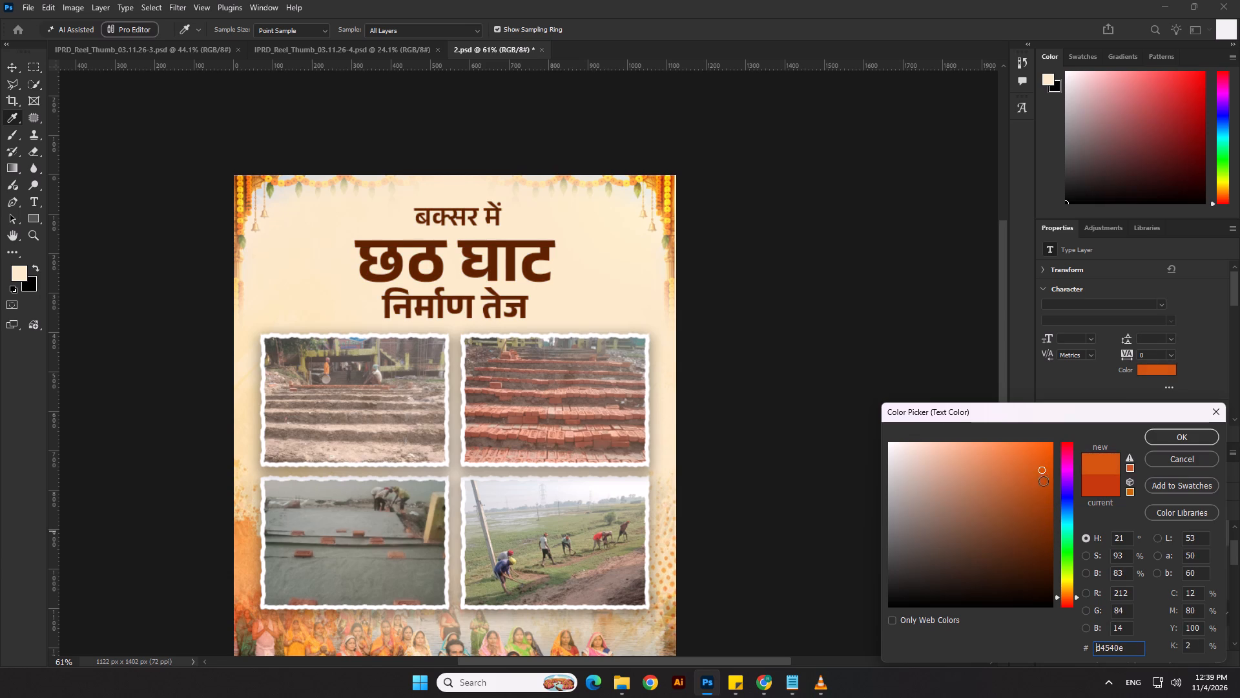
pyautogui.moveTo(1044, 483); pyautogui.dragTo(1046, 489)
pyautogui.moveTo(1048, 491); pyautogui.dragTo(1053, 498)
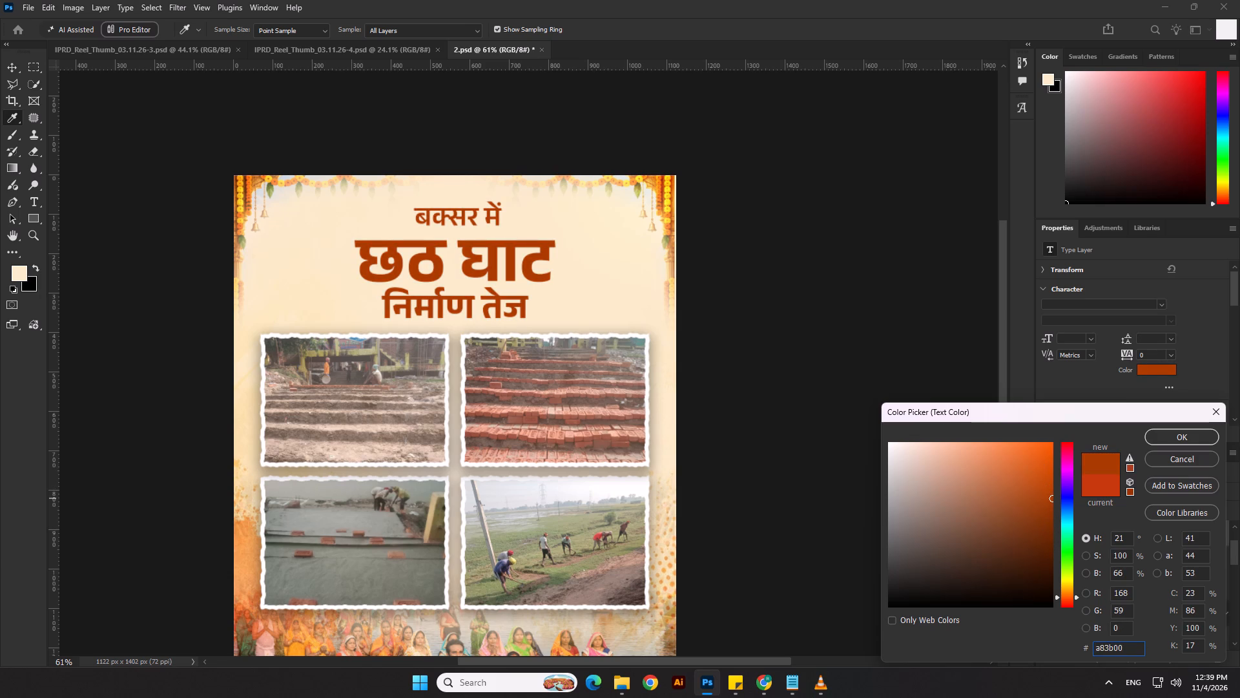
pyautogui.click(1167, 425)
pyautogui.click(1167, 432)
pyautogui.click(778, 471)
pyautogui.scroll(-8, 782, 447)
pyautogui.click(771, 465)
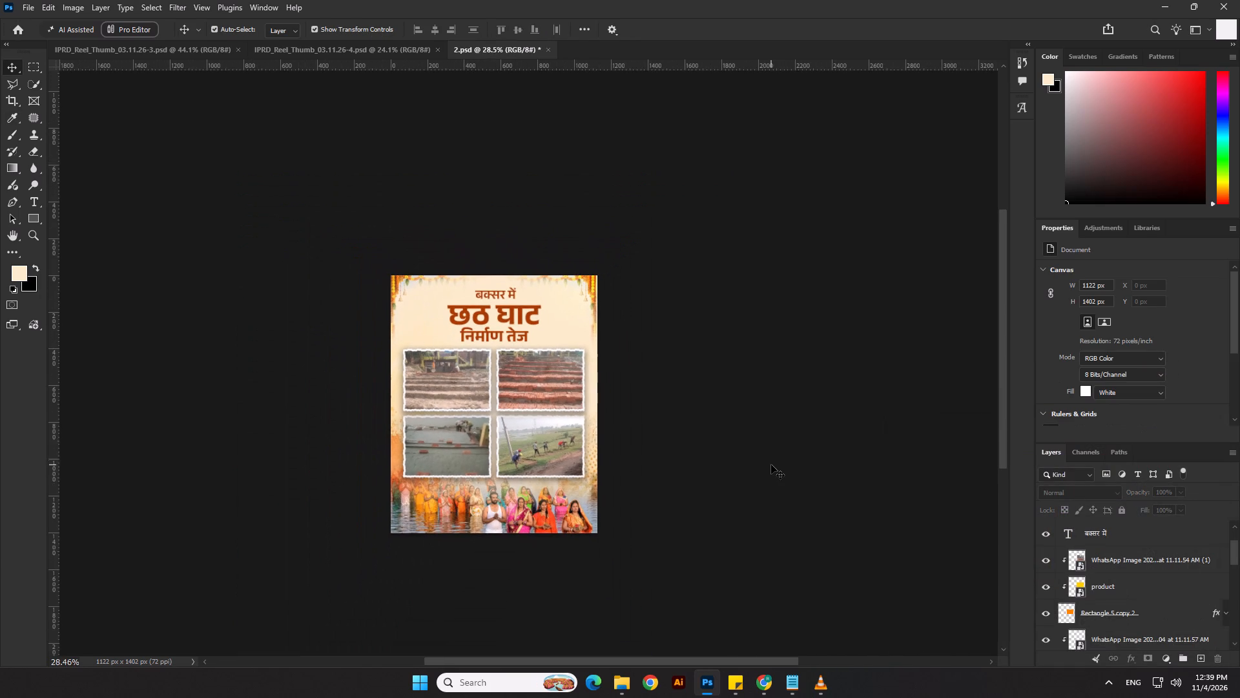
# Nudge the heading line "बक्सर में" down by 20 px, closer to "छठ घाट".
pyautogui.scroll(6, 590, 440)
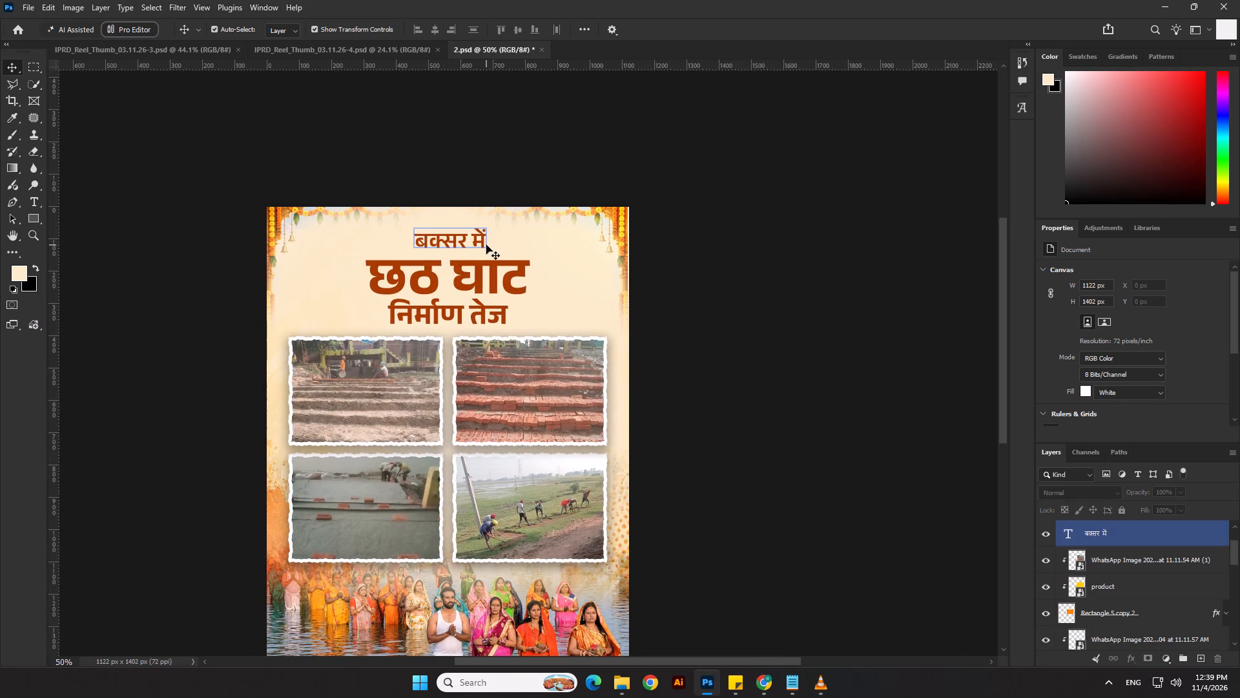
pyautogui.click(474, 240)
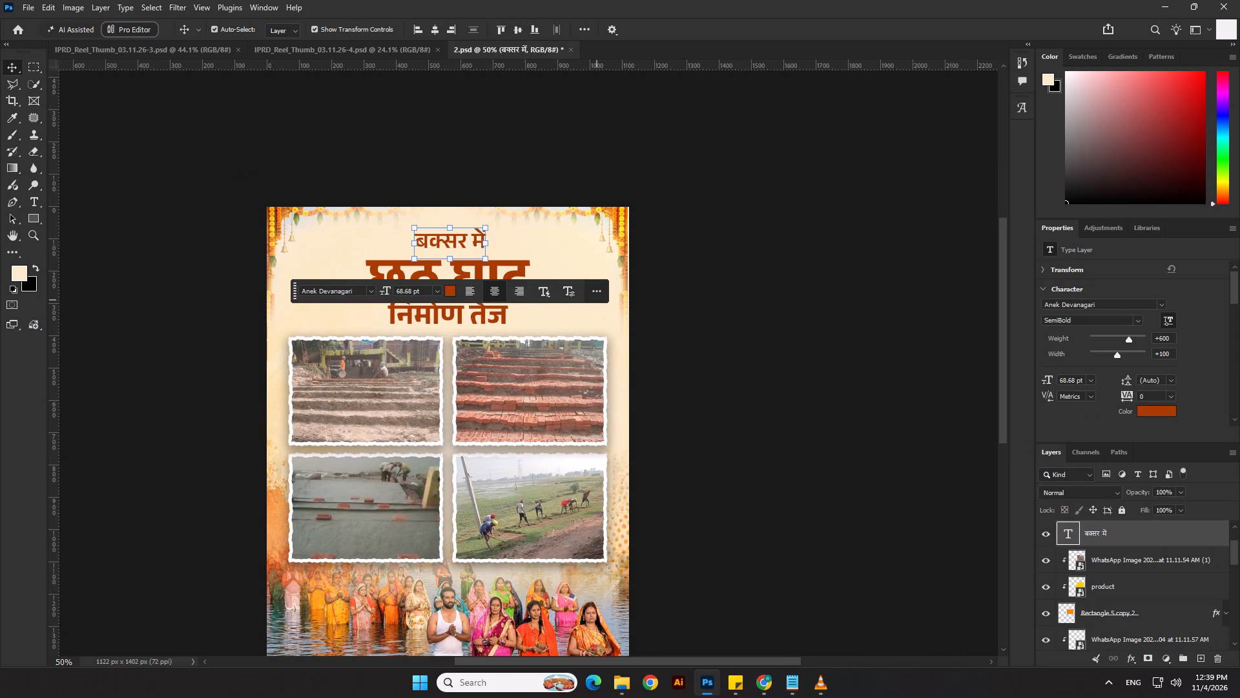
pyautogui.hotkey('shift', 'Down')
pyautogui.hotkey('shift', 'Down')
pyautogui.hotkey('shift', 'Up')
pyautogui.hotkey('shift', 'Down')
pyautogui.keyDown('shift'); pyautogui.click(754, 337); pyautogui.keyUp('shift')
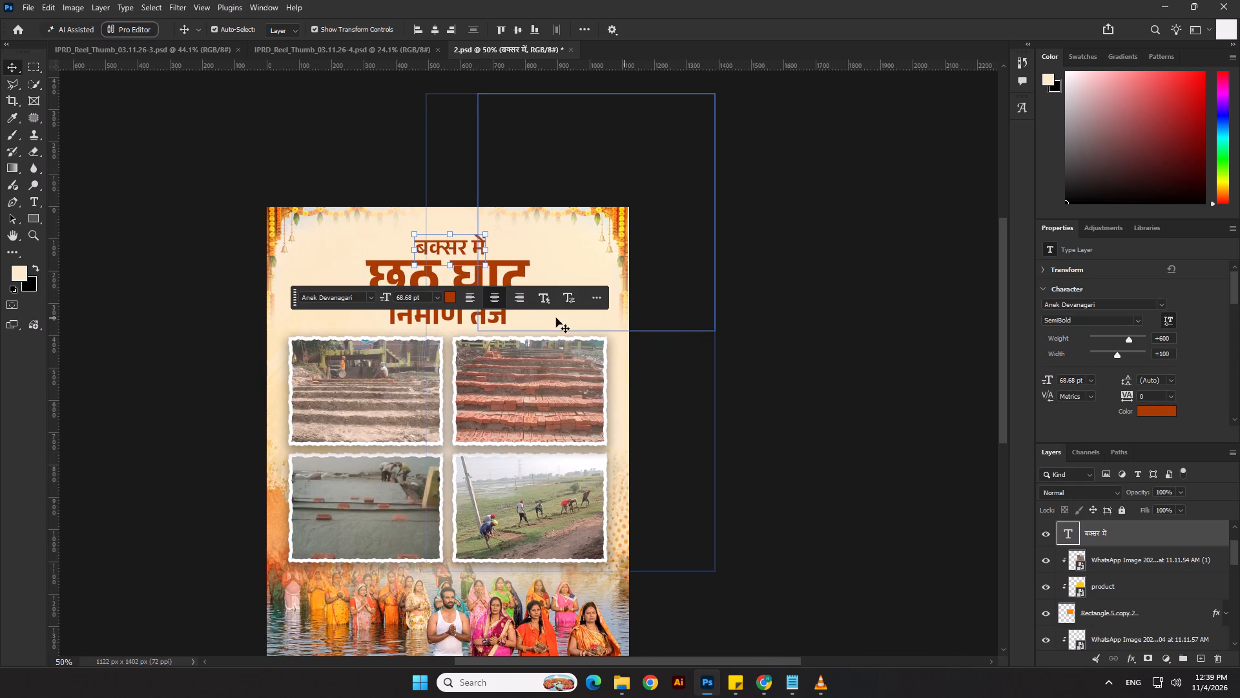
pyautogui.click(697, 321)
# Select both heading text layers and align their horizontal centres to each other, with alignment set to Selection.
pyautogui.click(453, 247)
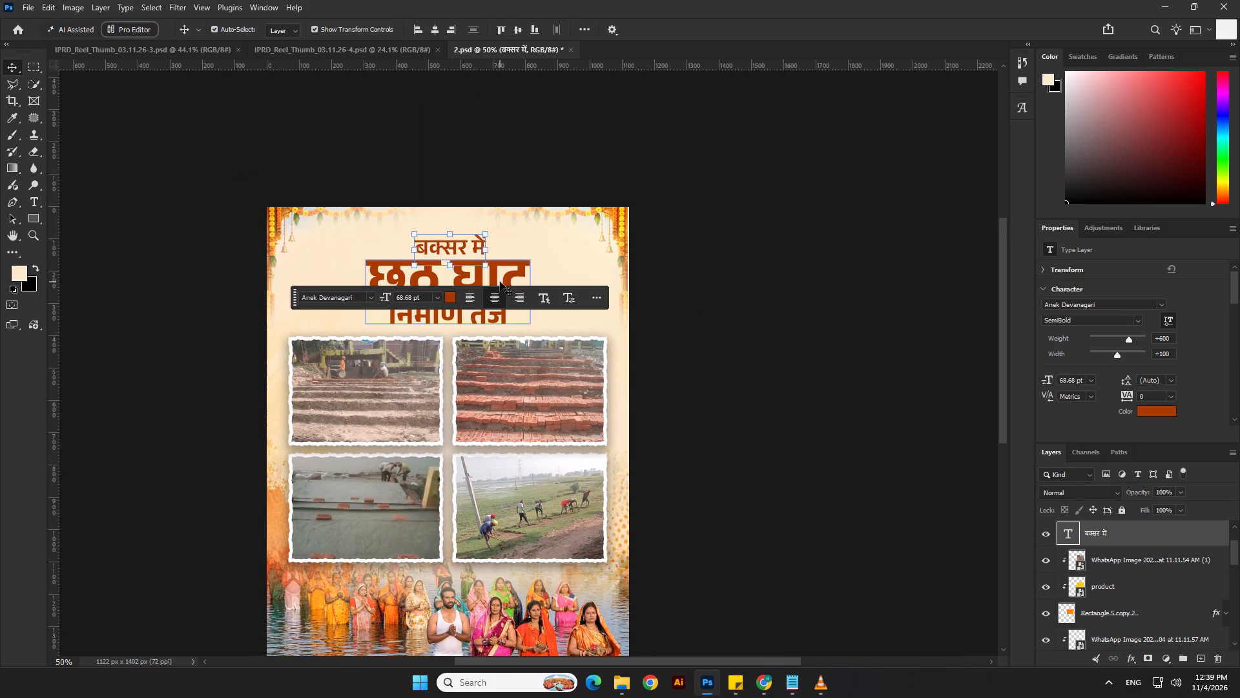
pyautogui.keyDown('shift'); pyautogui.click(513, 269); pyautogui.keyUp('shift')
pyautogui.click(426, 36)
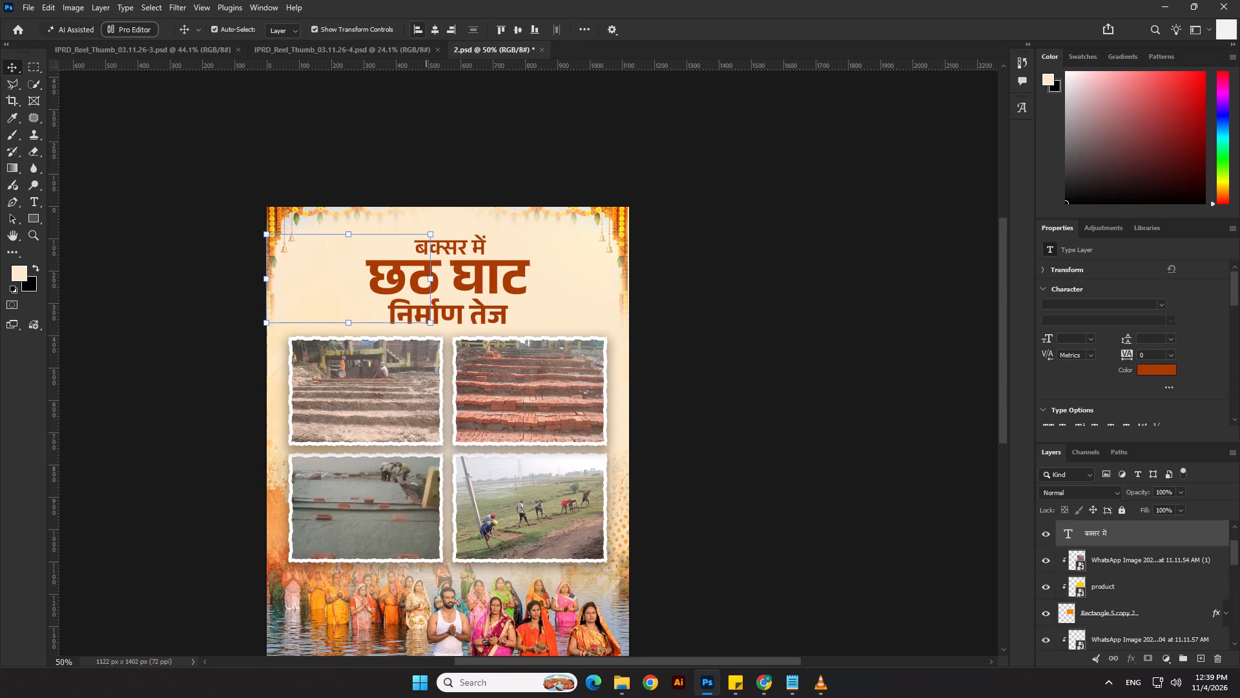
pyautogui.hotkey('ctrl', 'z')
pyautogui.click(578, 28)
pyautogui.click(612, 146)
pyautogui.click(617, 154)
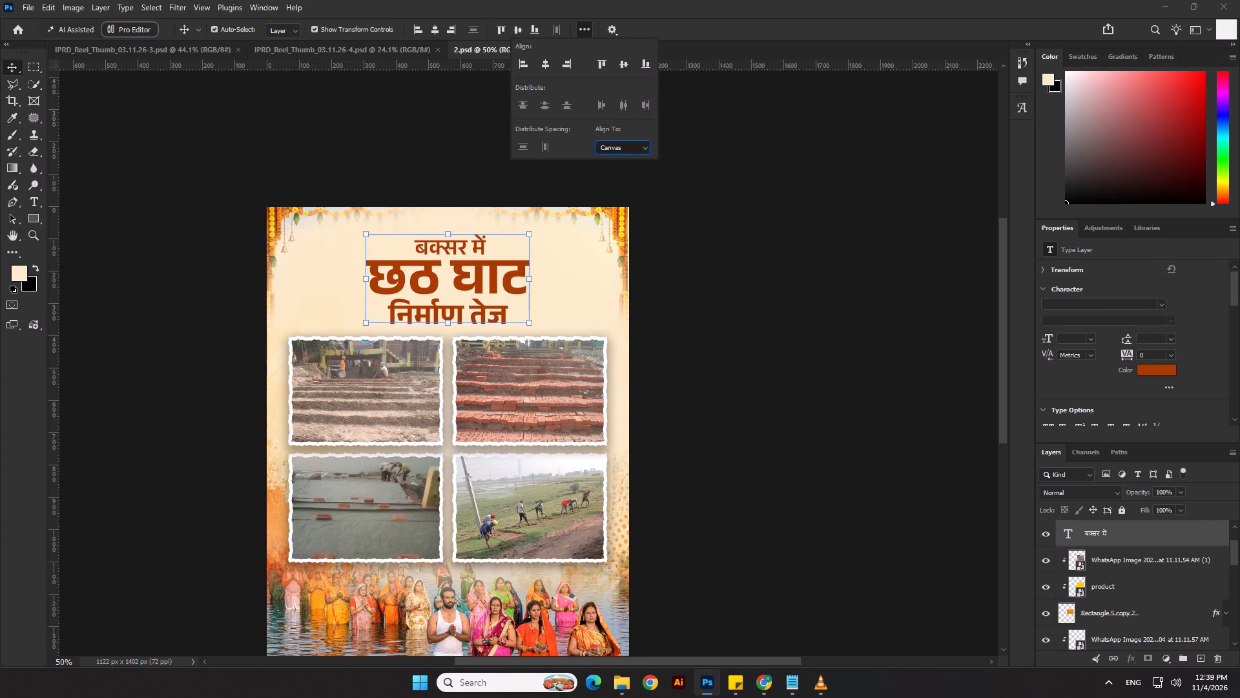
pyautogui.tripleClick(437, 31)
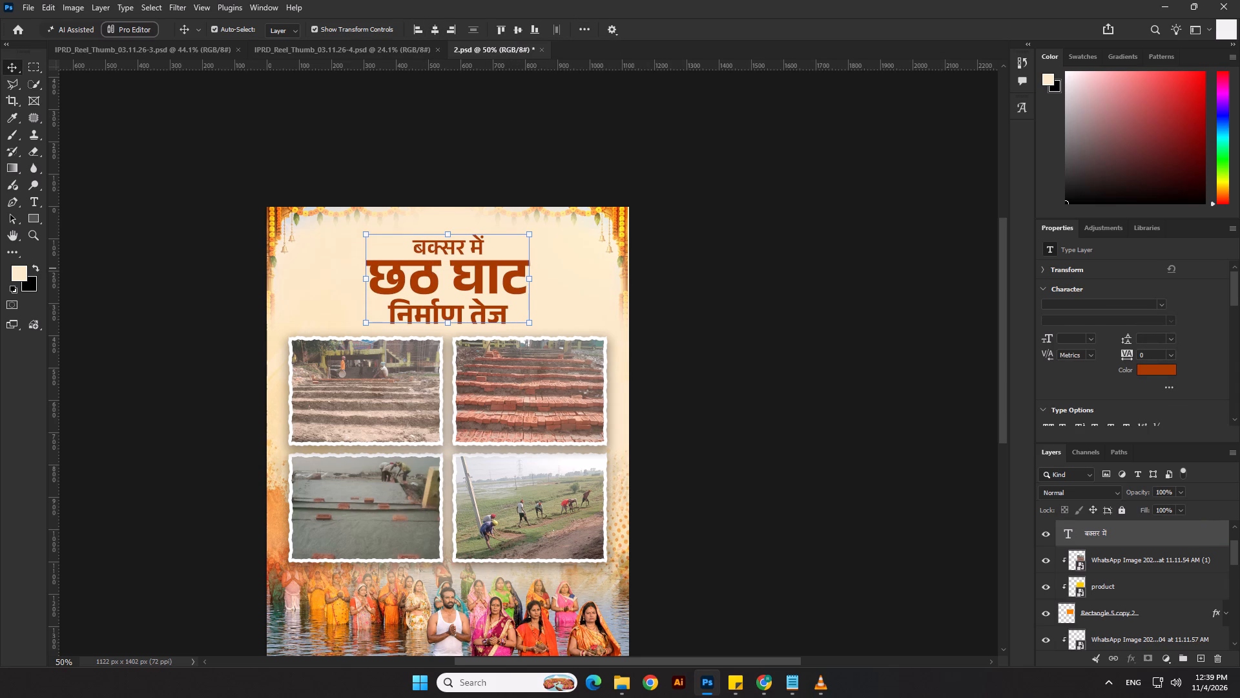
# Set alignment to Canvas and centre both heading text layers horizontally on the poster.
pyautogui.click(590, 30)
pyautogui.click(612, 151)
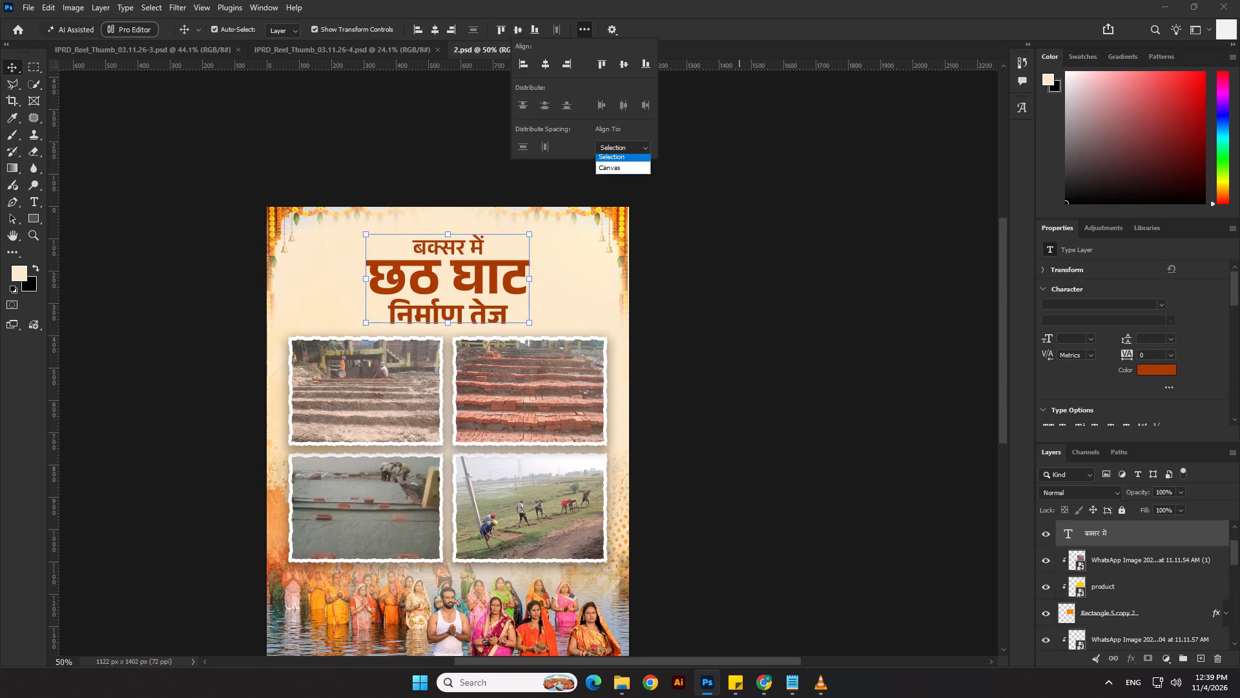
pyautogui.click(614, 171)
pyautogui.tripleClick(434, 29)
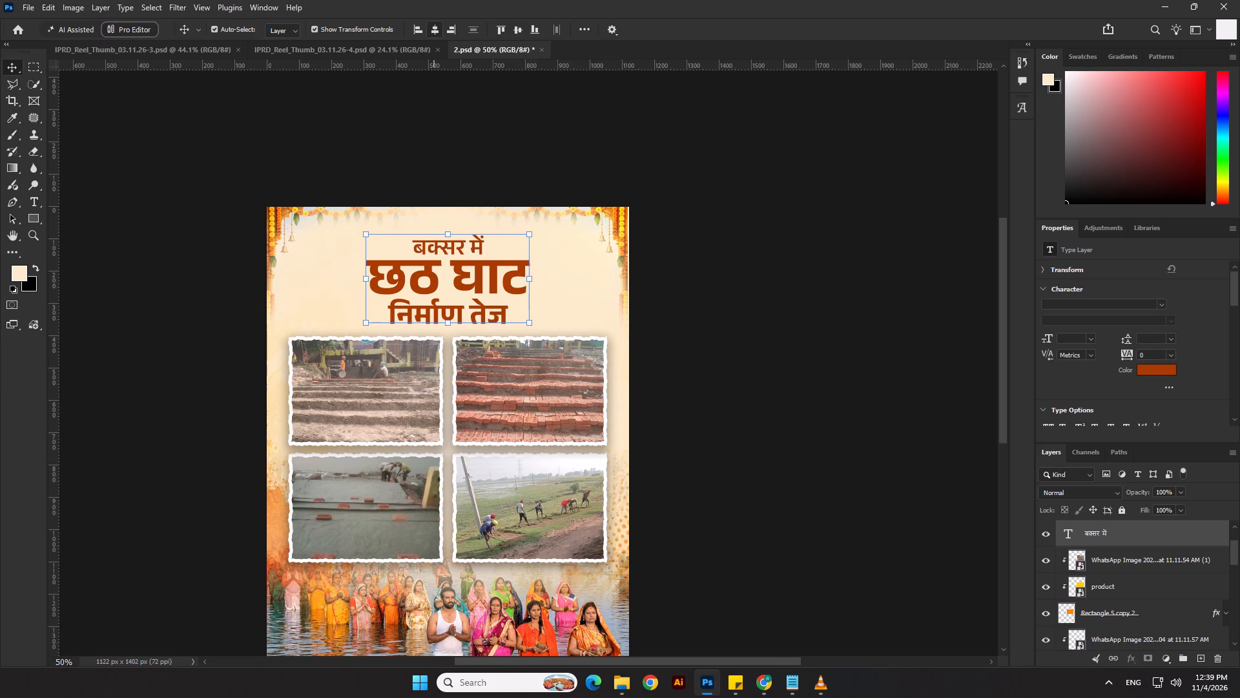
# Recolour both heading text layers, "बक्सर में" and "छठ घाट निर्माण तेज", to dark maroon 790428.
pyautogui.click(1162, 368)
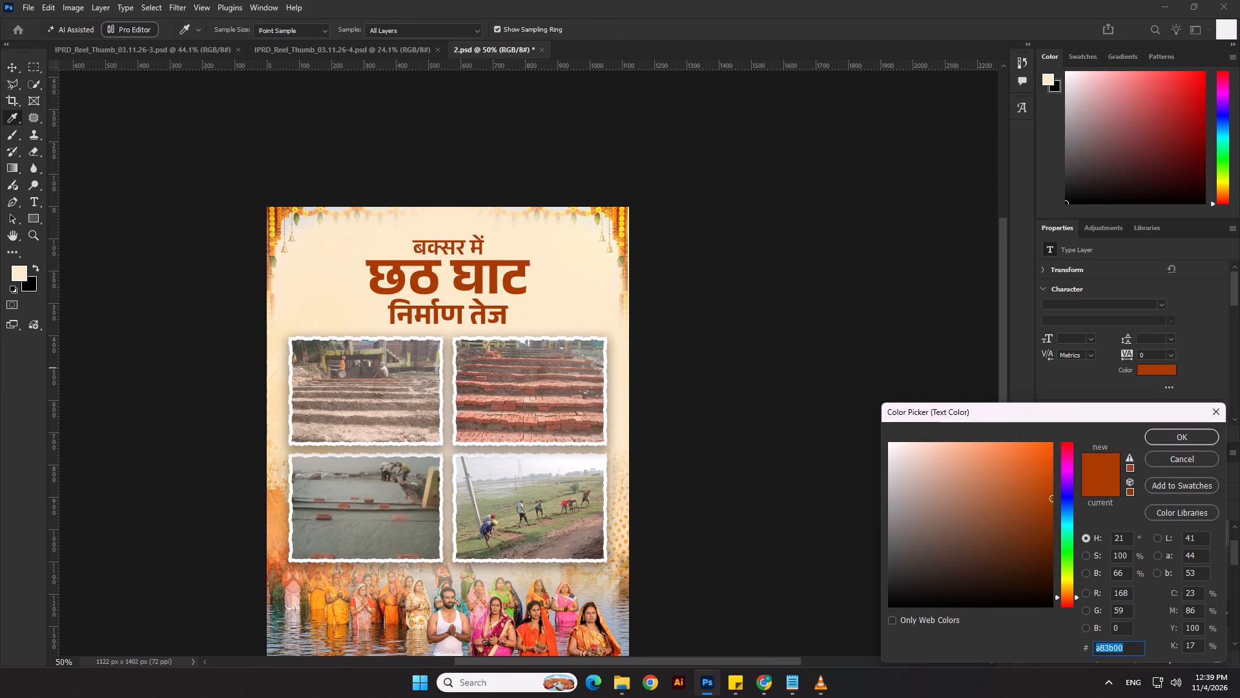
pyautogui.click(1068, 450)
pyautogui.click(1047, 476)
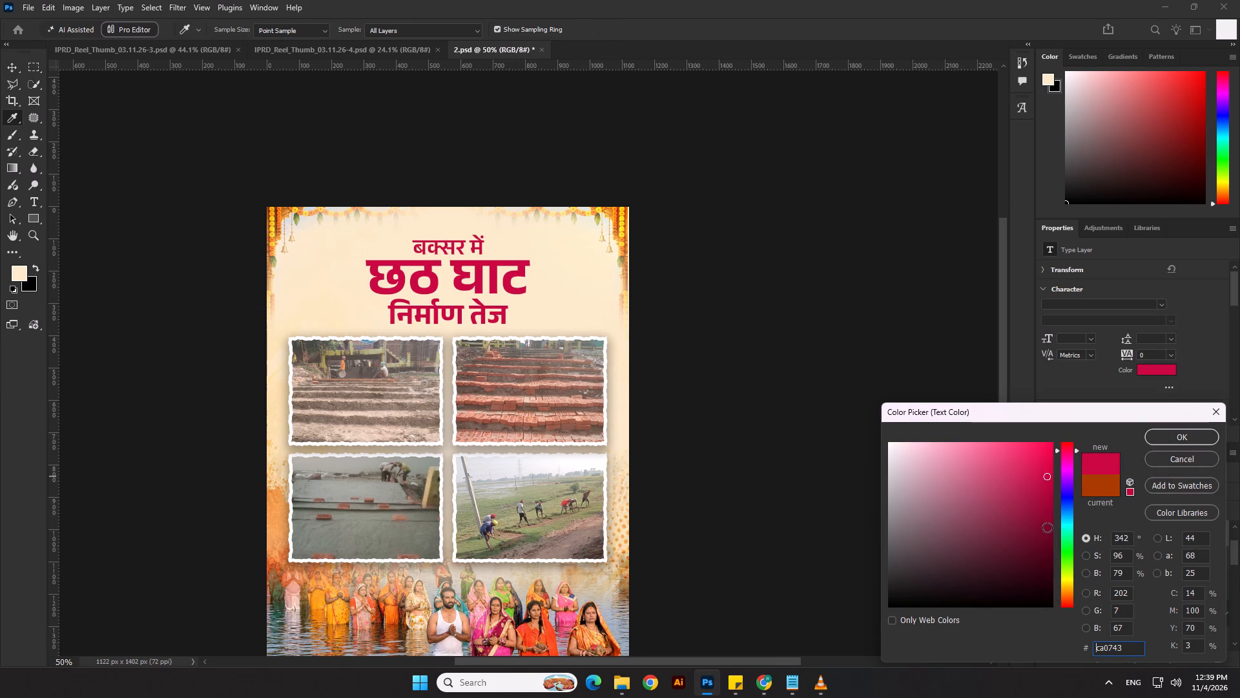
pyautogui.click(1047, 533)
pyautogui.click(1044, 550)
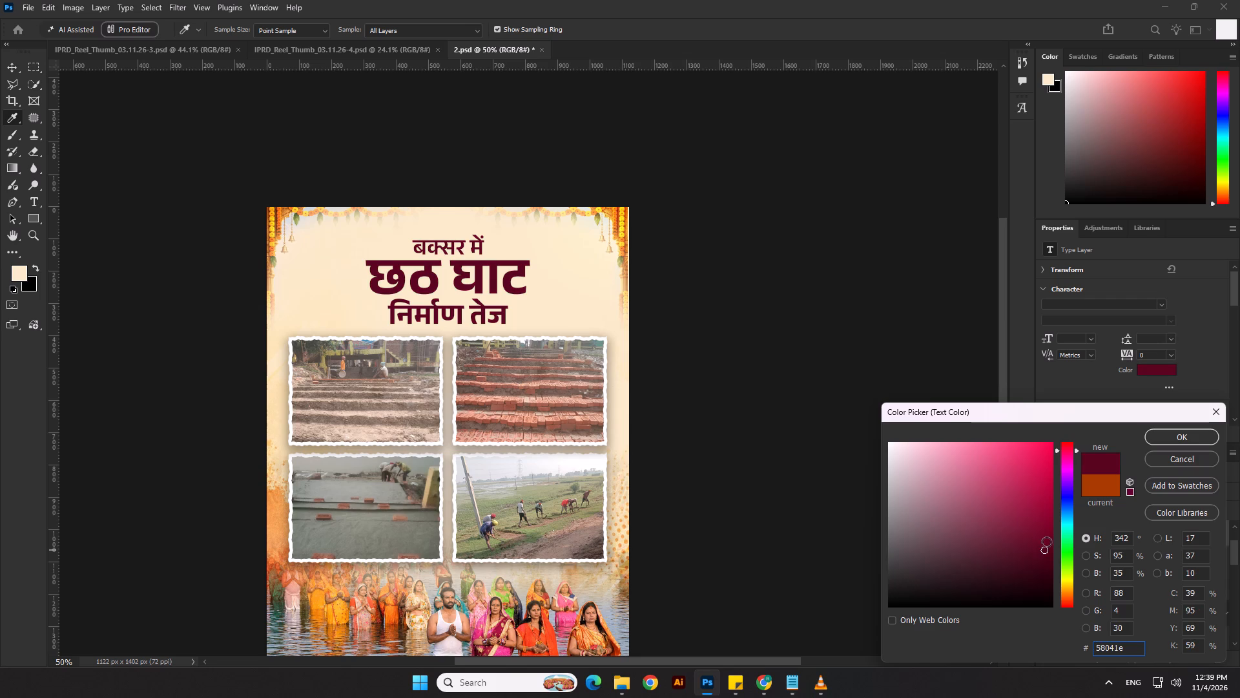
pyautogui.click(1046, 529)
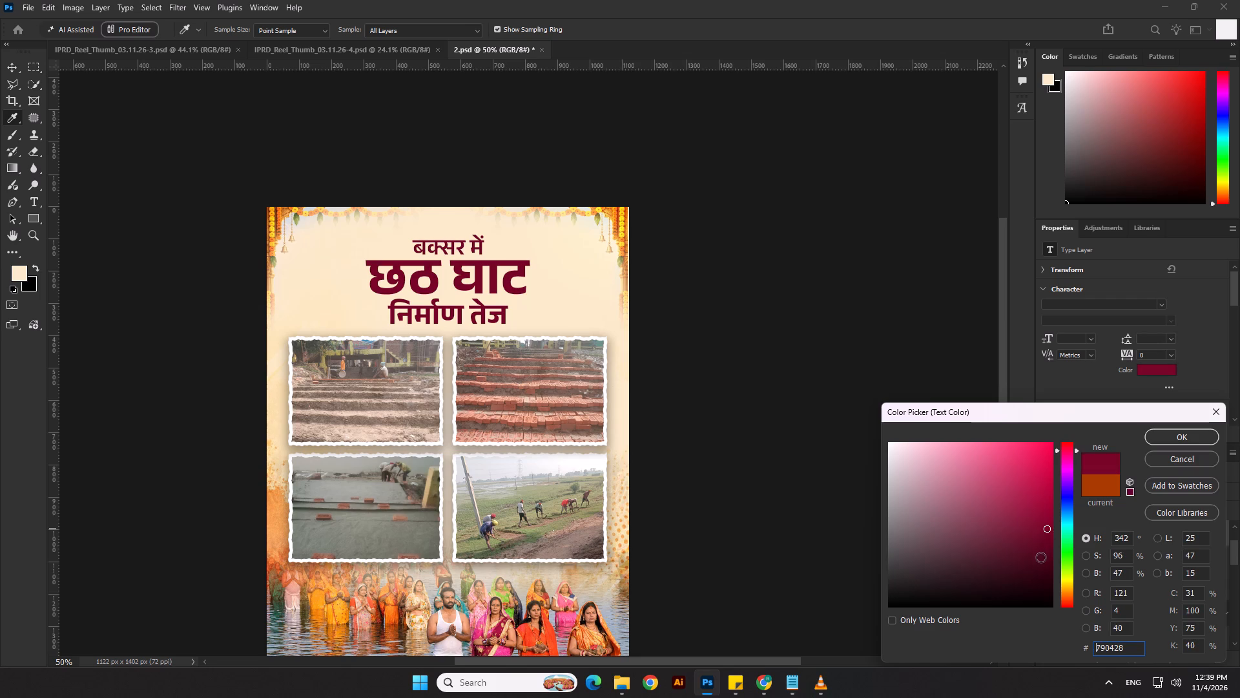
pyautogui.click(1162, 436)
pyautogui.moveTo(874, 468); pyautogui.dragTo(866, 458)
pyautogui.scroll(-5, 652, 366)
pyautogui.click(707, 395)
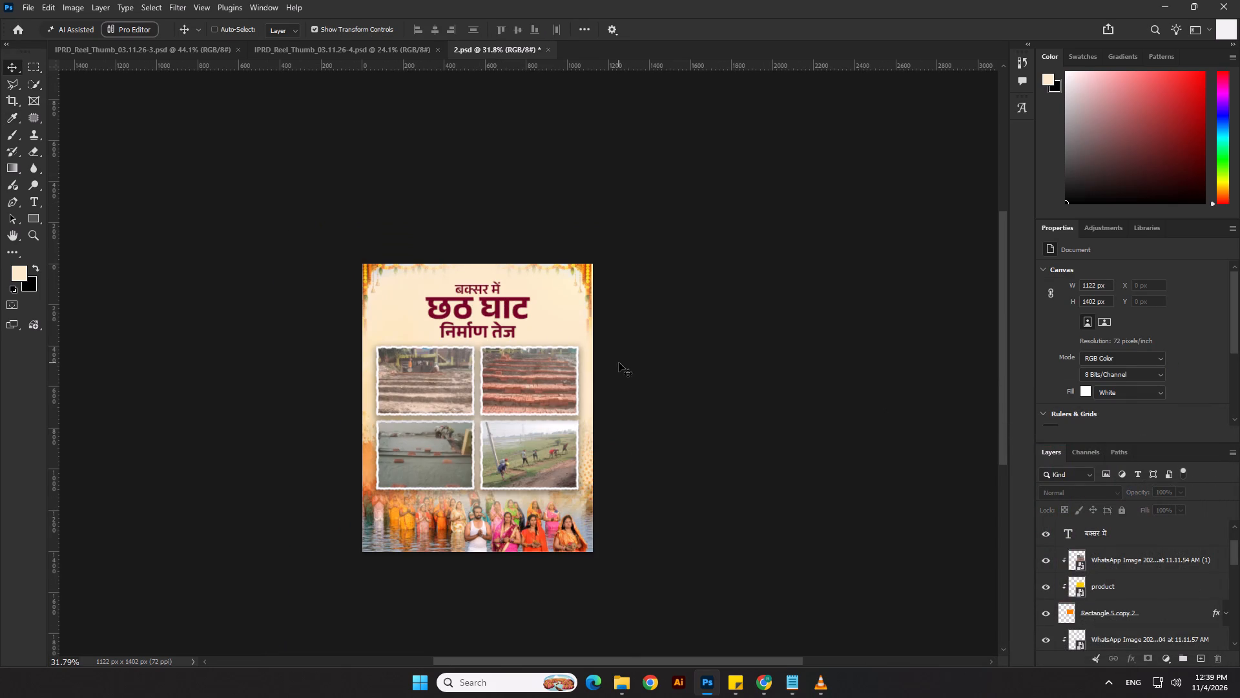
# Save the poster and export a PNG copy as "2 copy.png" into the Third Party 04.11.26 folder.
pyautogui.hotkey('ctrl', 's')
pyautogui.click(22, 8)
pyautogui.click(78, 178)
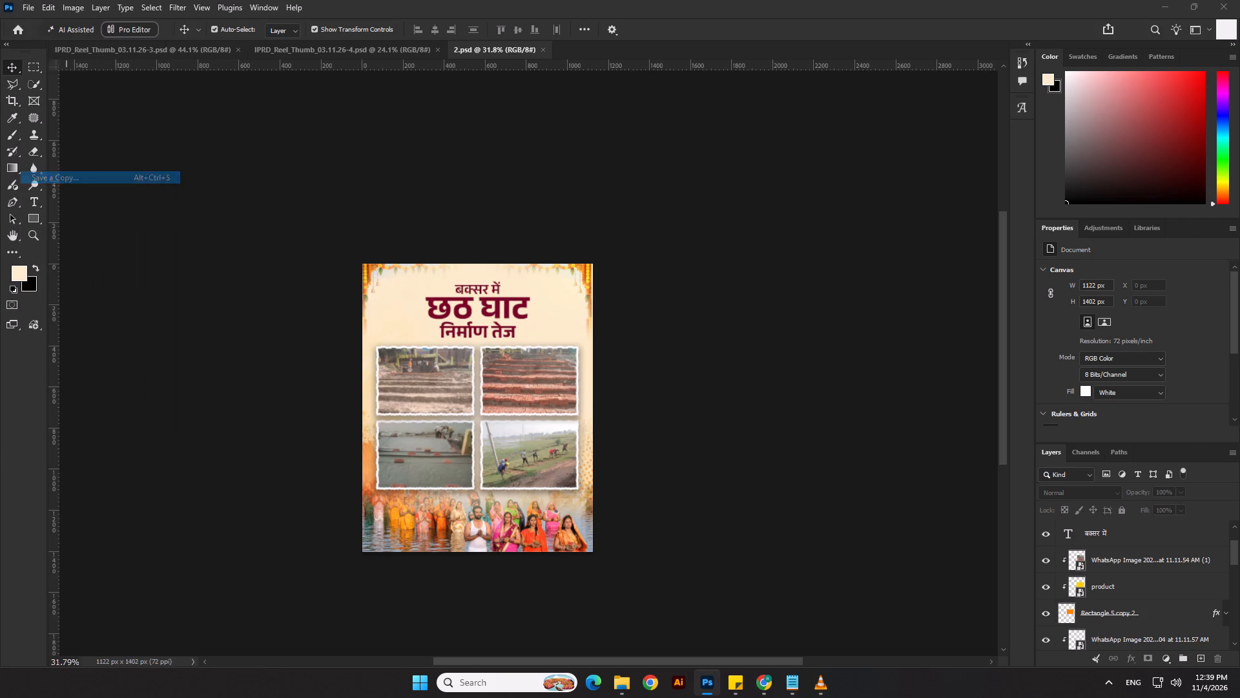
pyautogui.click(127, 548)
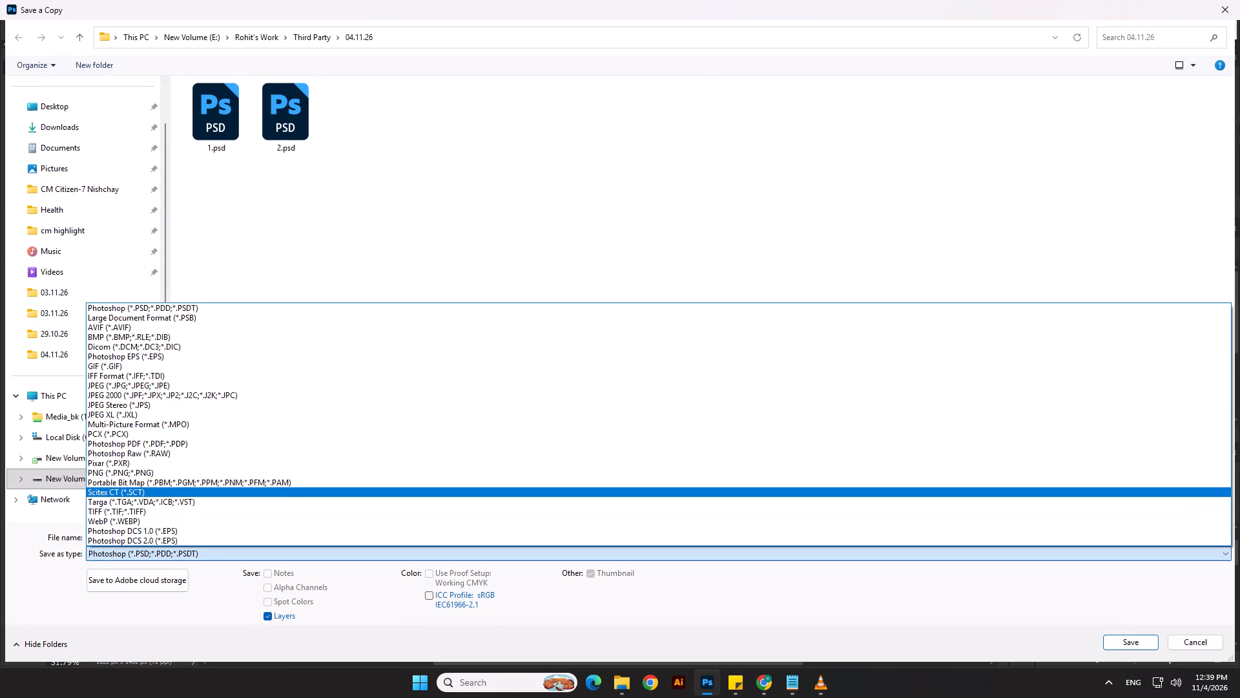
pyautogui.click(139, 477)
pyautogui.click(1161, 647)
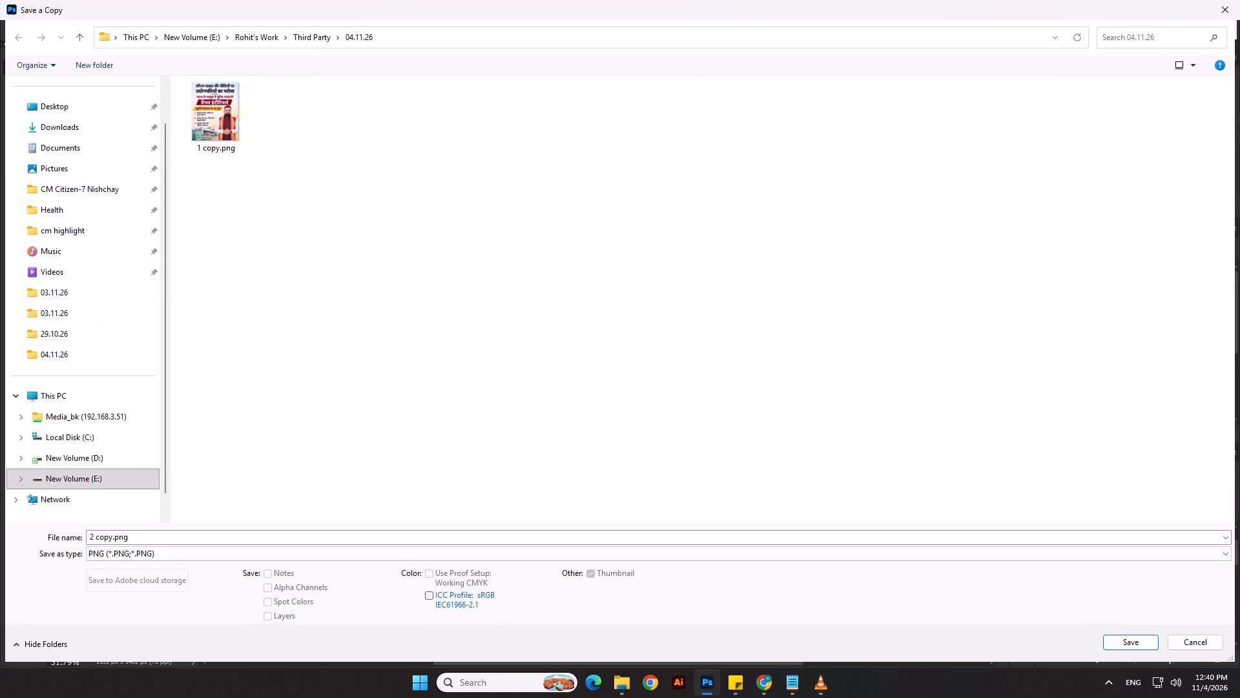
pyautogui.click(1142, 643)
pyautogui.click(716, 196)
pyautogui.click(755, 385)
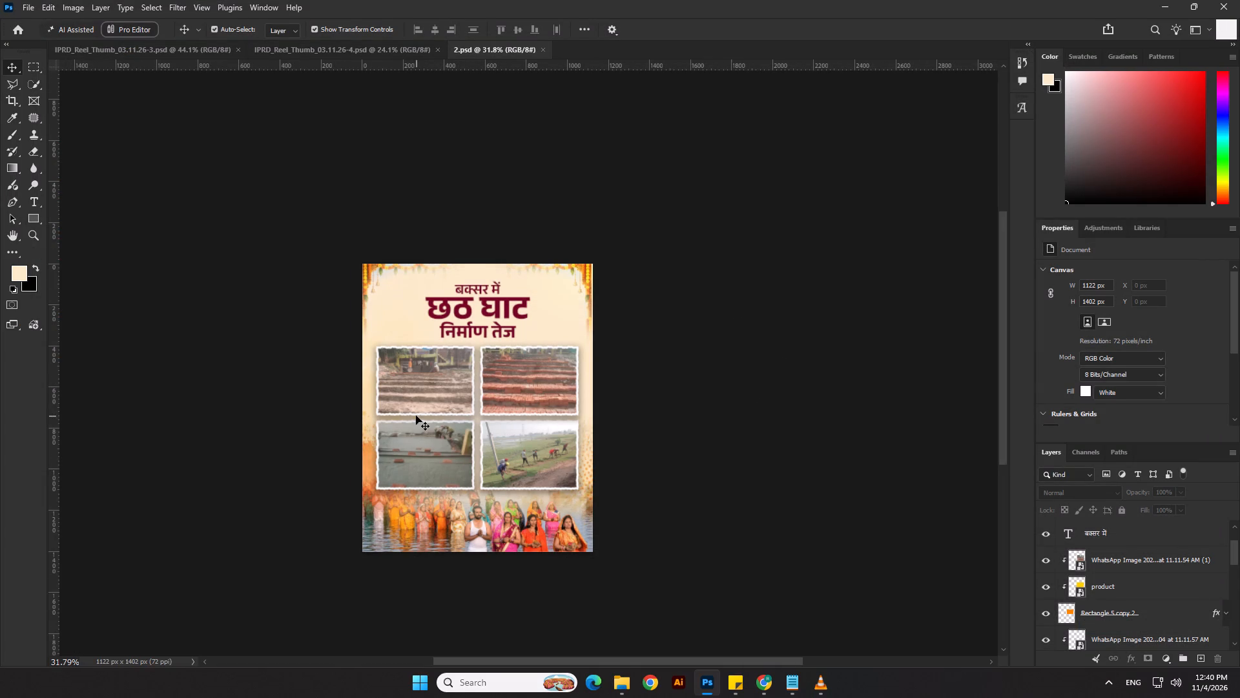
# Group the layers of the four ghat photos together with their torn-edge frame shapes, above the "image and shape copy" group.
pyautogui.scroll(3, 416, 416)
pyautogui.click(426, 379)
pyautogui.scroll(7, 1173, 569)
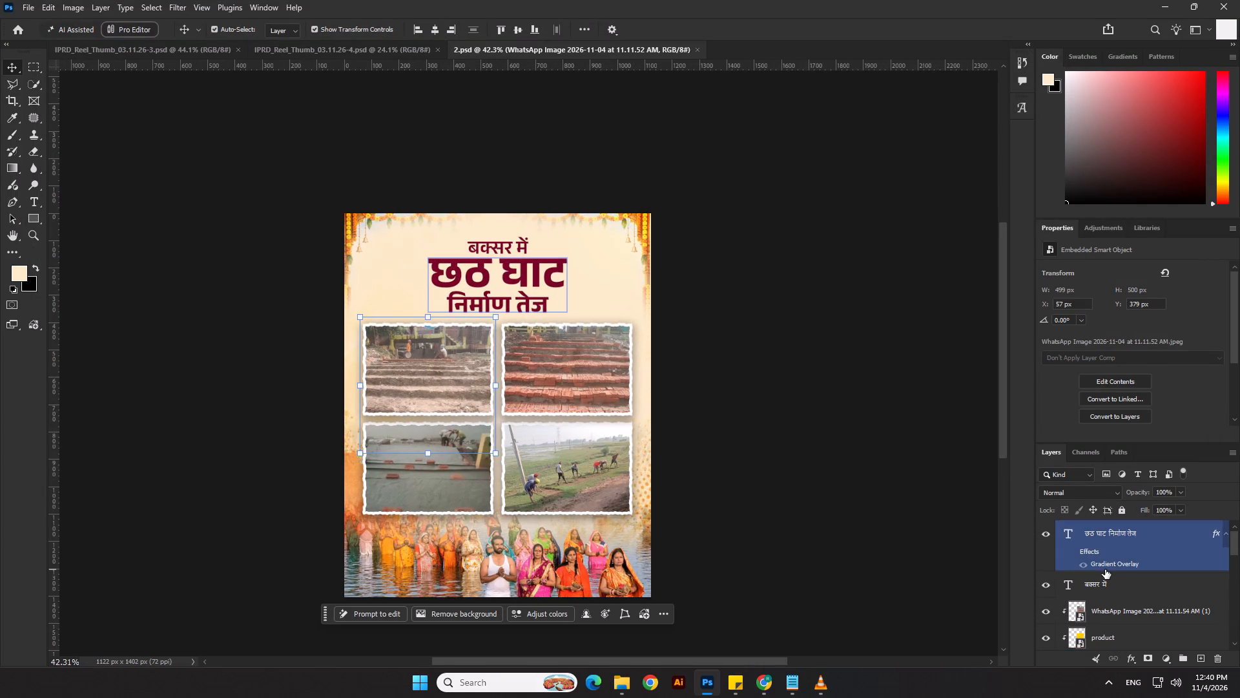
pyautogui.scroll(-2, 1105, 567)
pyautogui.scroll(6, 1097, 595)
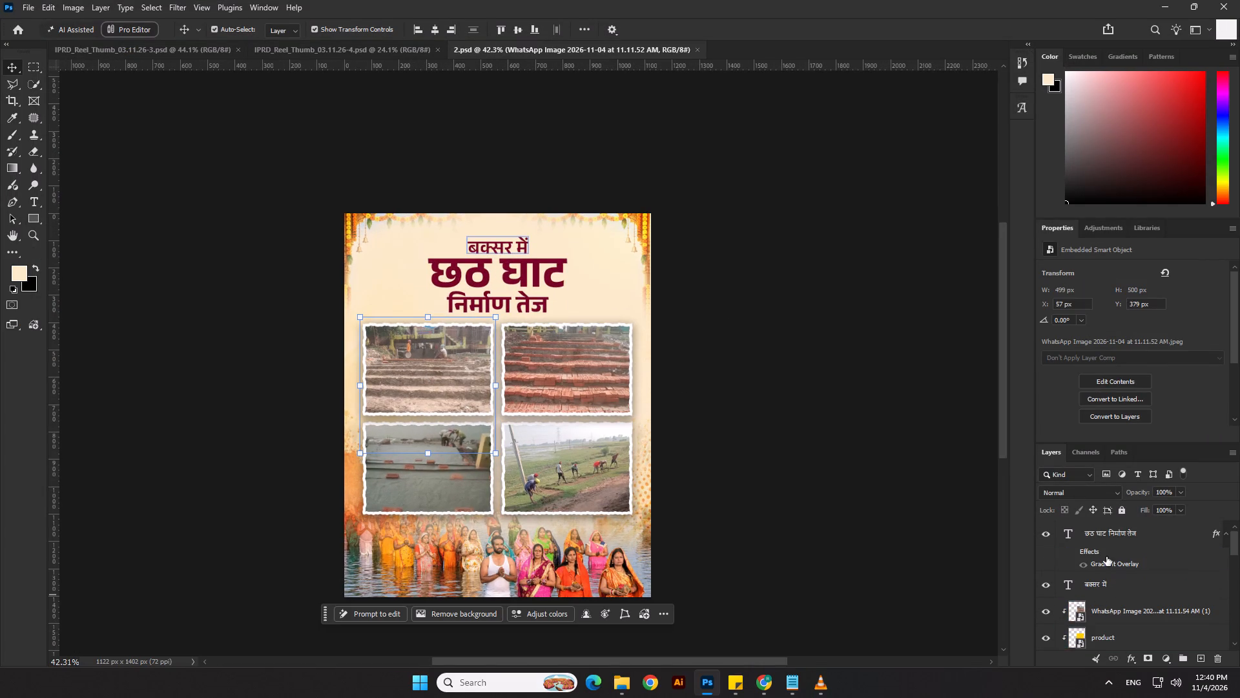
pyautogui.click(1103, 608)
pyautogui.scroll(-6, 1104, 608)
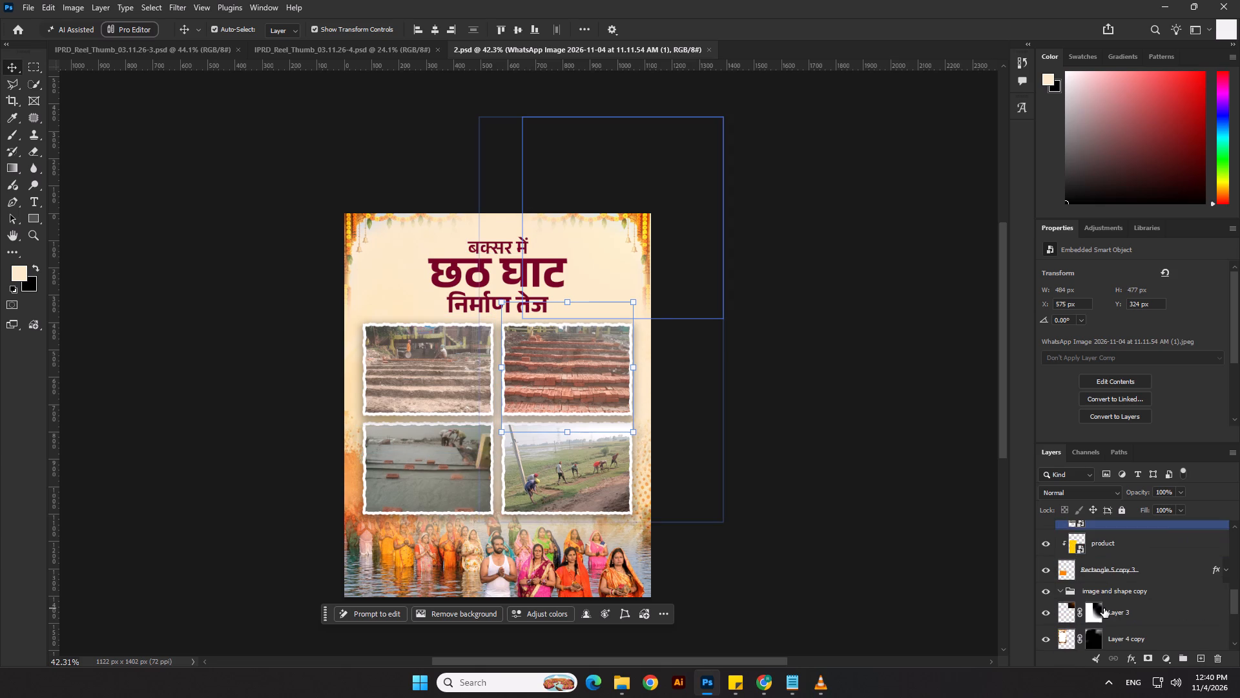
pyautogui.keyDown('shift'); pyautogui.click(1108, 575); pyautogui.keyUp('shift')
pyautogui.hotkey('ctrl', 'g')
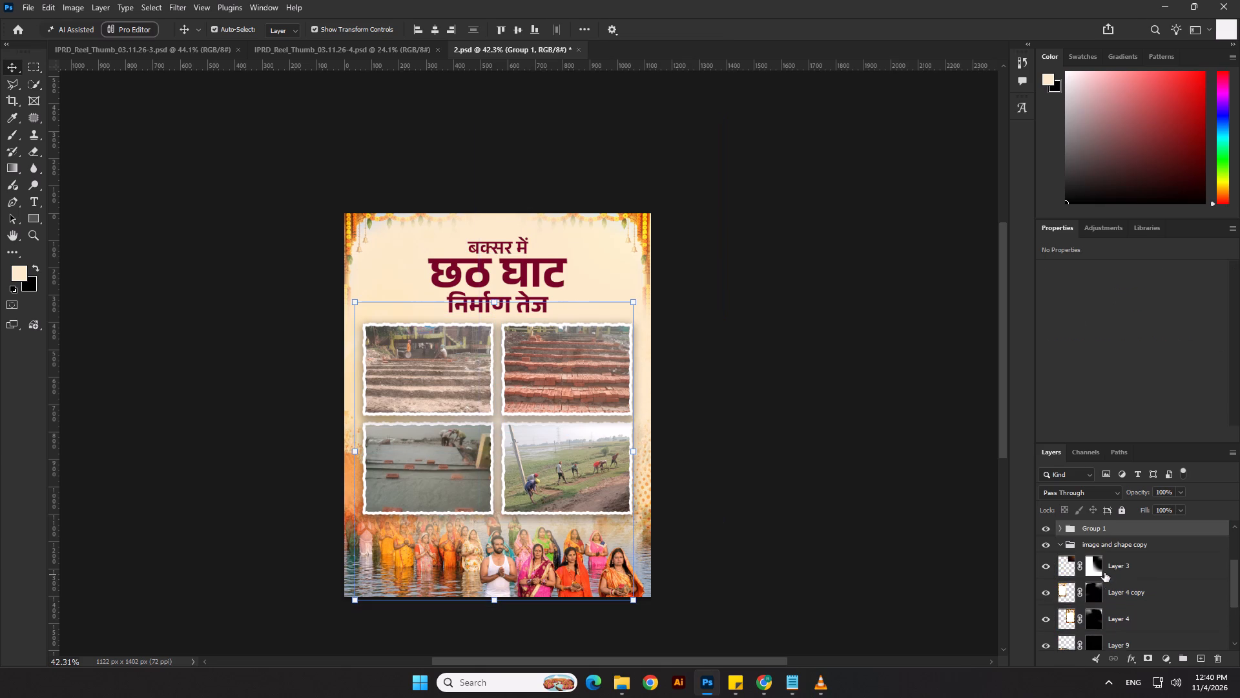
pyautogui.doubleClick(1046, 529)
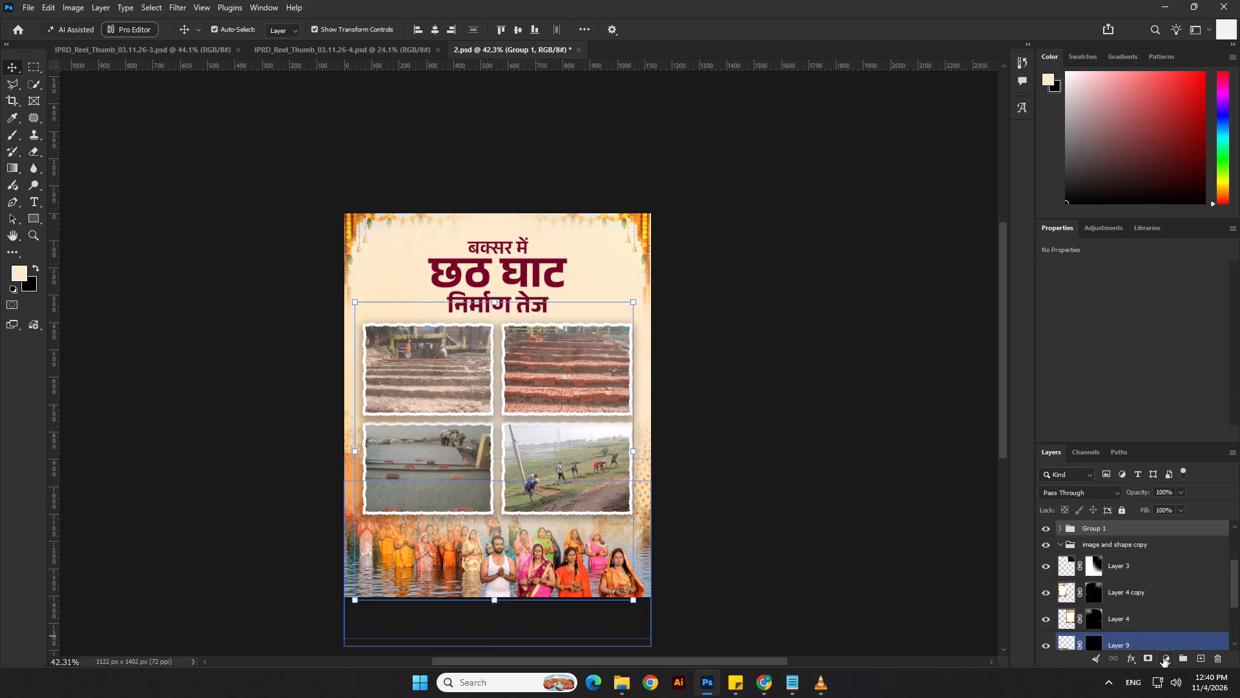
# Add a Levels adjustment clipped to the photo group, with the black input level raised to 41.
pyautogui.click(1163, 658)
pyautogui.click(1165, 454)
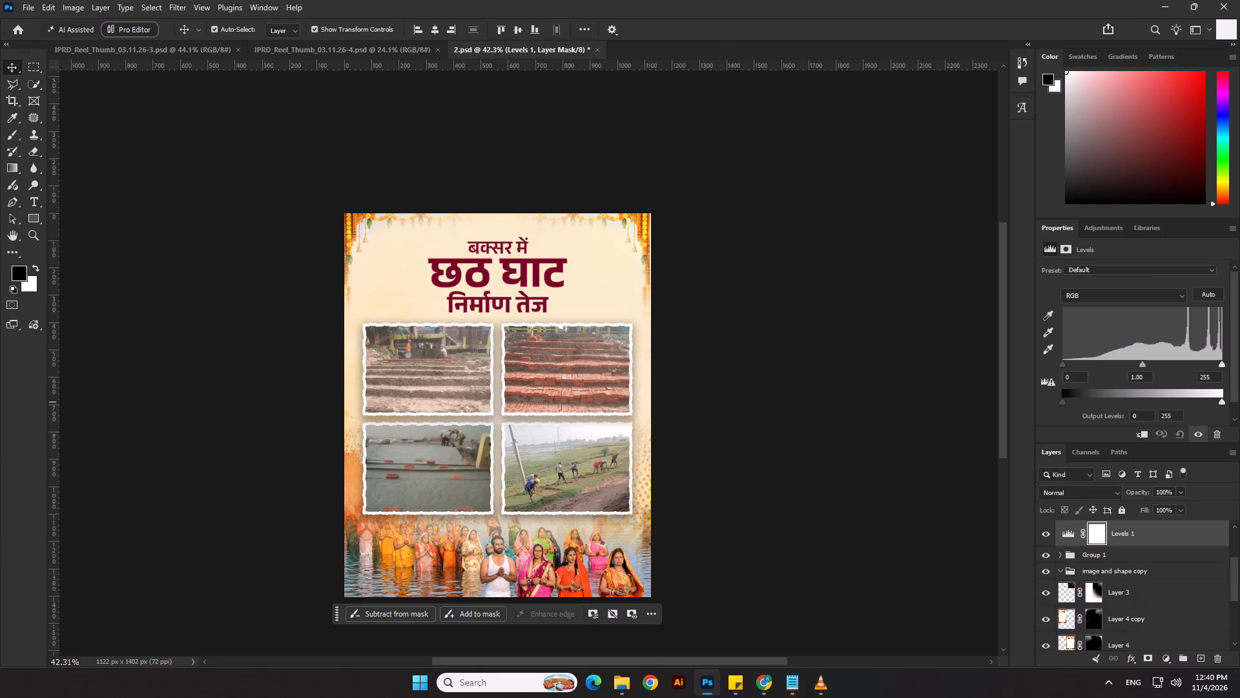
pyautogui.moveTo(1065, 364); pyautogui.dragTo(1088, 365)
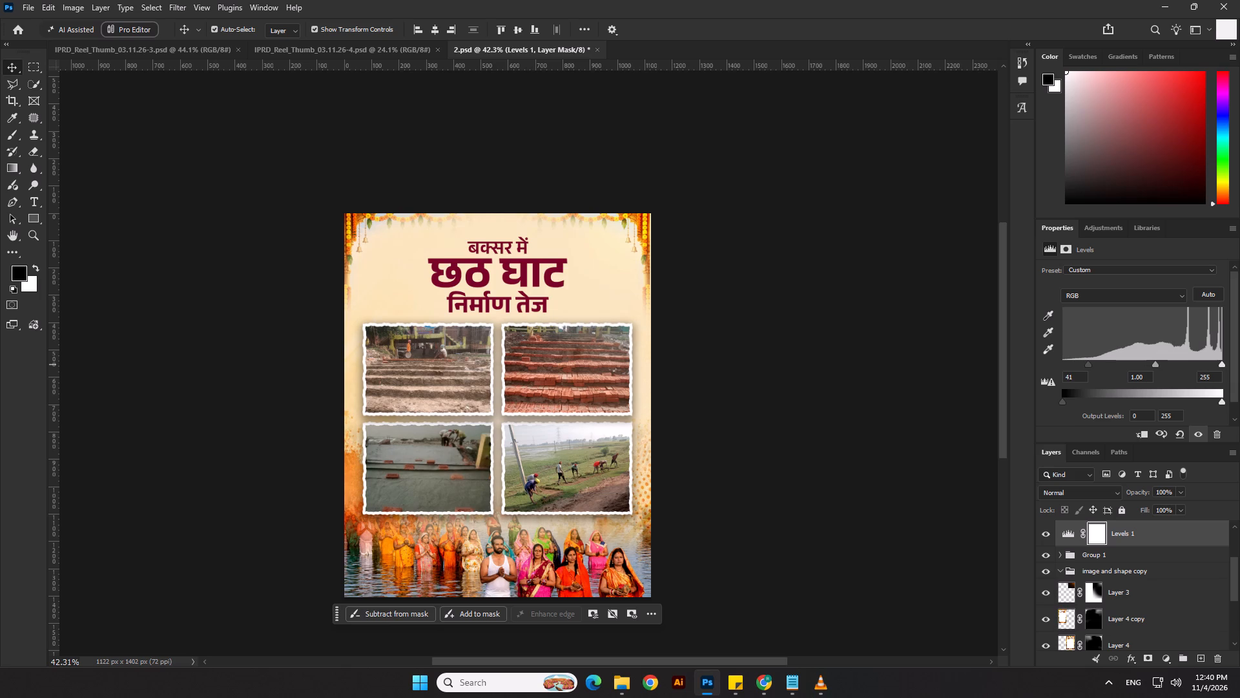
pyautogui.keyDown('alt'); pyautogui.click(1071, 547); pyautogui.keyUp('alt')
pyautogui.click(889, 529)
# Save the poster and export it as PNG, replacing the existing "2 copy.png" in the 04.11.26 folder.
pyautogui.hotkey('ctrl', 's')
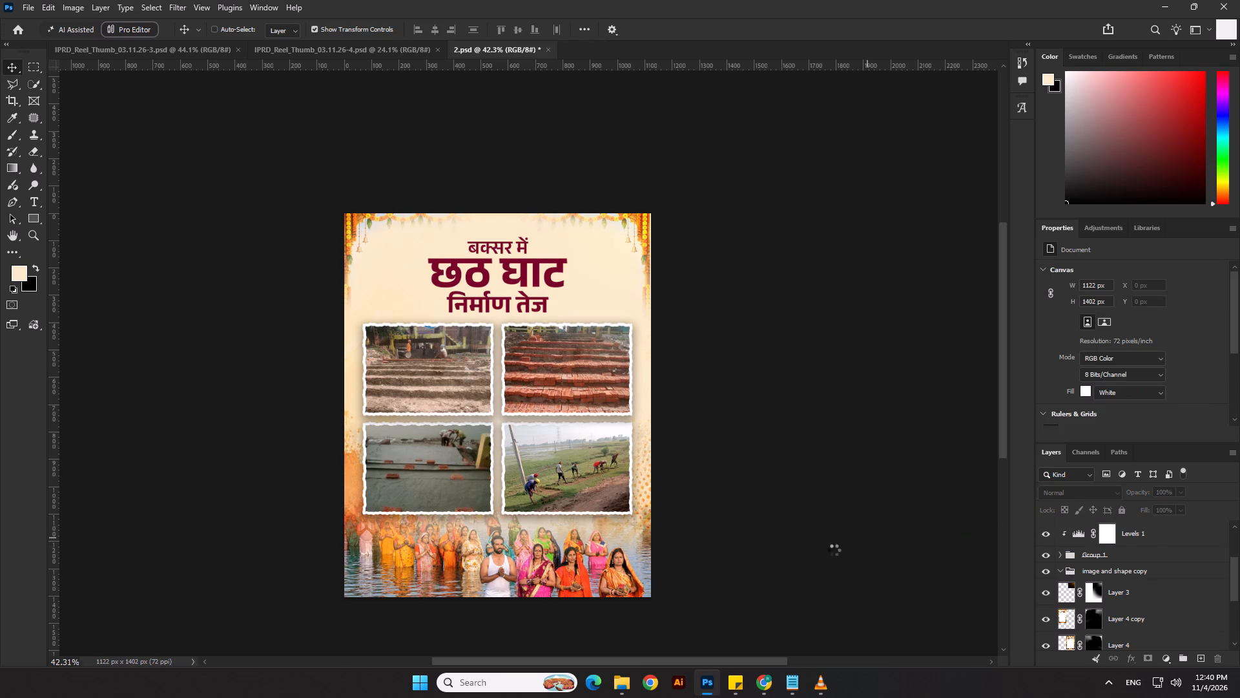
pyautogui.click(25, 3)
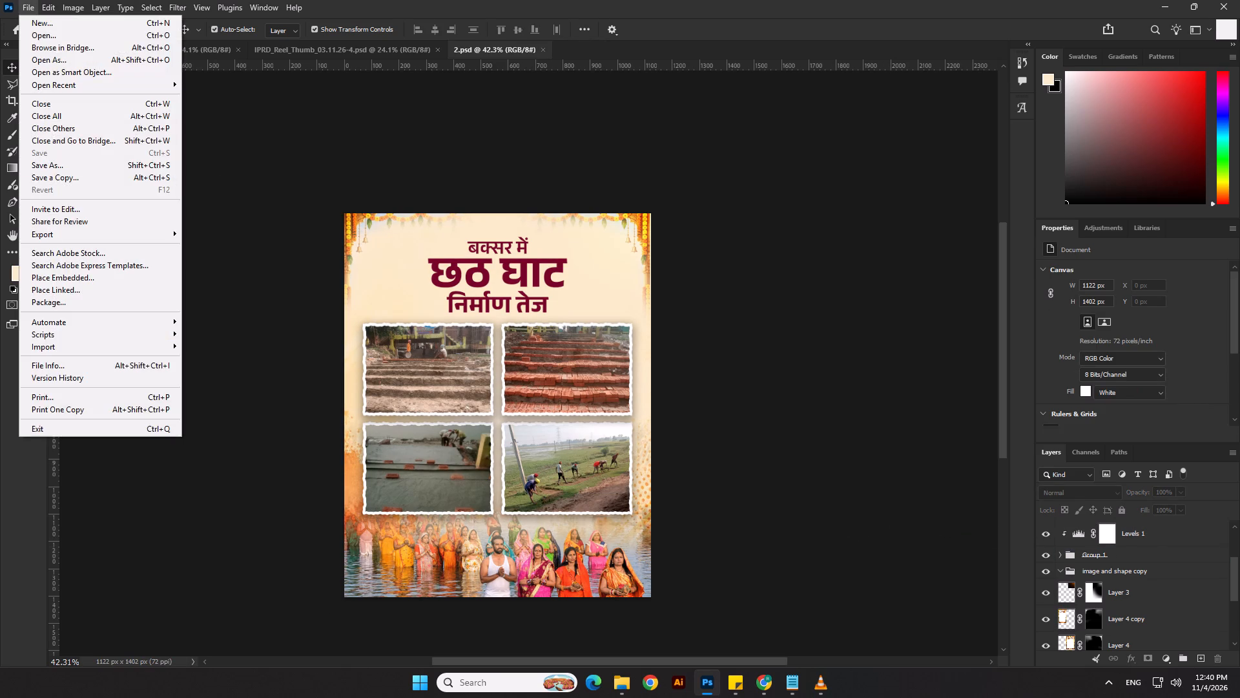
pyautogui.click(49, 180)
pyautogui.click(192, 548)
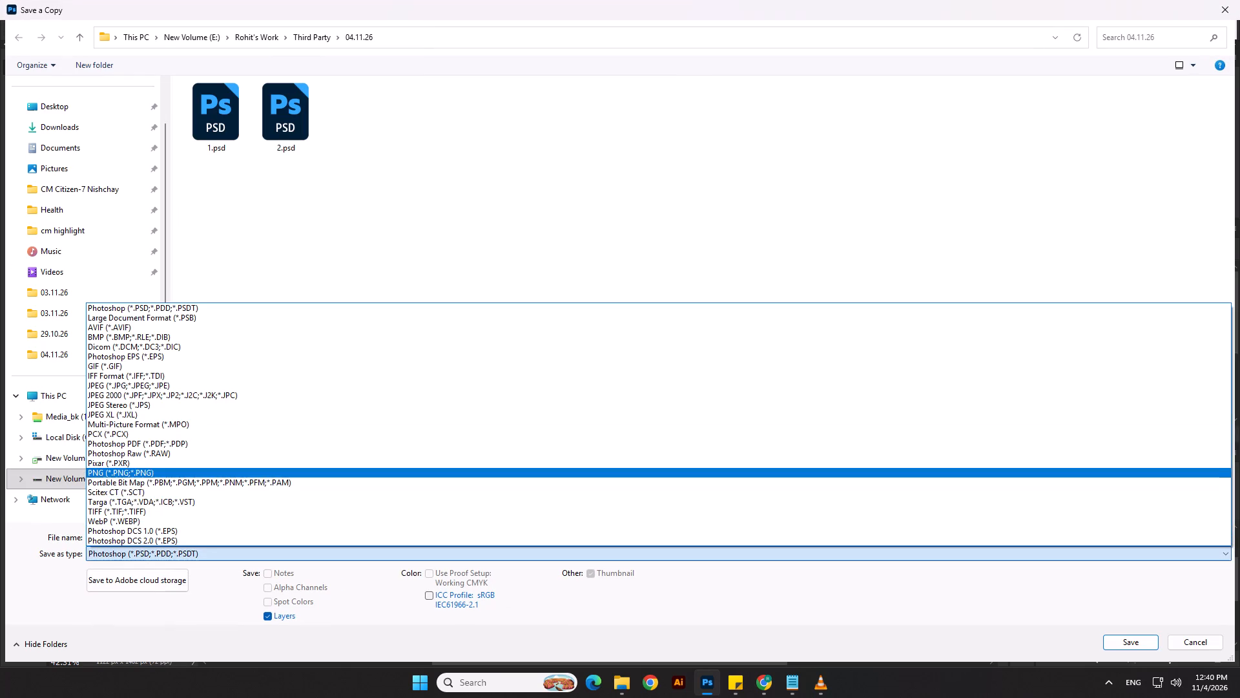
pyautogui.click(158, 473)
pyautogui.click(1133, 648)
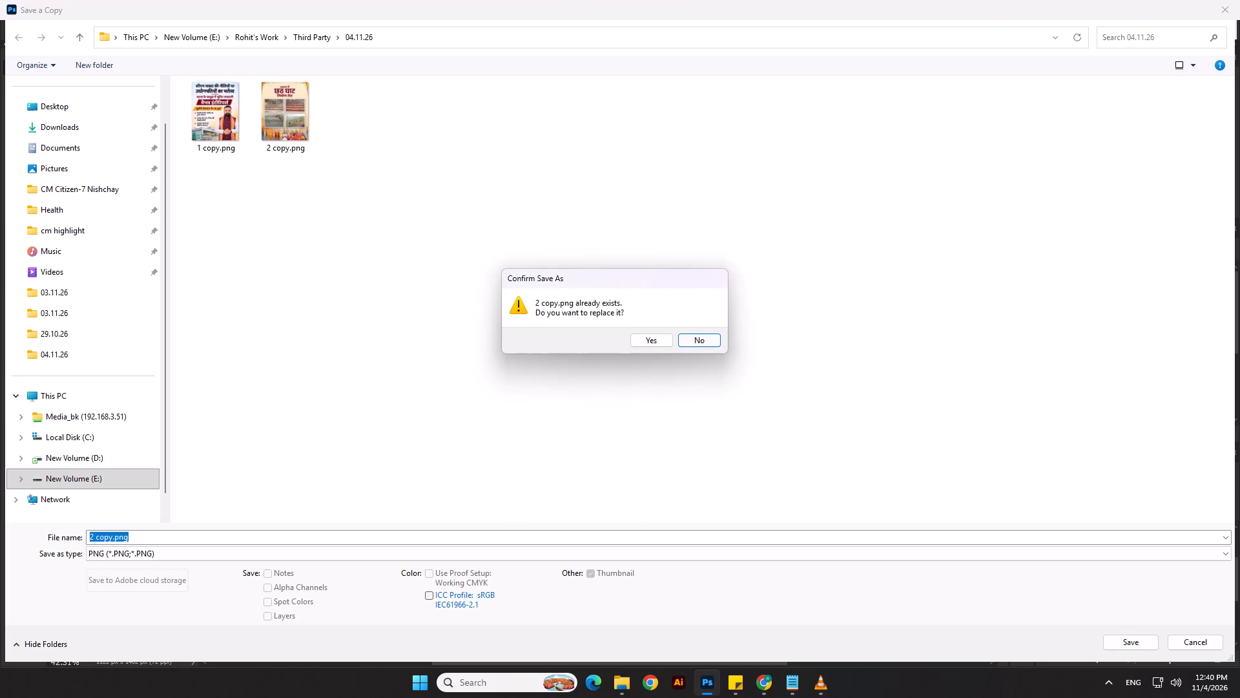
pyautogui.click(674, 332)
pyautogui.click(665, 337)
pyautogui.click(673, 205)
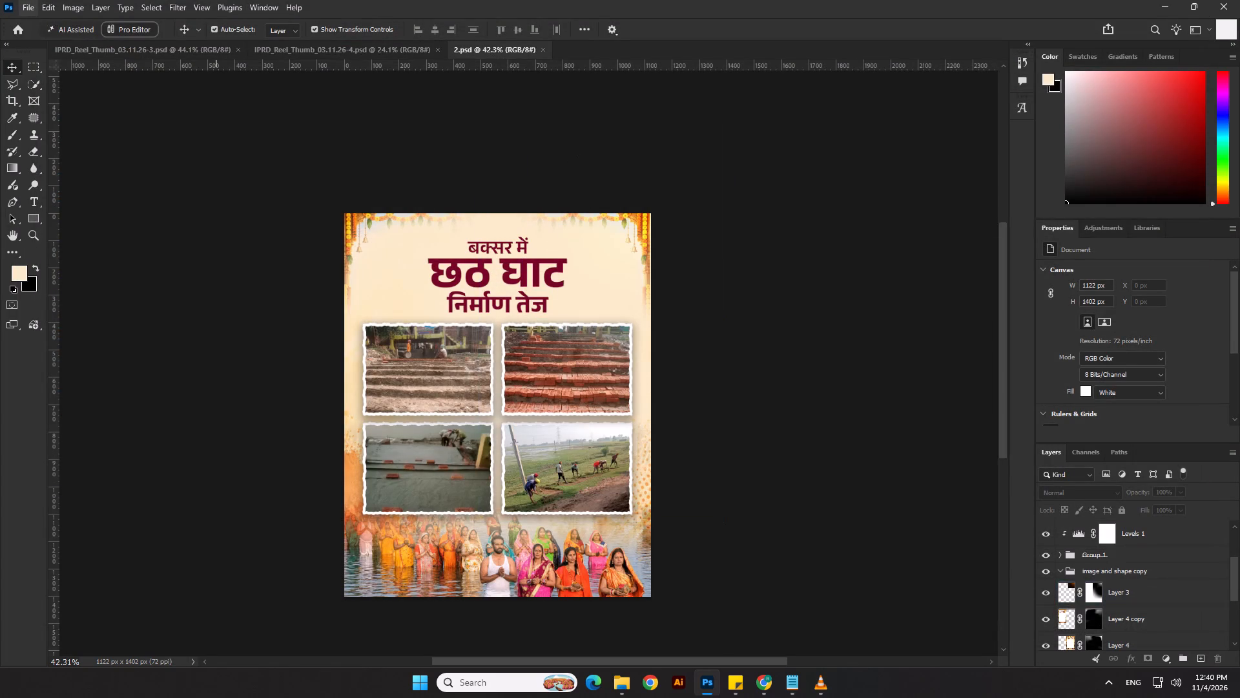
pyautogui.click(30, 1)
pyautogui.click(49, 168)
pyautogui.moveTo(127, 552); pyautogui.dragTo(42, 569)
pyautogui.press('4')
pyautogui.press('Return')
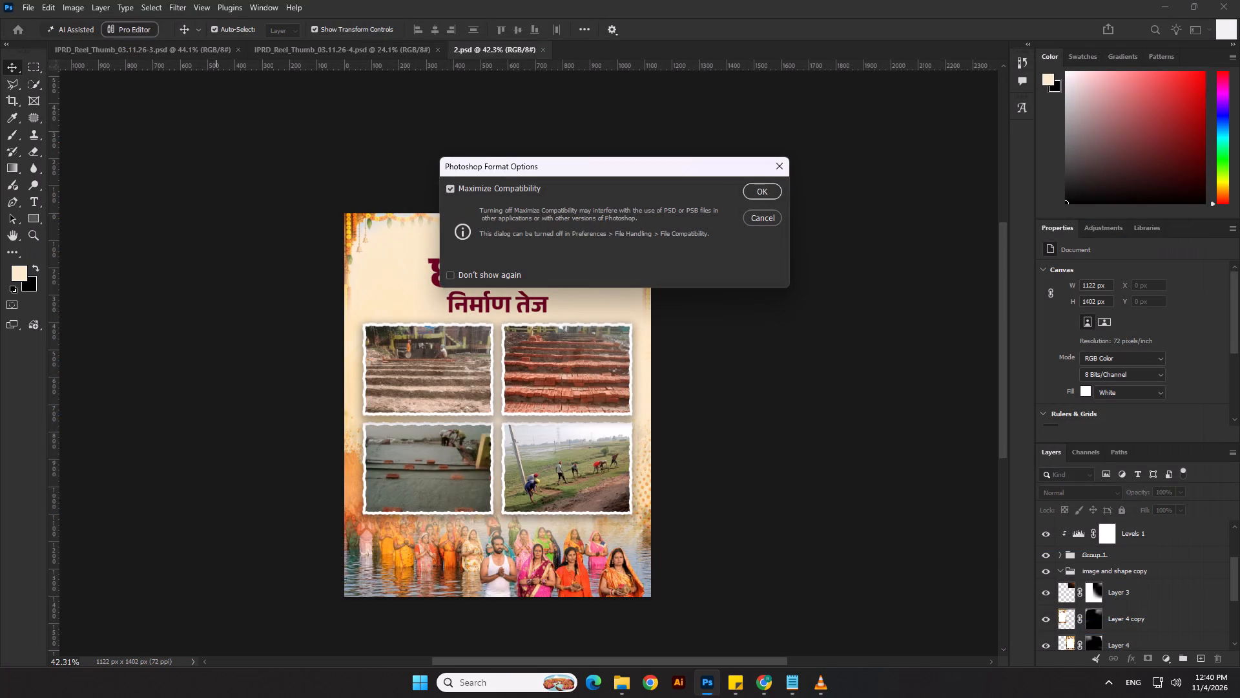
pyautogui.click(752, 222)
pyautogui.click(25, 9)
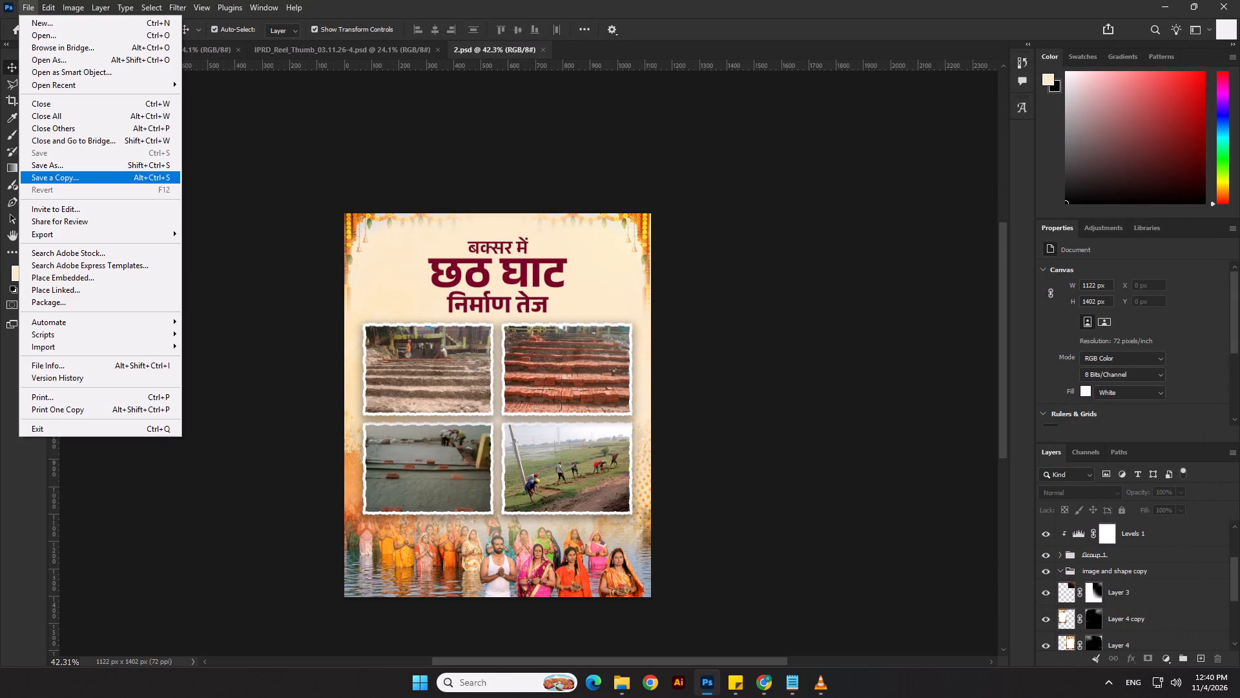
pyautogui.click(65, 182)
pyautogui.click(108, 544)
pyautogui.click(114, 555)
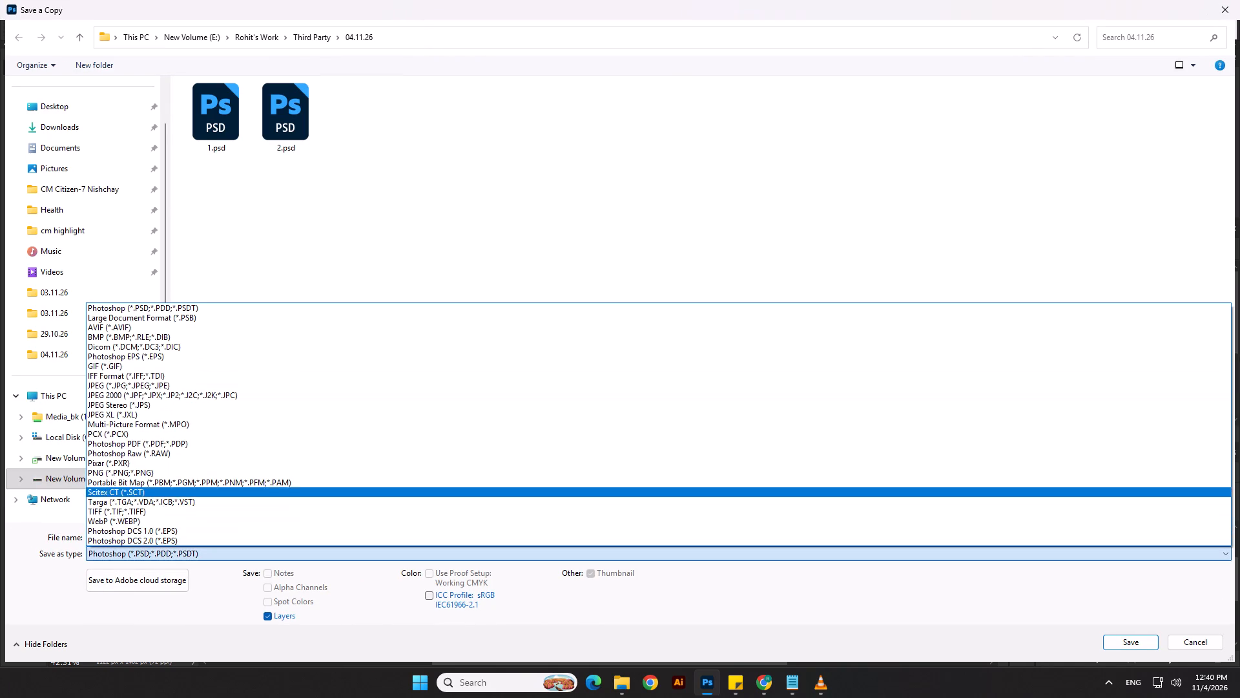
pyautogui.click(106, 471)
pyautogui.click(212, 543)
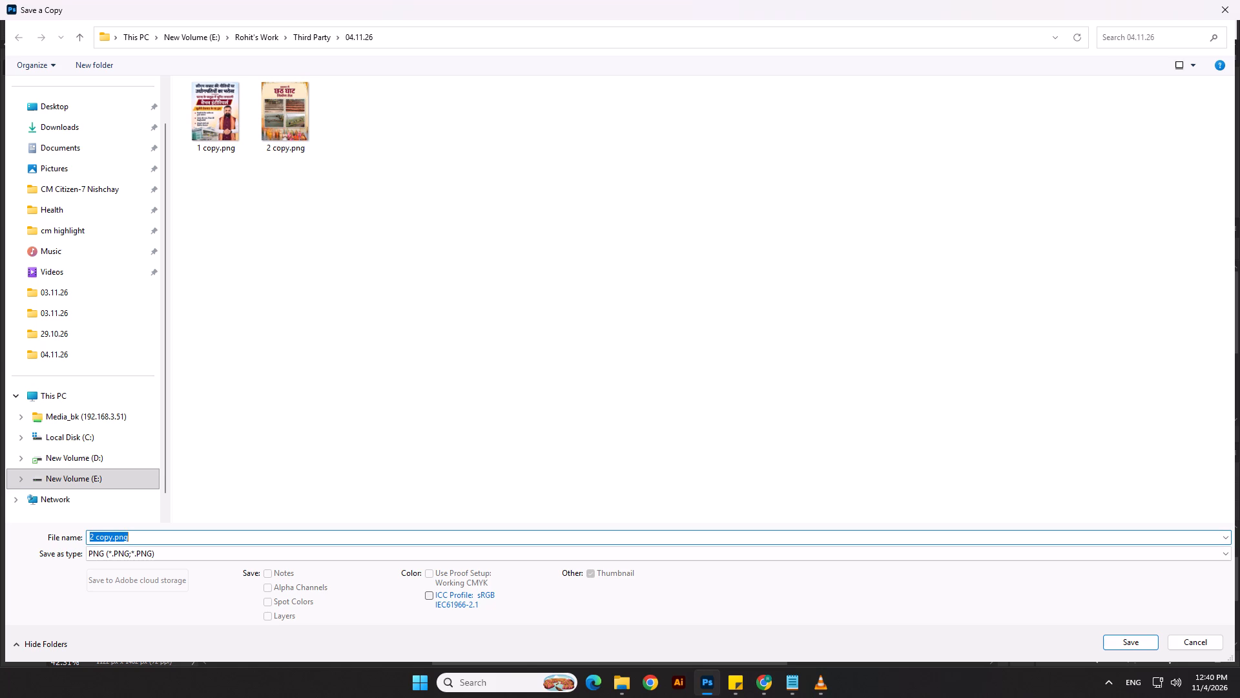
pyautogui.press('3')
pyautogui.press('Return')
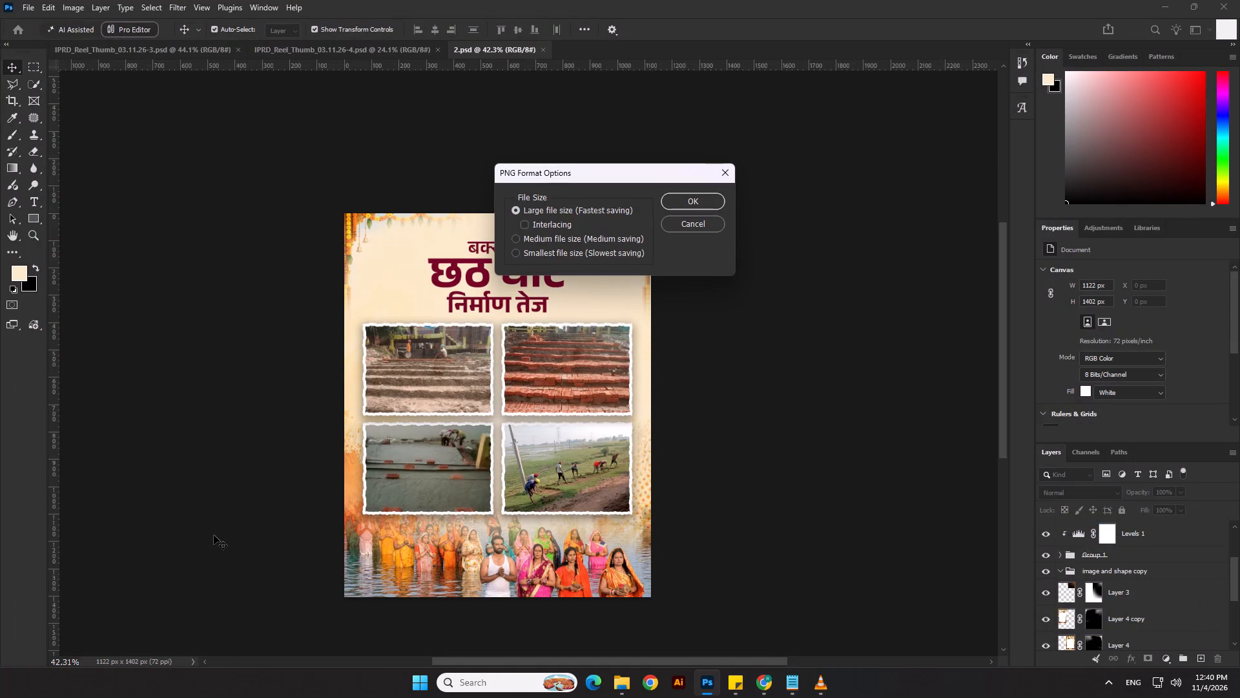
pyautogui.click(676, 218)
# Save the poster as a new Photoshop document named 3.
pyautogui.click(23, 13)
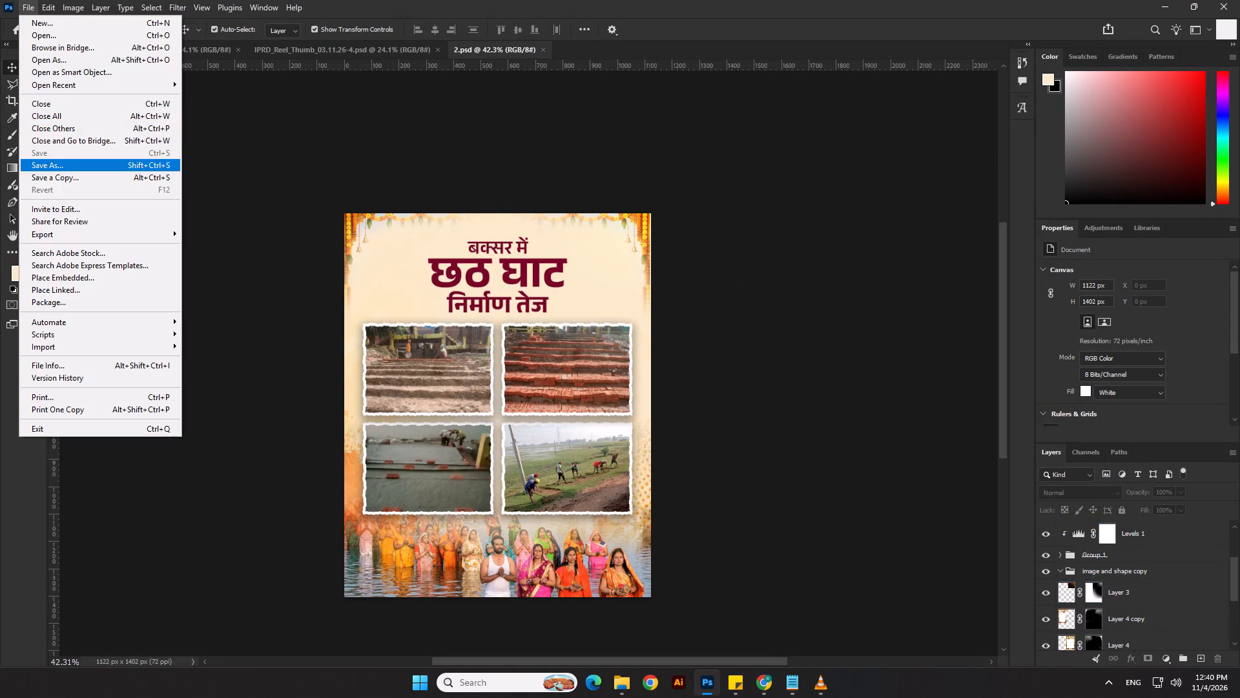
pyautogui.click(50, 161)
pyautogui.press('3')
pyautogui.press('Return')
pyautogui.press('Return')
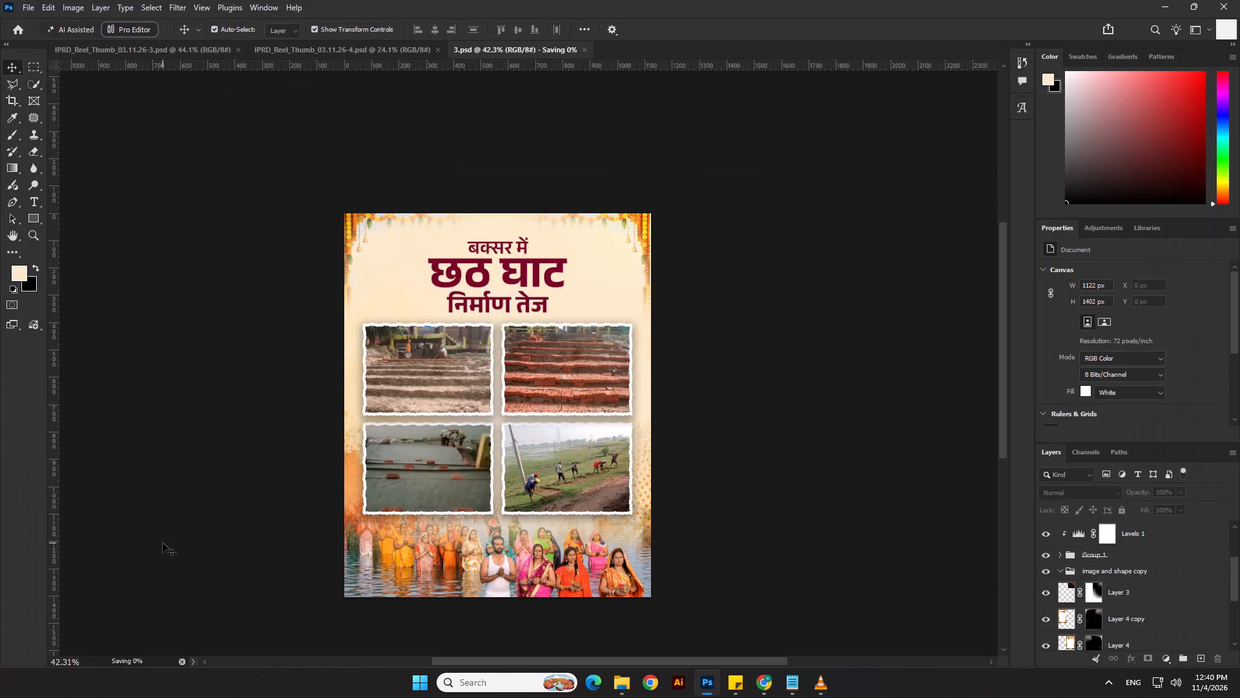
# Delete the flower garland layers, the cream overlay (Layer 11) and the orange textured background (Layer 10) from the poster.
pyautogui.click(606, 260)
pyautogui.press('Delete')
pyautogui.press('Delete')
pyautogui.press('Delete')
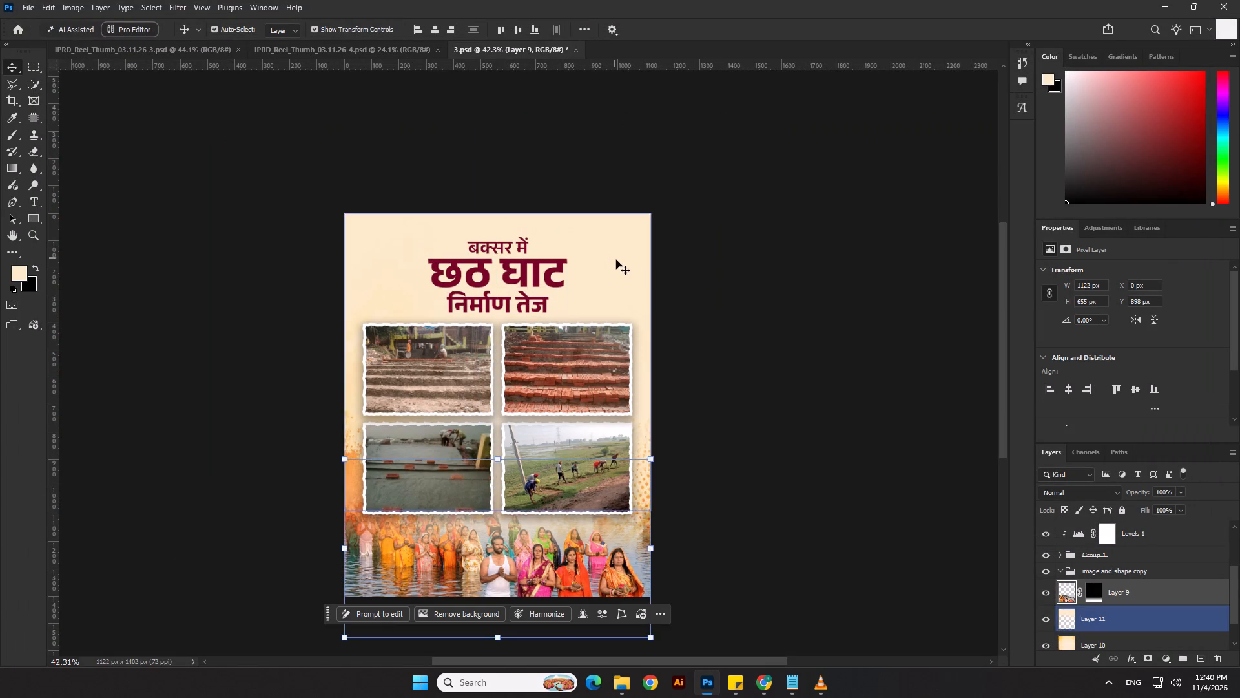
pyautogui.click(616, 260)
pyautogui.press('Delete')
pyautogui.click(645, 258)
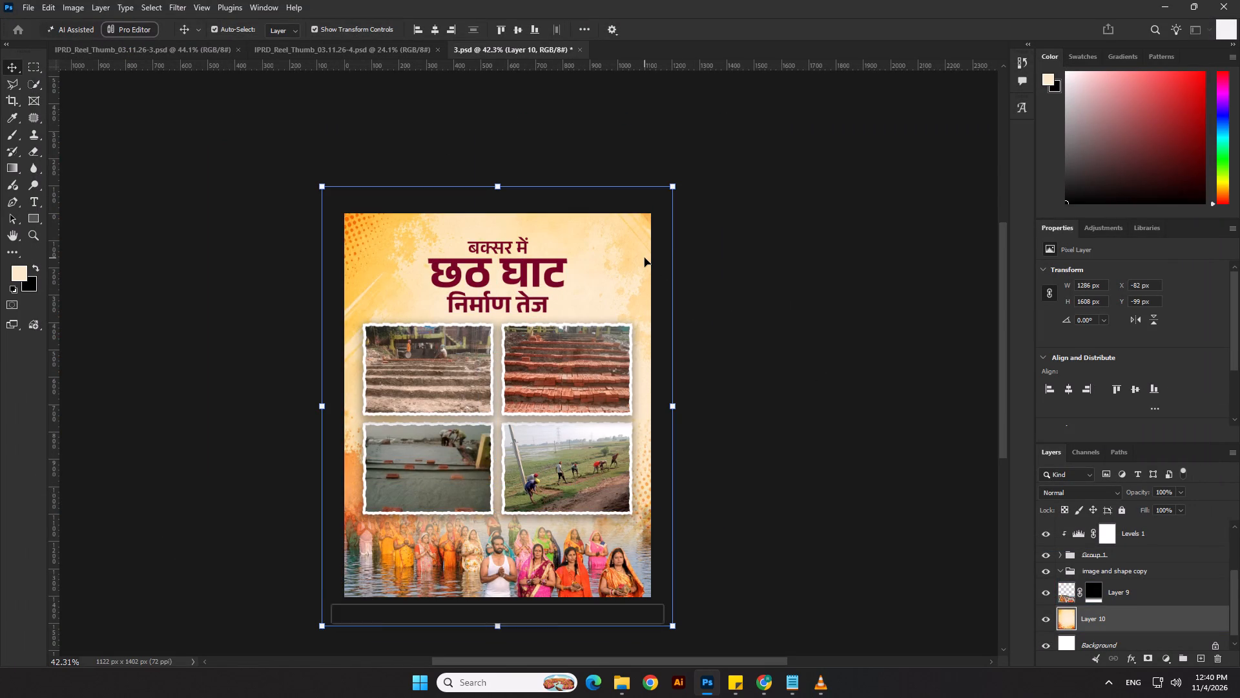
pyautogui.press('Delete')
# Browse the related pins on Pinterest in Chrome for a new warm-toned abstract poster background.
pyautogui.hotkey('alt', 'Tab')
pyautogui.hotkey('alt', 'Tab')
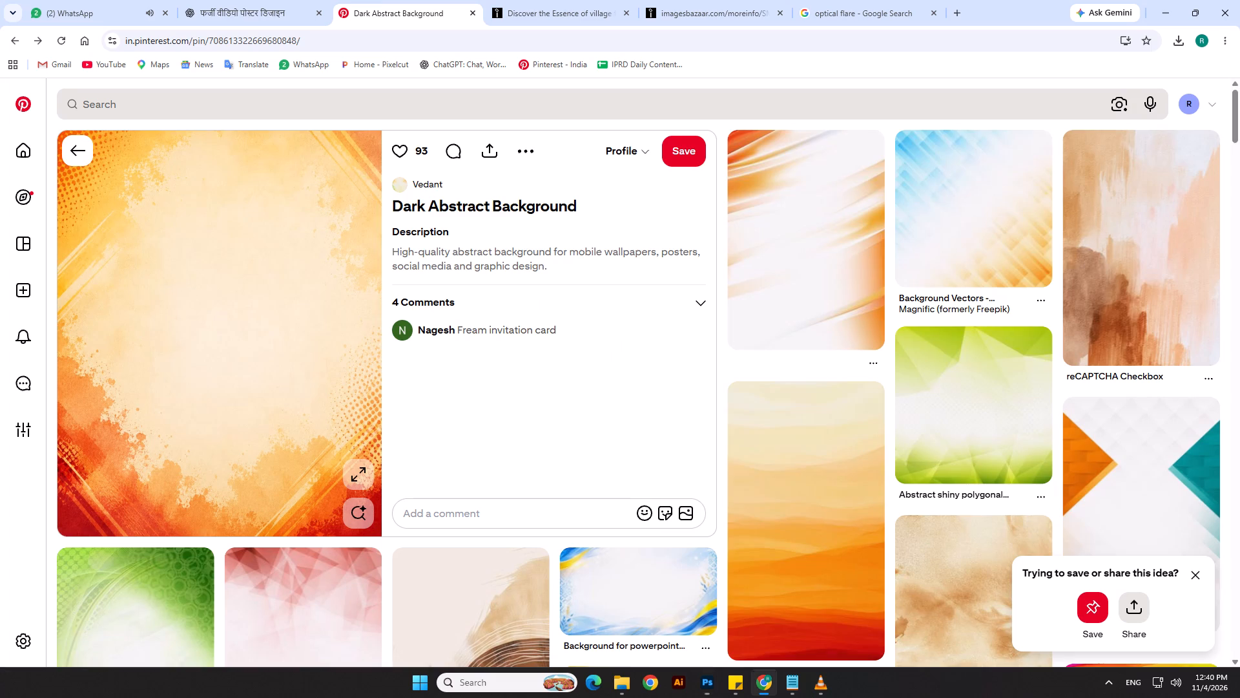
pyautogui.scroll(-14, 597, 432)
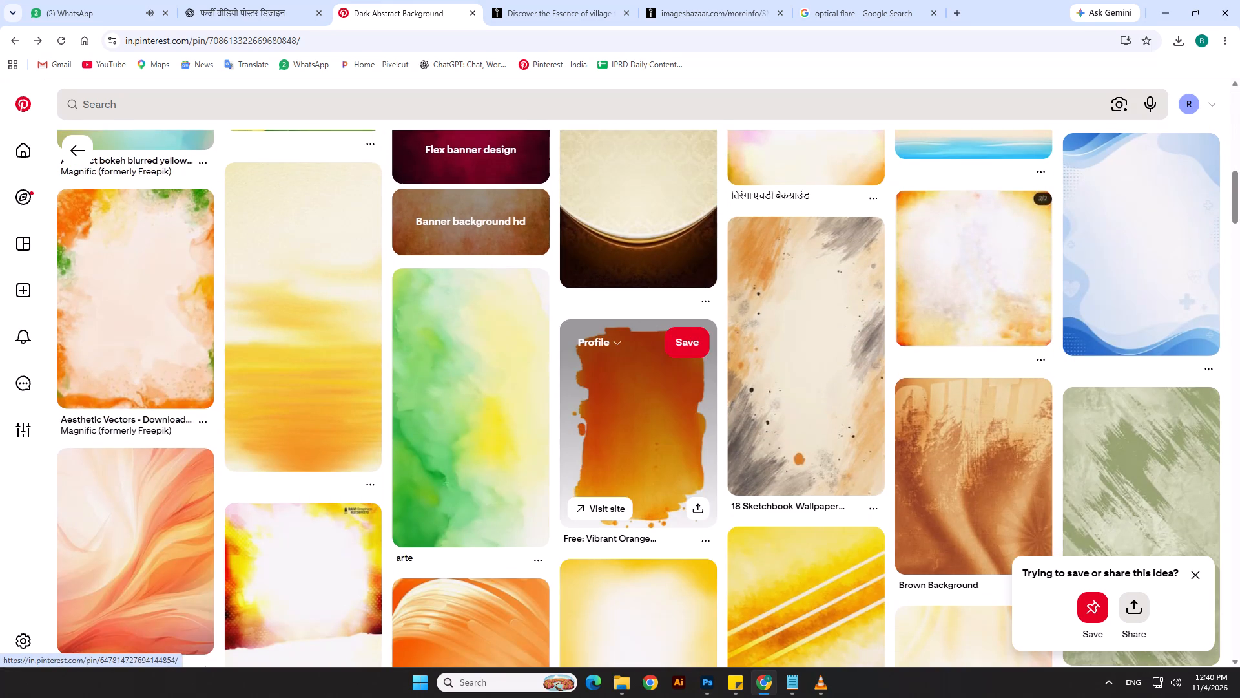
pyautogui.scroll(-4, 355, 421)
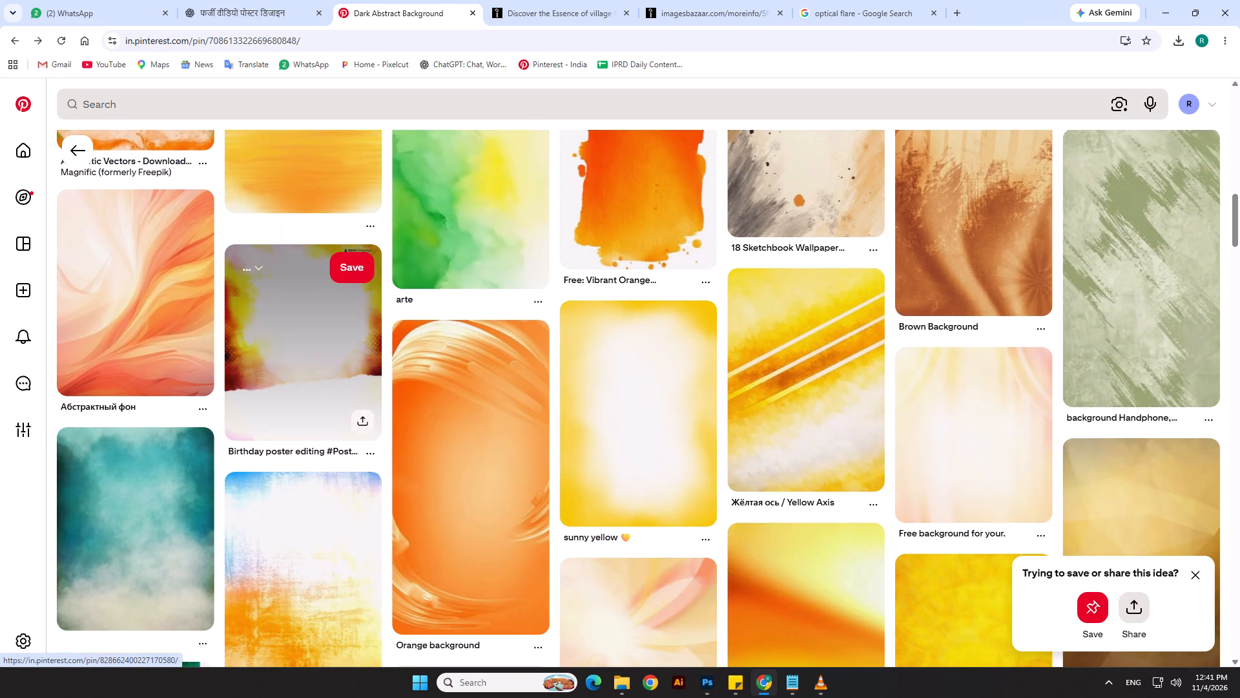
pyautogui.scroll(-18, 355, 421)
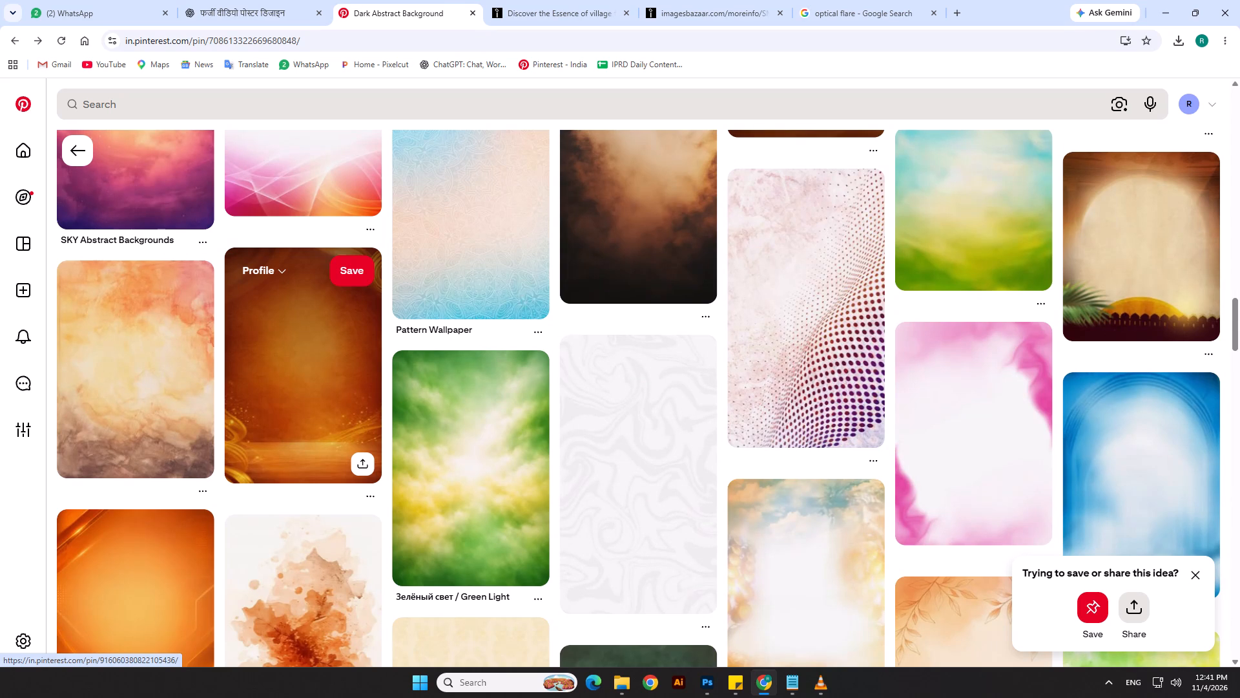
pyautogui.scroll(-5, 690, 374)
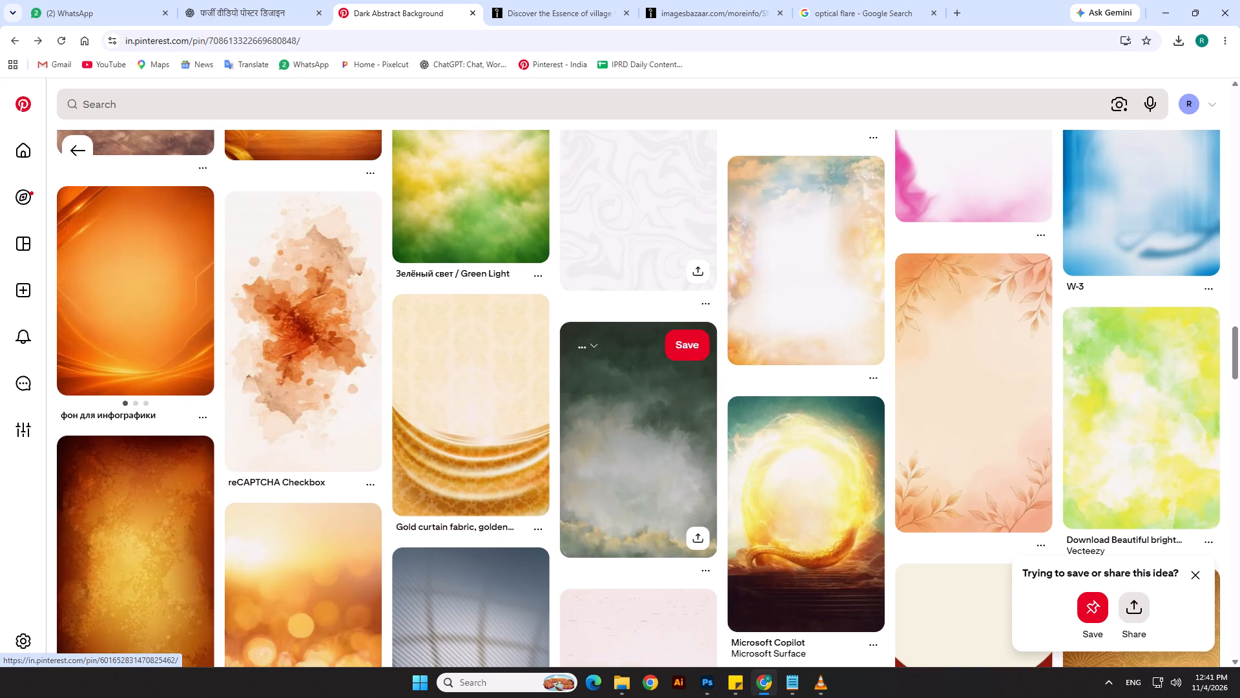
pyautogui.scroll(-11, 690, 374)
pyautogui.scroll(6, 690, 374)
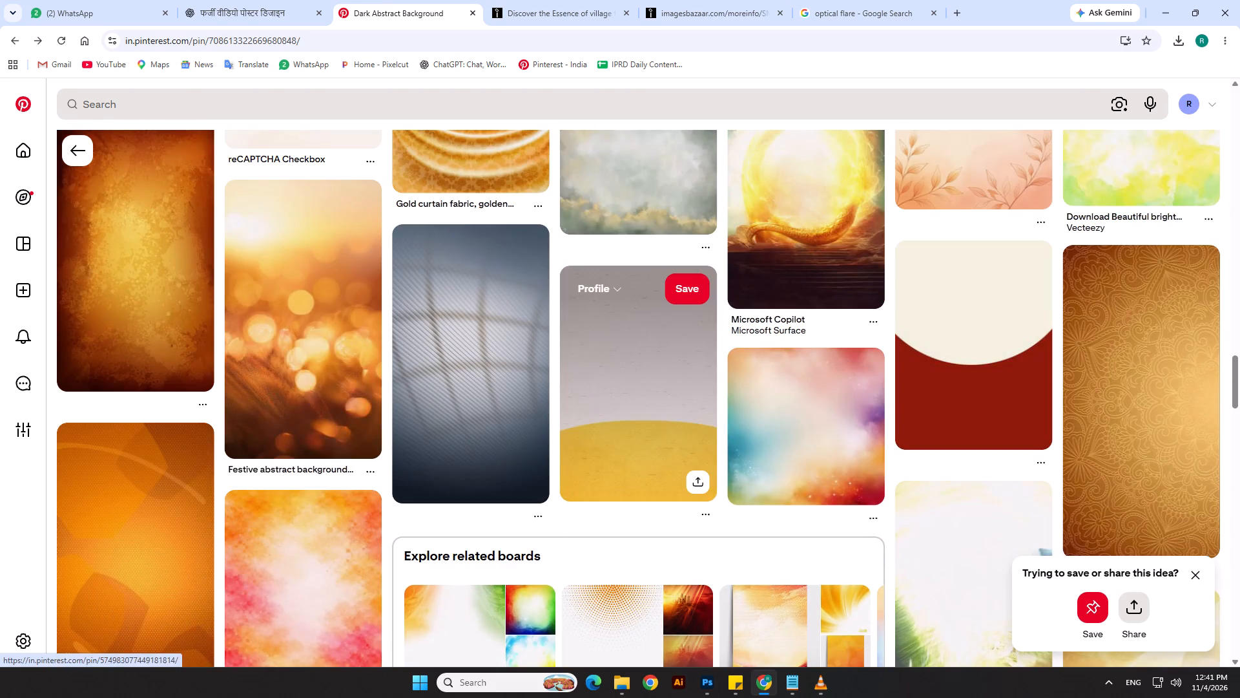
pyautogui.scroll(-11, 825, 430)
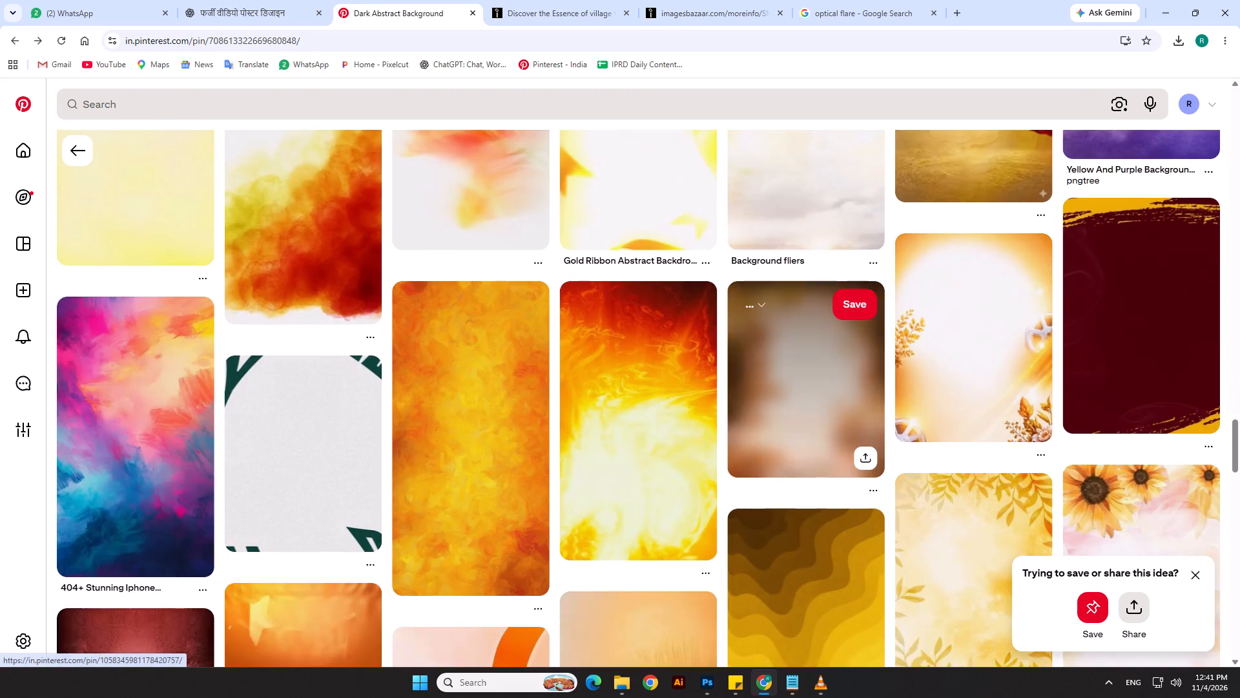
pyautogui.scroll(-10, 825, 430)
pyautogui.scroll(5, 767, 398)
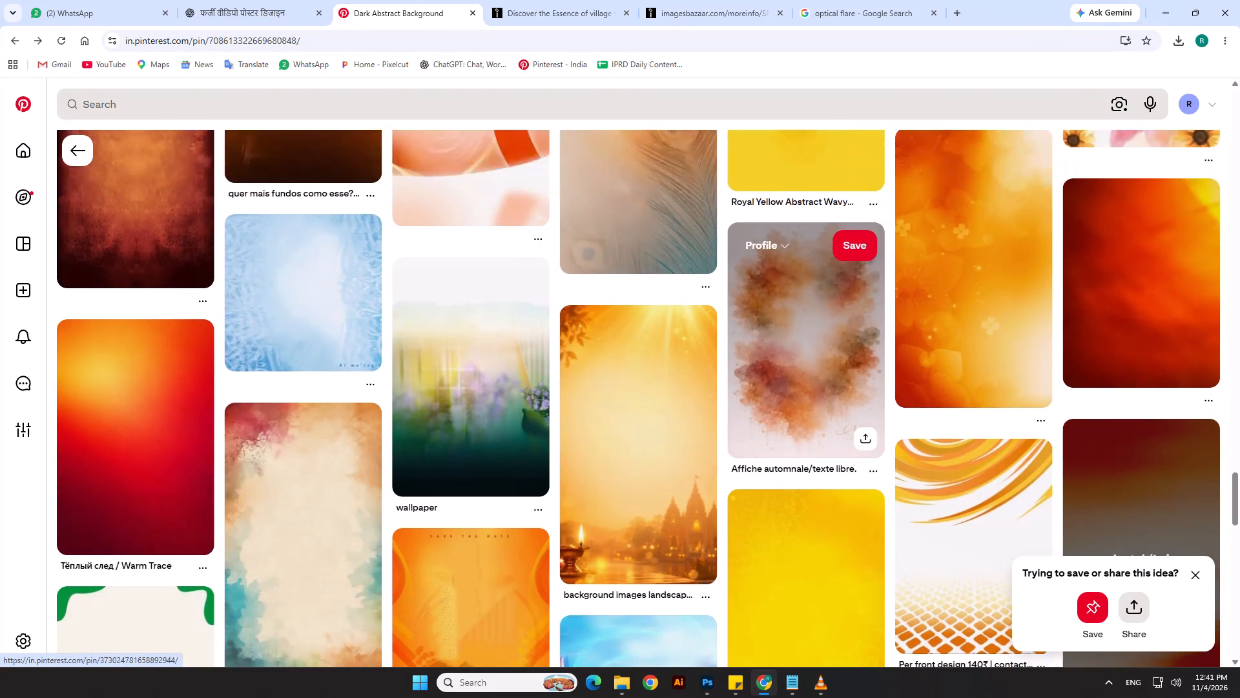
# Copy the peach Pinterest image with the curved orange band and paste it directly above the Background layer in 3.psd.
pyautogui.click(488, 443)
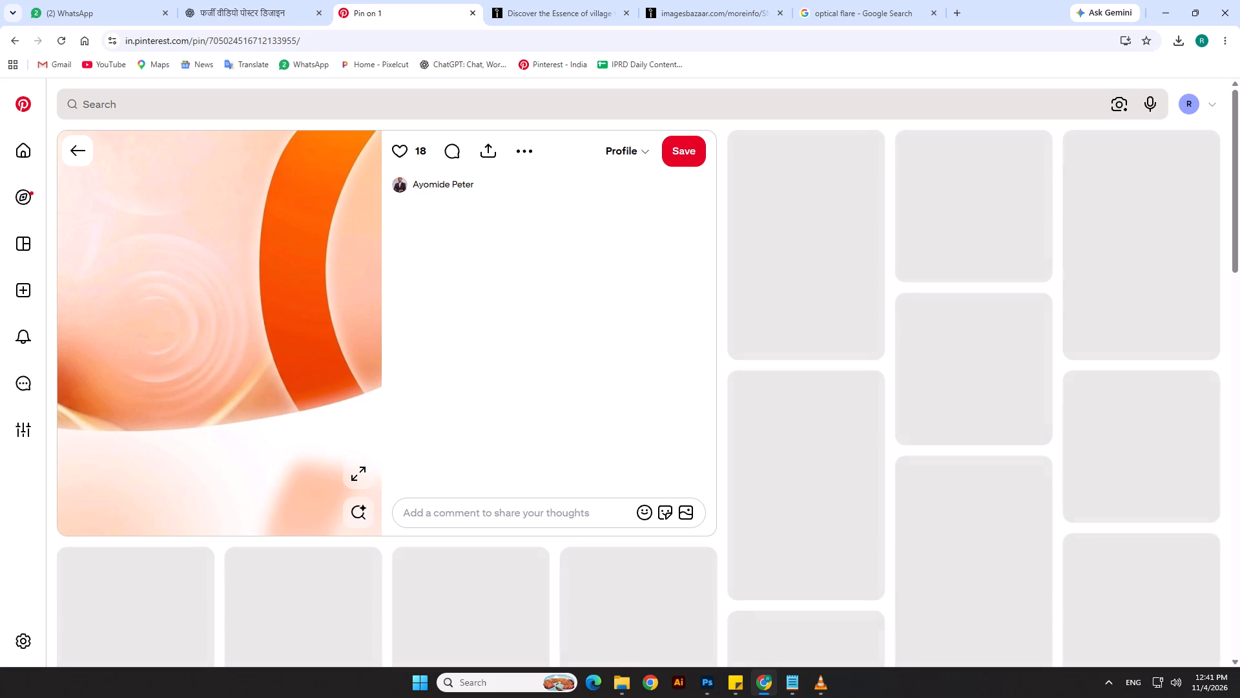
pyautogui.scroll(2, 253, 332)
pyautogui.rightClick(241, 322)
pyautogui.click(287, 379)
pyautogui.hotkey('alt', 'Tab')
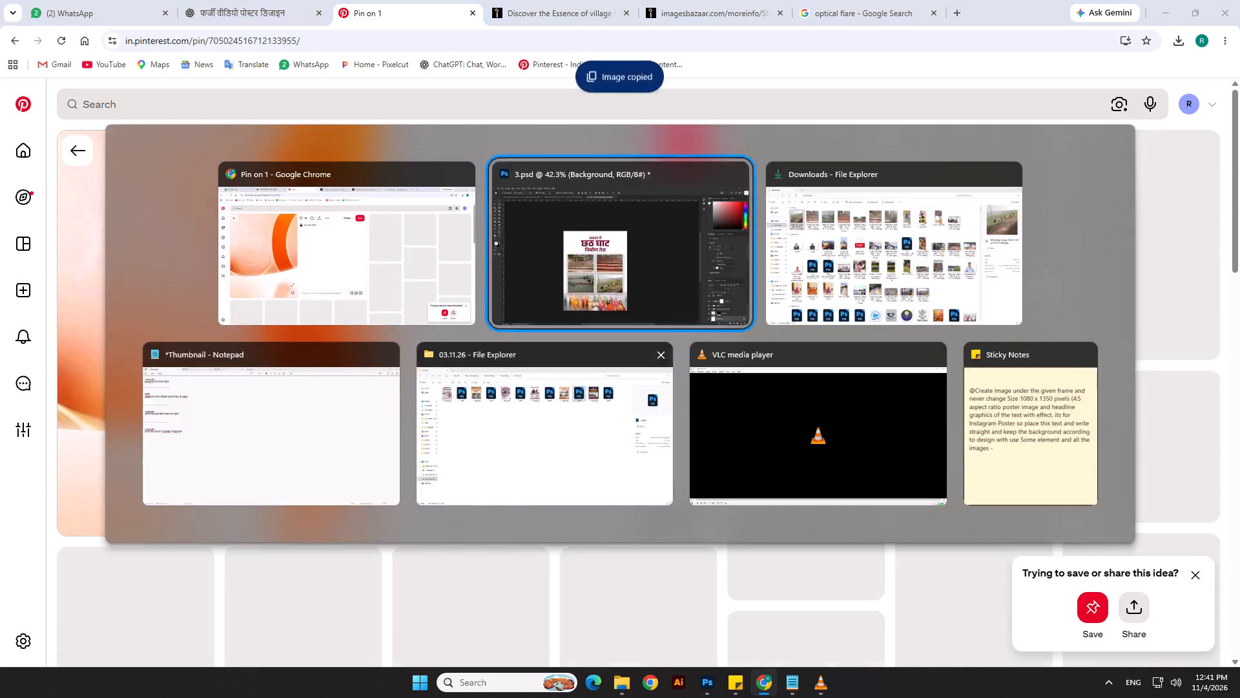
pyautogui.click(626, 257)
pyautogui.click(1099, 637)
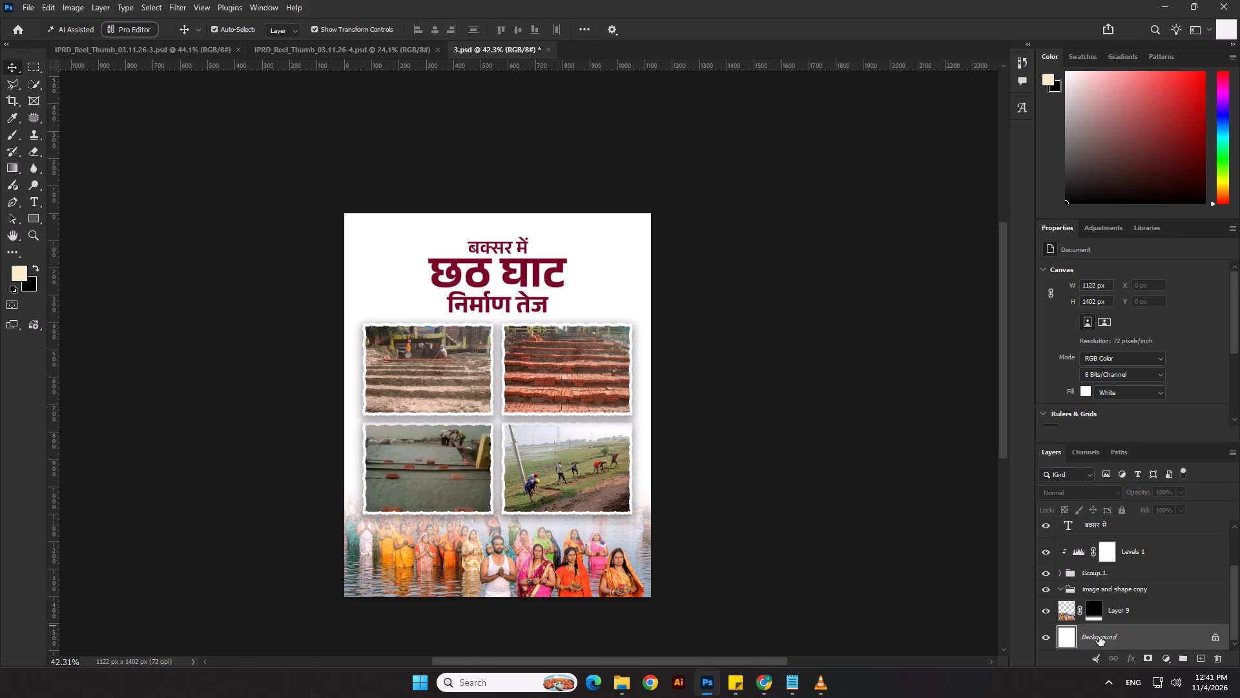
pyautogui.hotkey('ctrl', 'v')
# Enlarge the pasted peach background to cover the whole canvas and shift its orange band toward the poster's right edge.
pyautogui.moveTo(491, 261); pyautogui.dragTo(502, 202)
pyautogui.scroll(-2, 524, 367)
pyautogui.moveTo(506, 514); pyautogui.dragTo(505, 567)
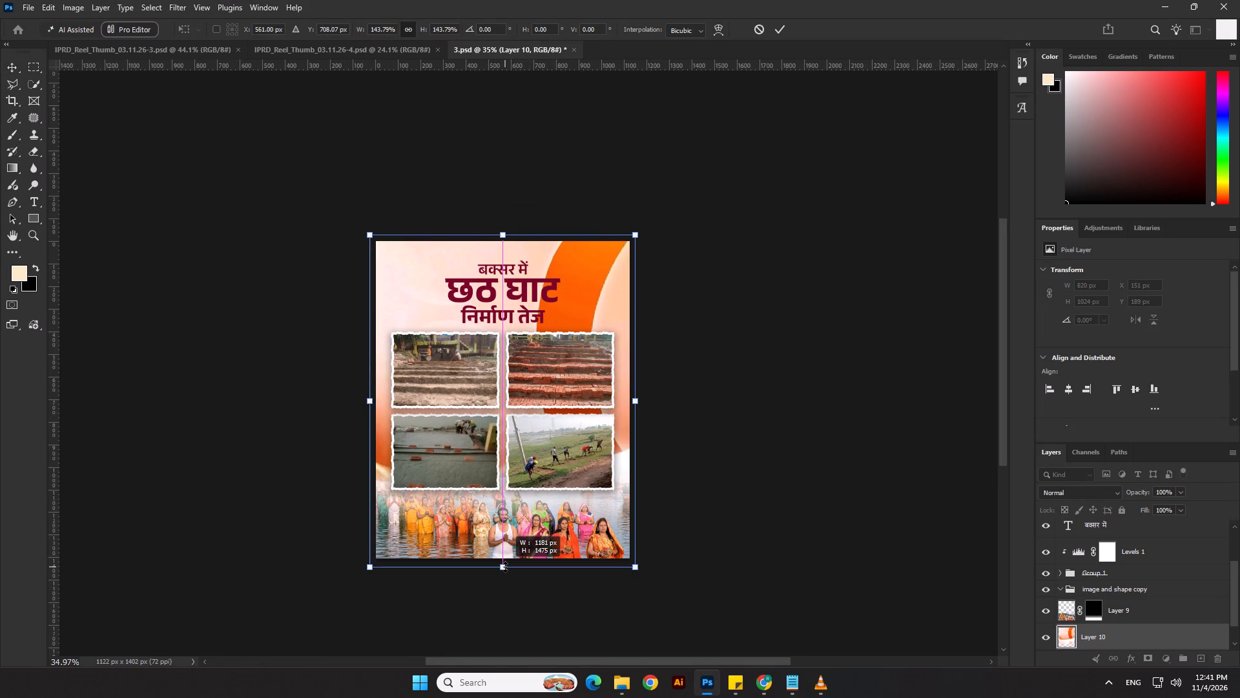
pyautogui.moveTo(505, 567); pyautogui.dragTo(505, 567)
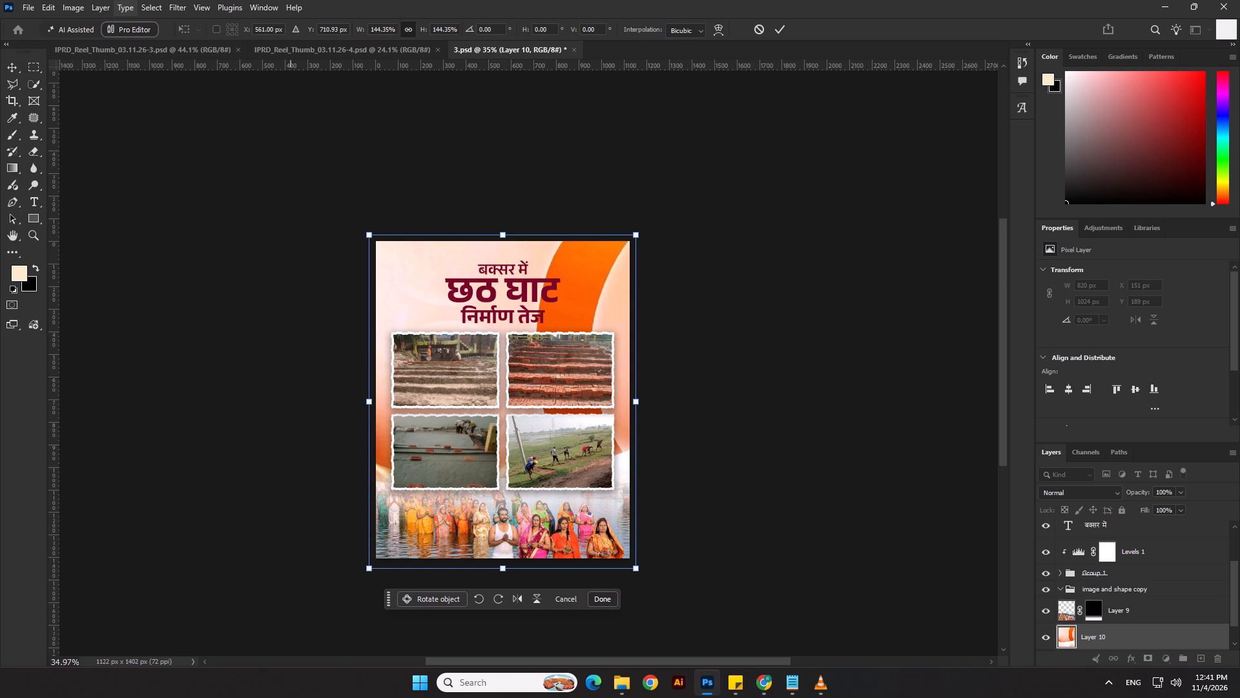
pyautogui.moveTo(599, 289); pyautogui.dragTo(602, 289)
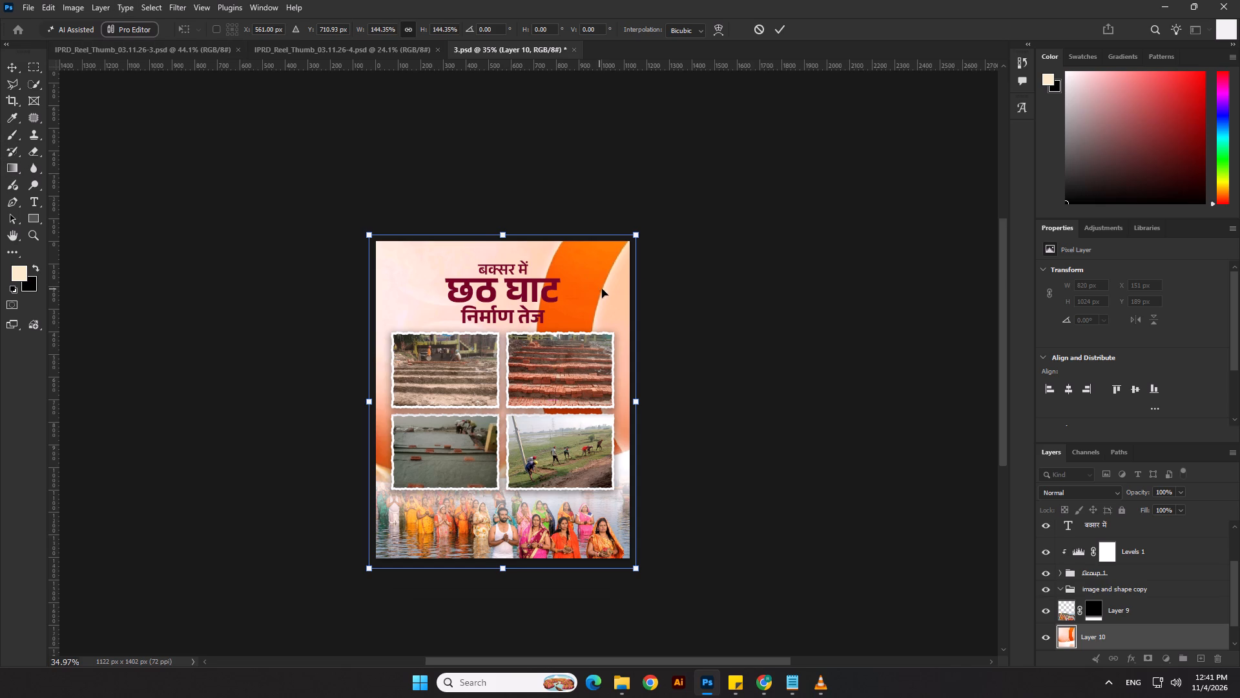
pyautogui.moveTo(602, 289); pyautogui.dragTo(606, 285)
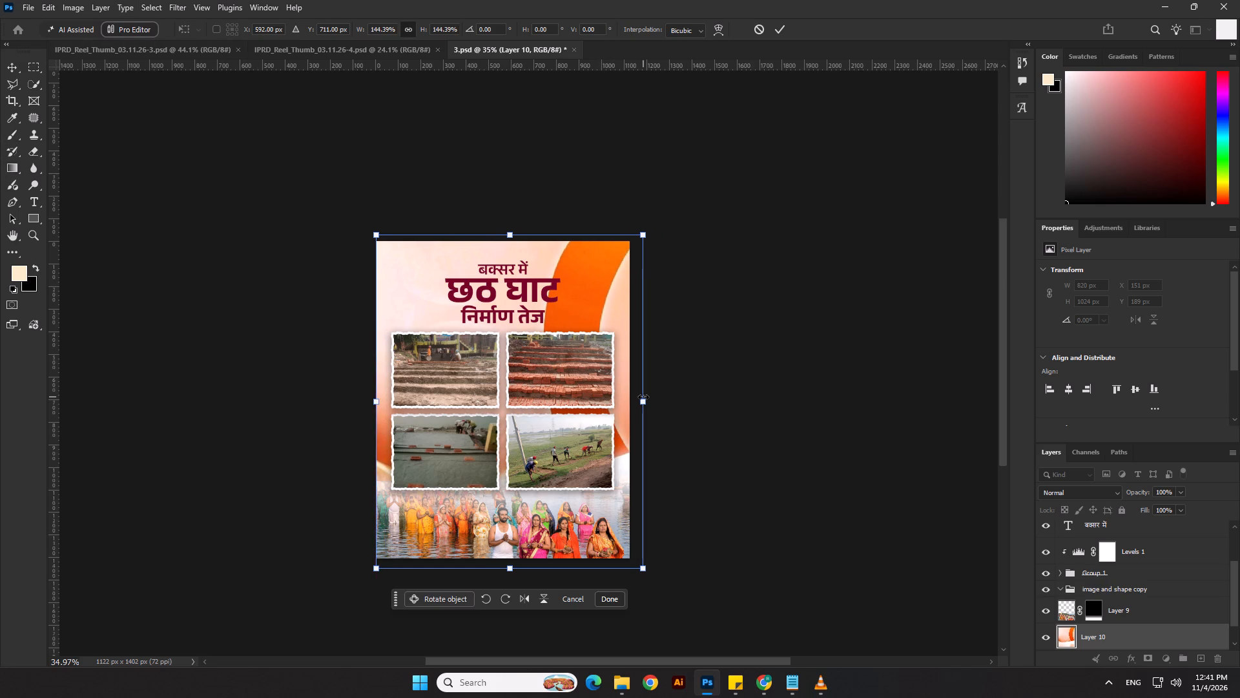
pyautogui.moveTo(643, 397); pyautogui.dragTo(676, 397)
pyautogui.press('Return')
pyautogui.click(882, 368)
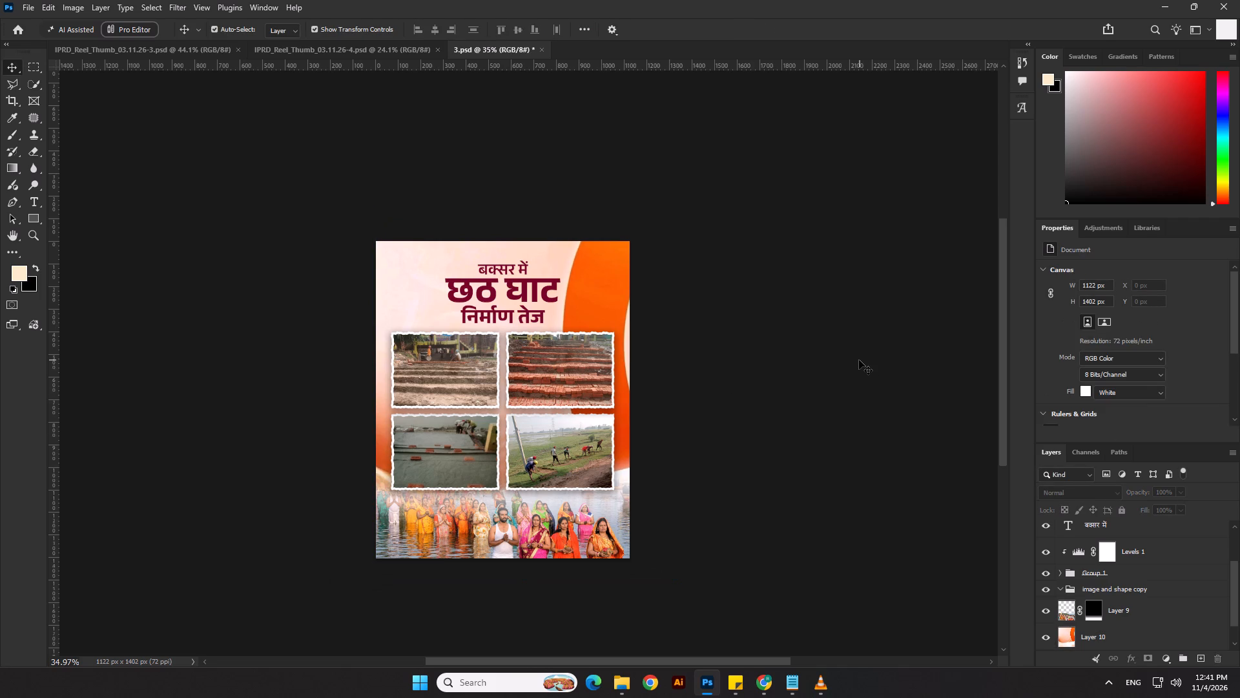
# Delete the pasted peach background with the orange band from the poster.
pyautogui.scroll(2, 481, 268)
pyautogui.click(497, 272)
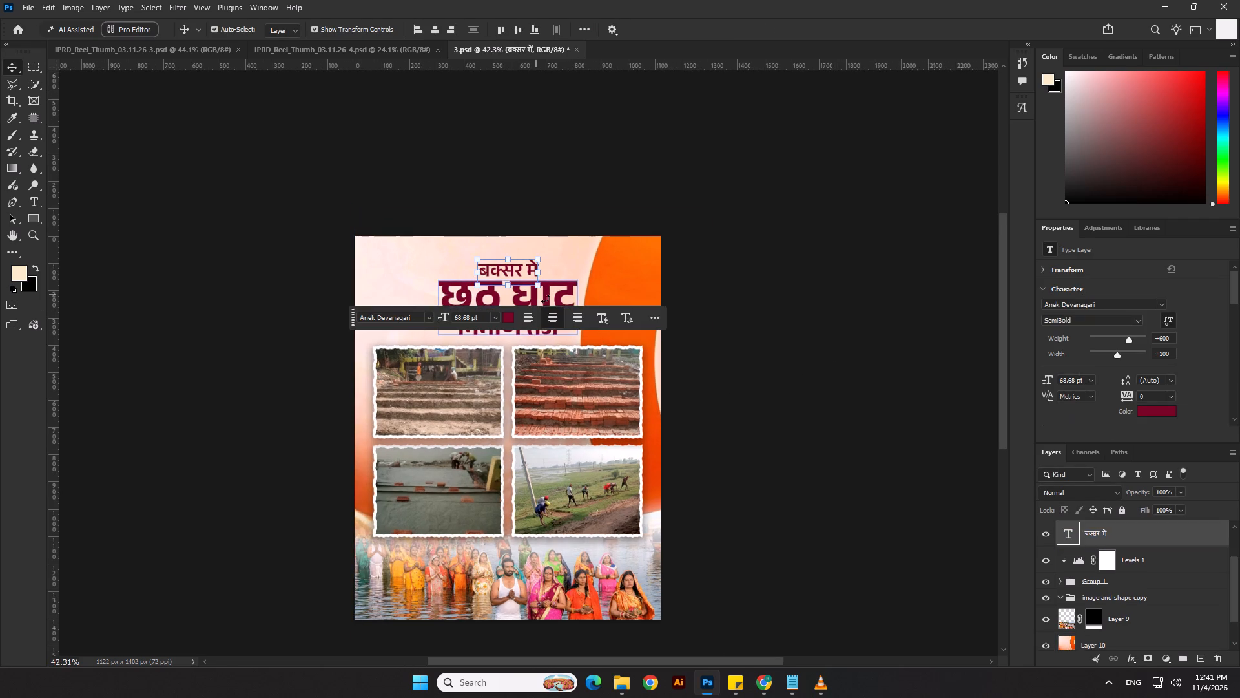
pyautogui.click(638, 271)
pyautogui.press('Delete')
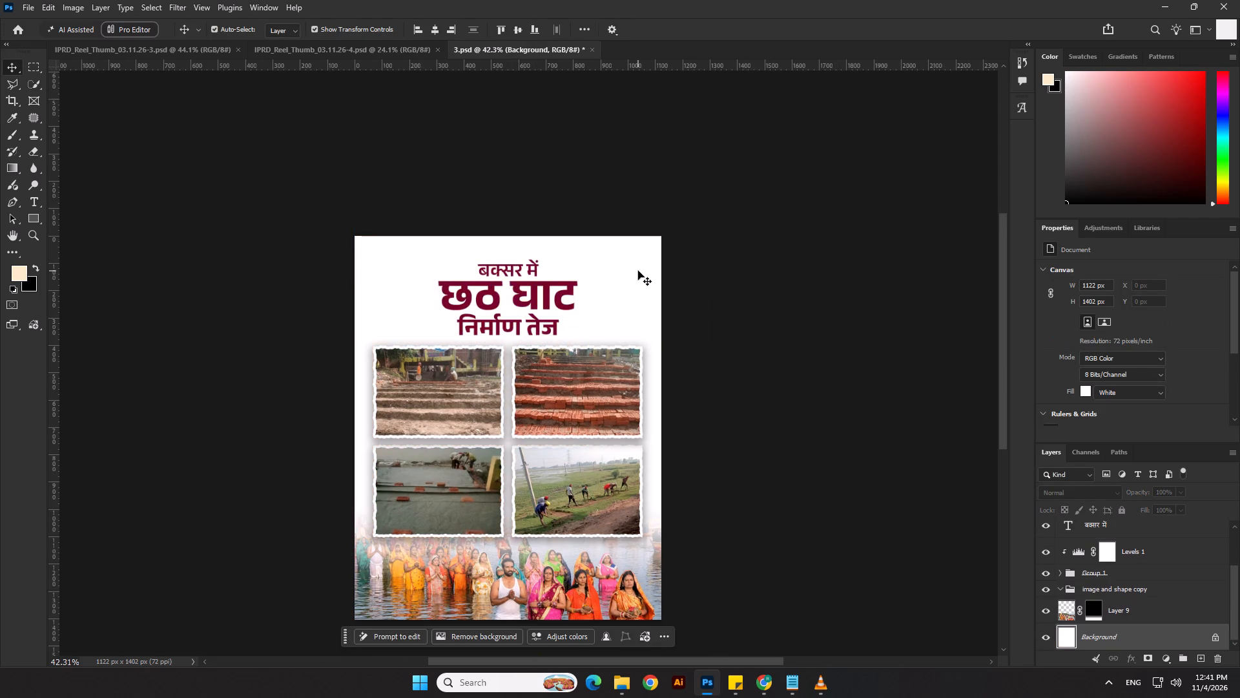
# Browse more related Pinterest pins in Chrome for an alternative background, including the dark red BG pin.
pyautogui.hotkey('alt', 'Tab')
pyautogui.scroll(-1, 417, 357)
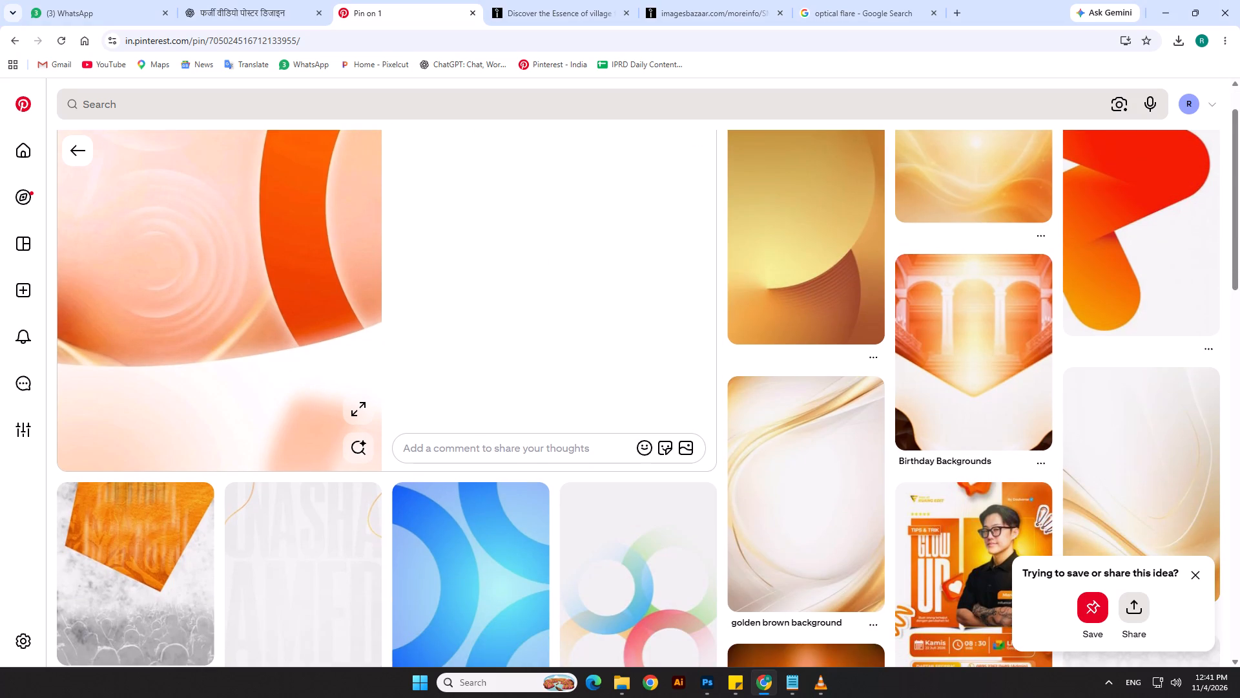
pyautogui.scroll(-7, 417, 329)
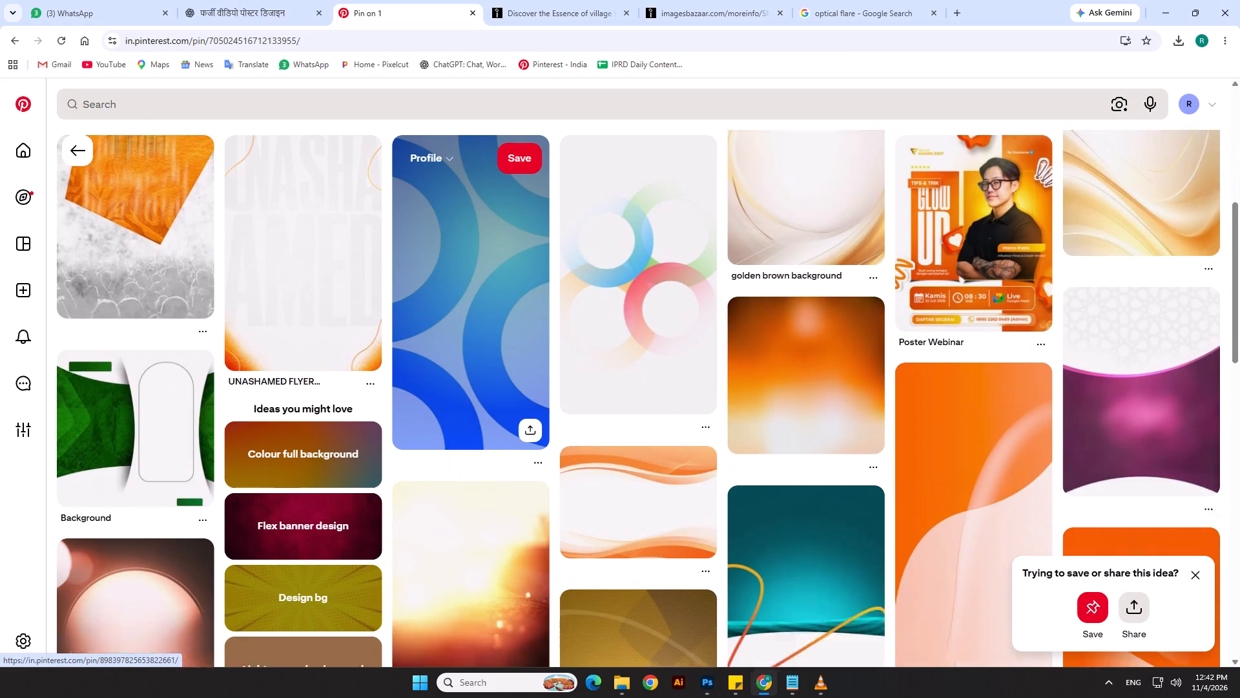
pyautogui.scroll(-3, 411, 332)
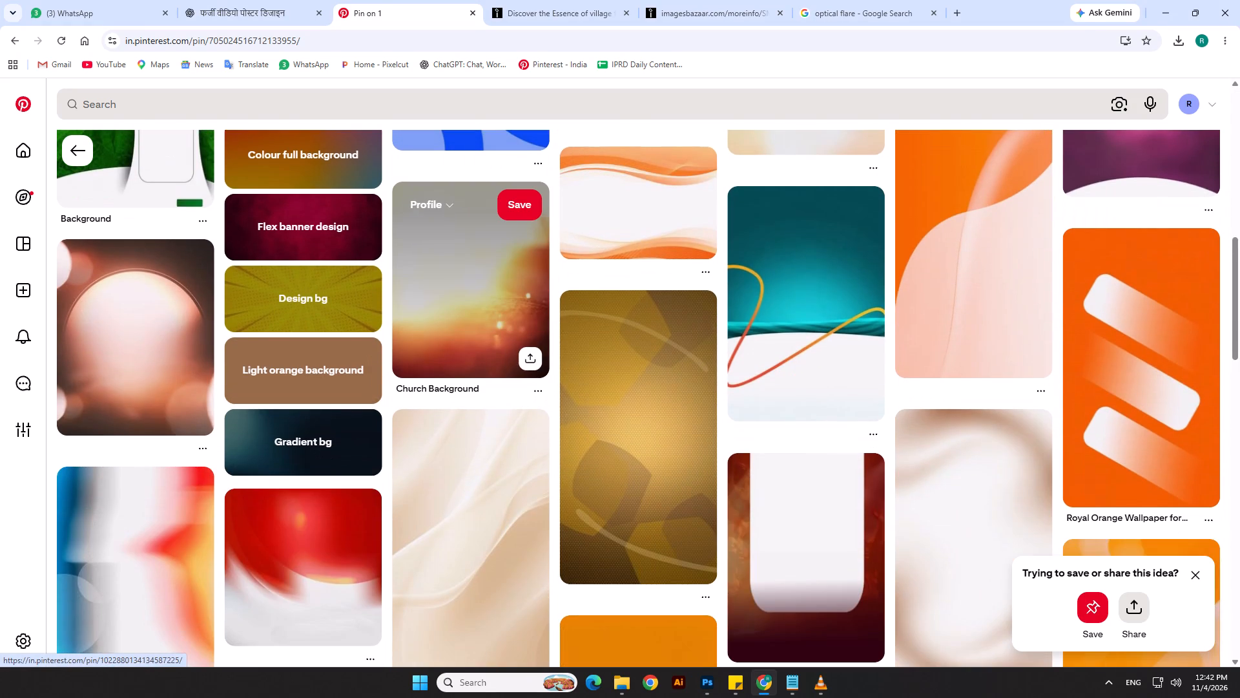
pyautogui.scroll(-4, 411, 332)
pyautogui.click(813, 315)
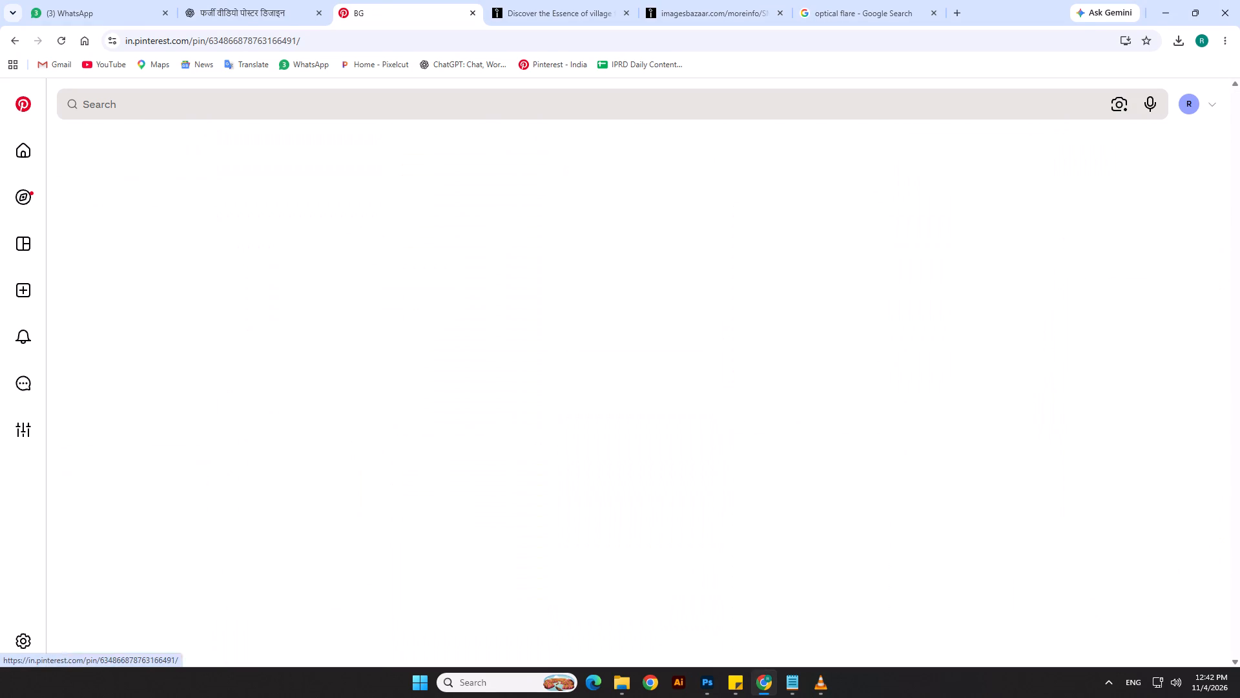
pyautogui.scroll(-5, 410, 321)
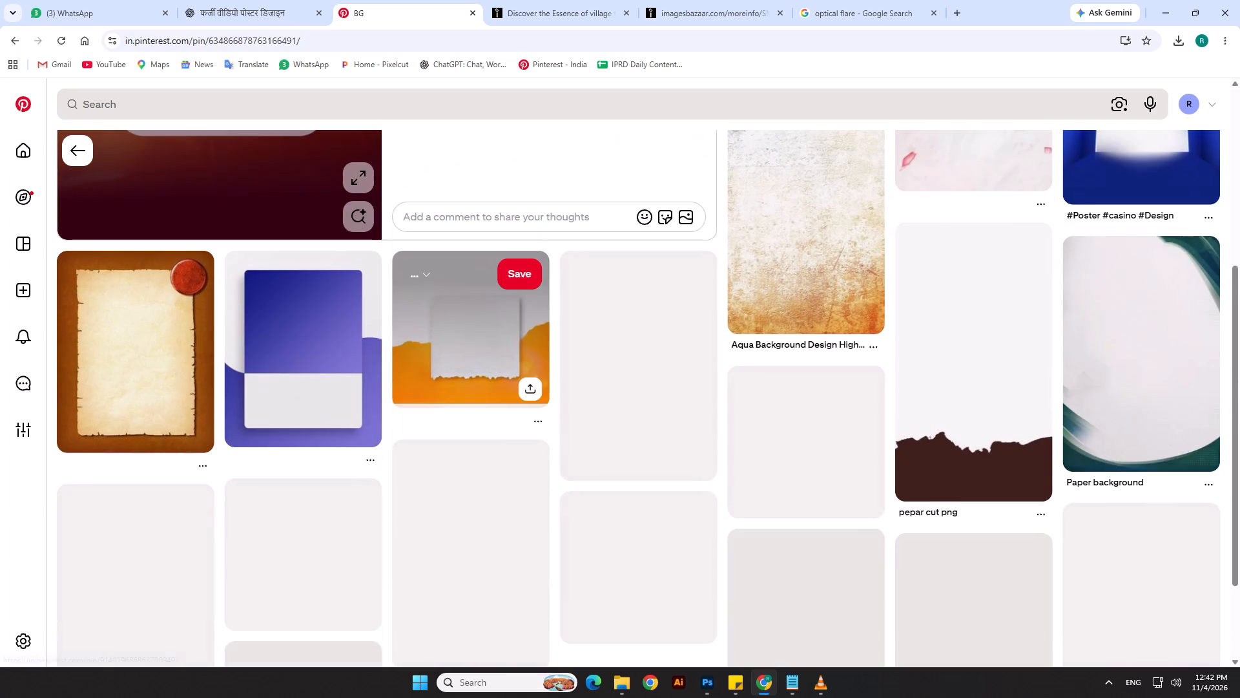
pyautogui.click(19, 35)
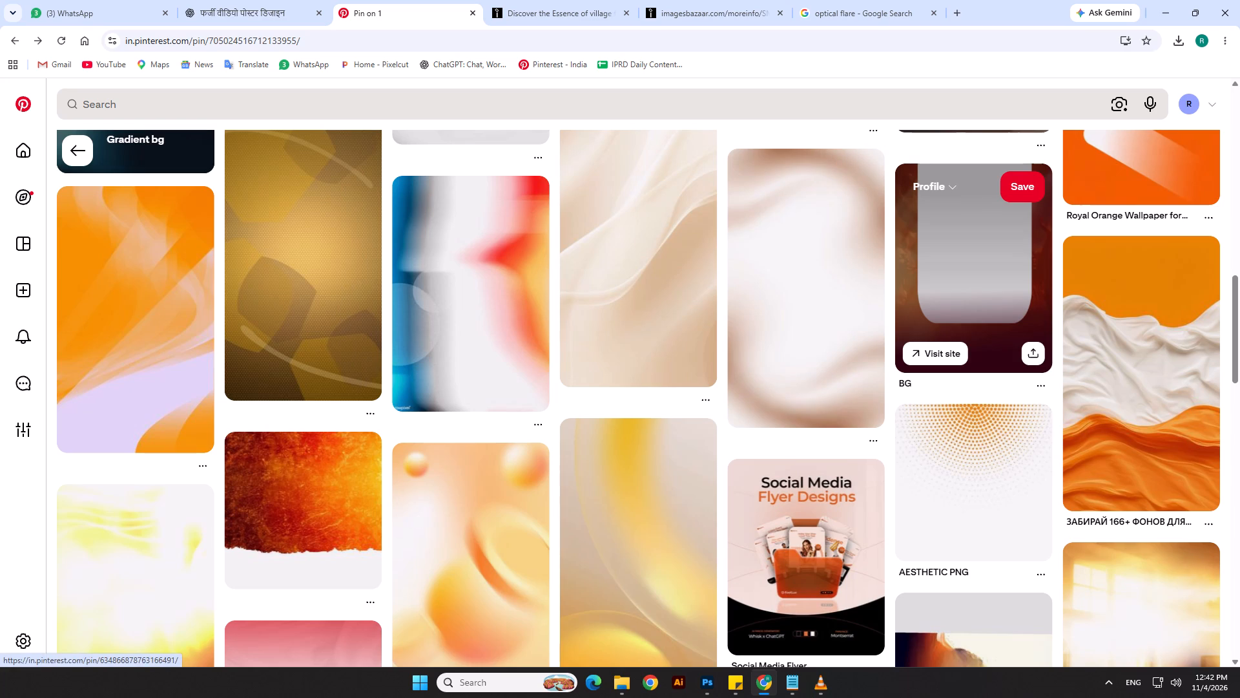
pyautogui.scroll(3, 876, 284)
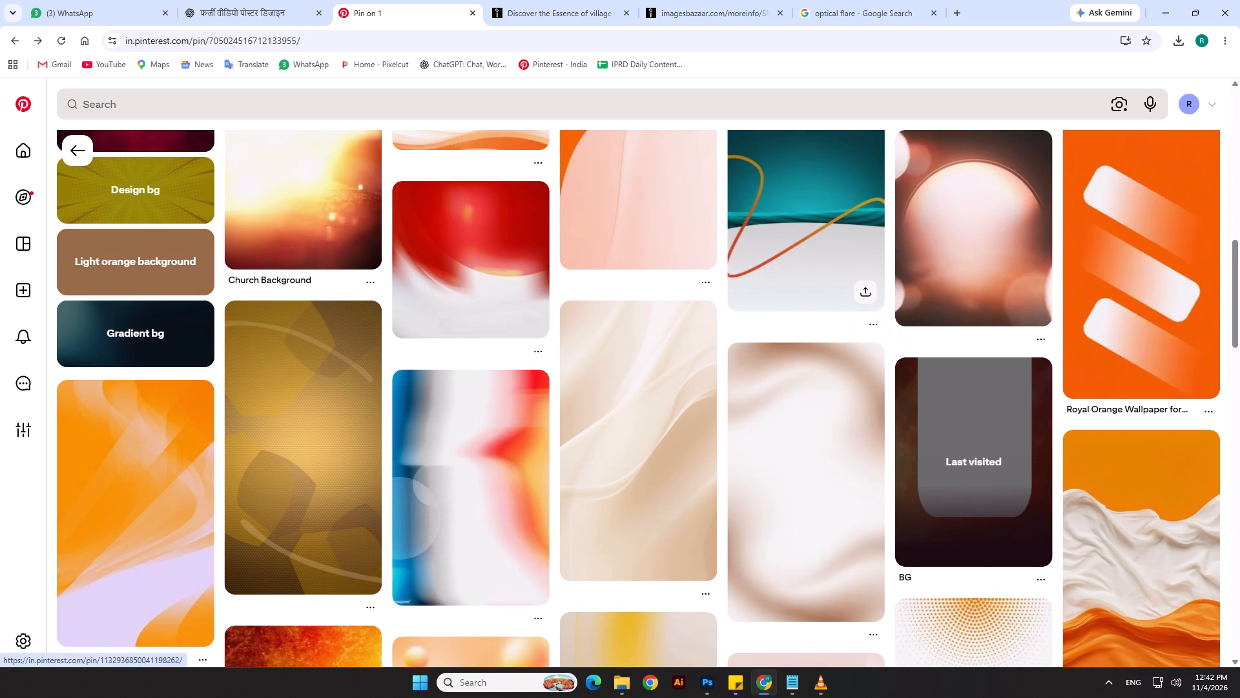
pyautogui.scroll(2, 867, 304)
pyautogui.scroll(2, 695, 348)
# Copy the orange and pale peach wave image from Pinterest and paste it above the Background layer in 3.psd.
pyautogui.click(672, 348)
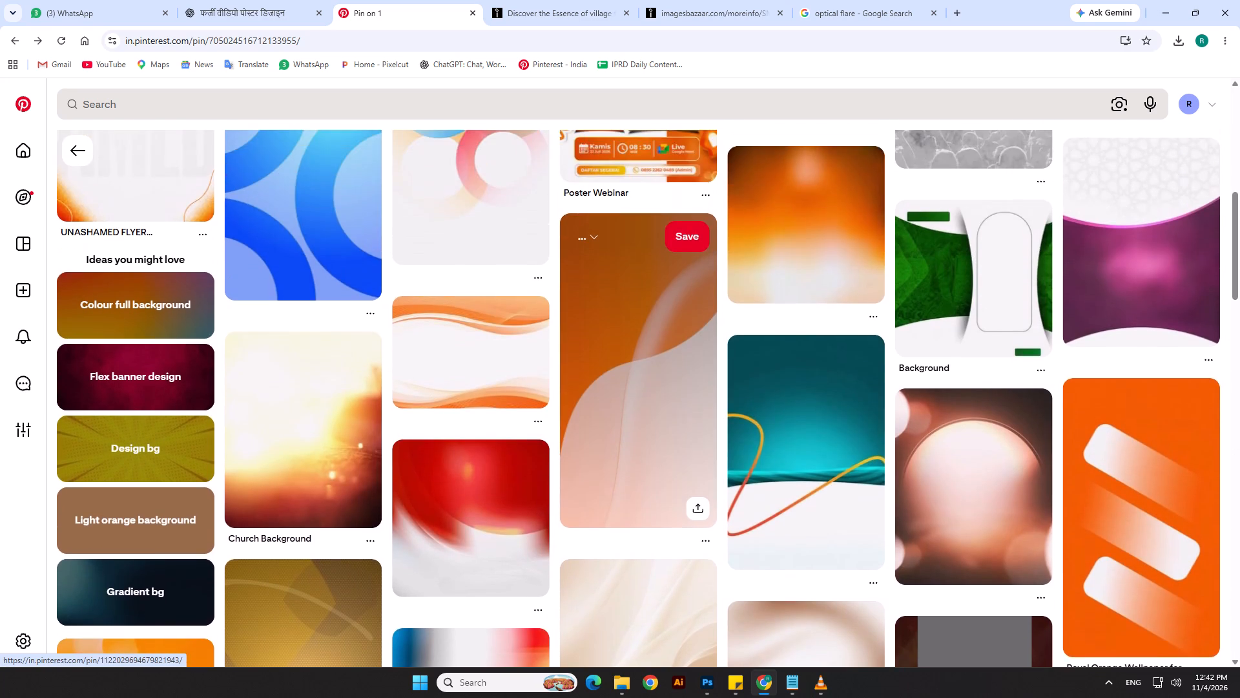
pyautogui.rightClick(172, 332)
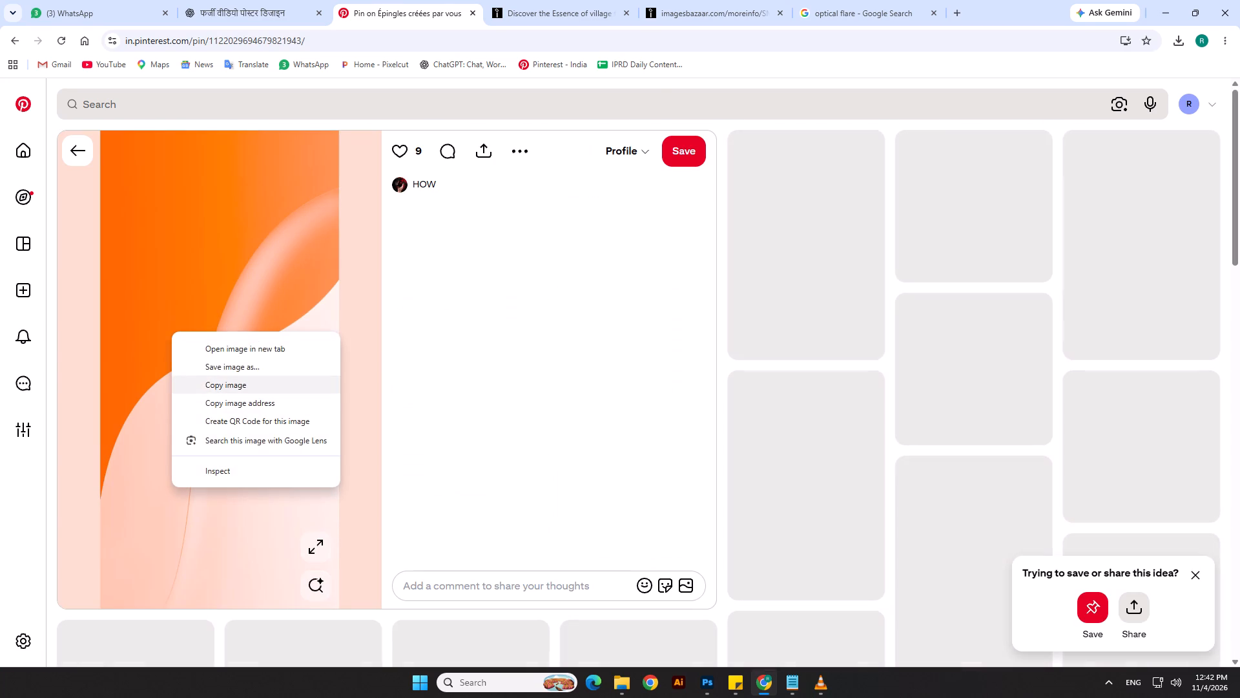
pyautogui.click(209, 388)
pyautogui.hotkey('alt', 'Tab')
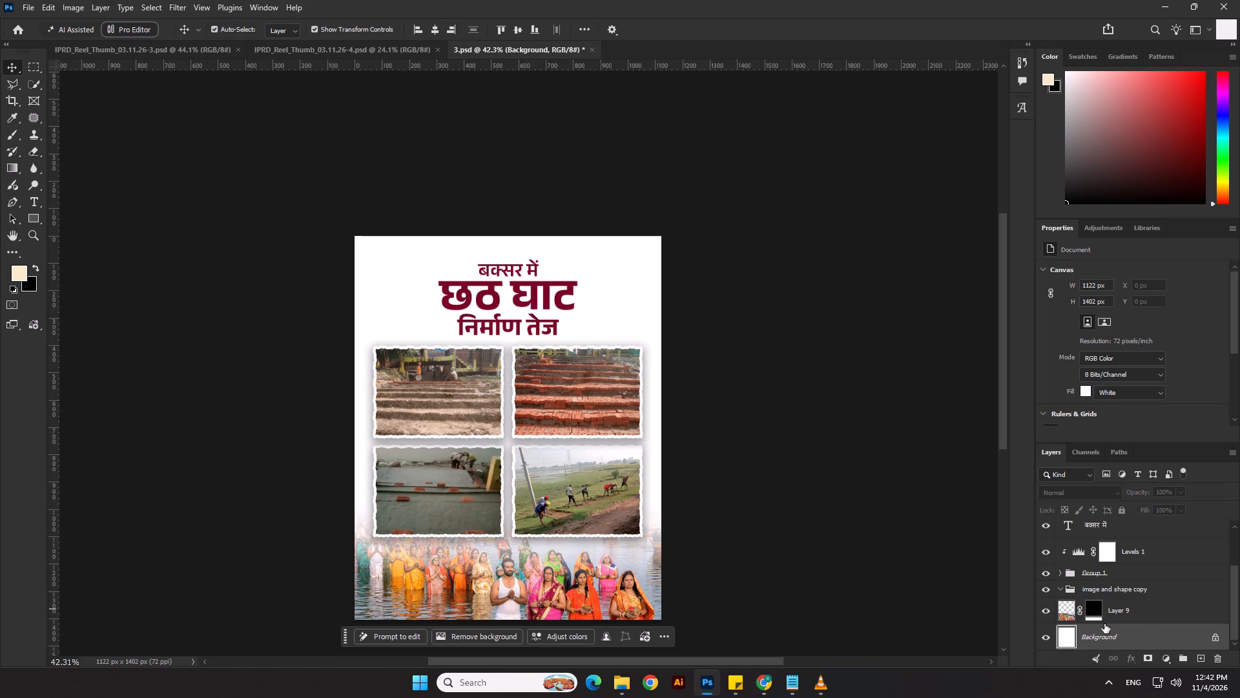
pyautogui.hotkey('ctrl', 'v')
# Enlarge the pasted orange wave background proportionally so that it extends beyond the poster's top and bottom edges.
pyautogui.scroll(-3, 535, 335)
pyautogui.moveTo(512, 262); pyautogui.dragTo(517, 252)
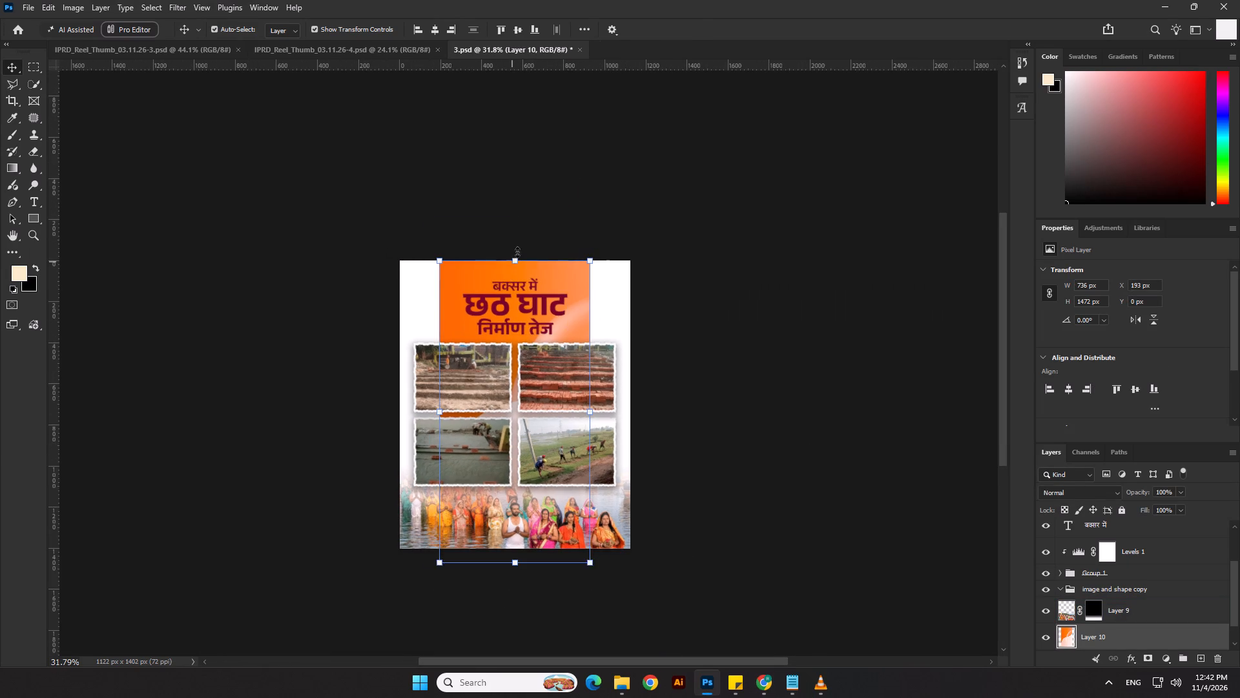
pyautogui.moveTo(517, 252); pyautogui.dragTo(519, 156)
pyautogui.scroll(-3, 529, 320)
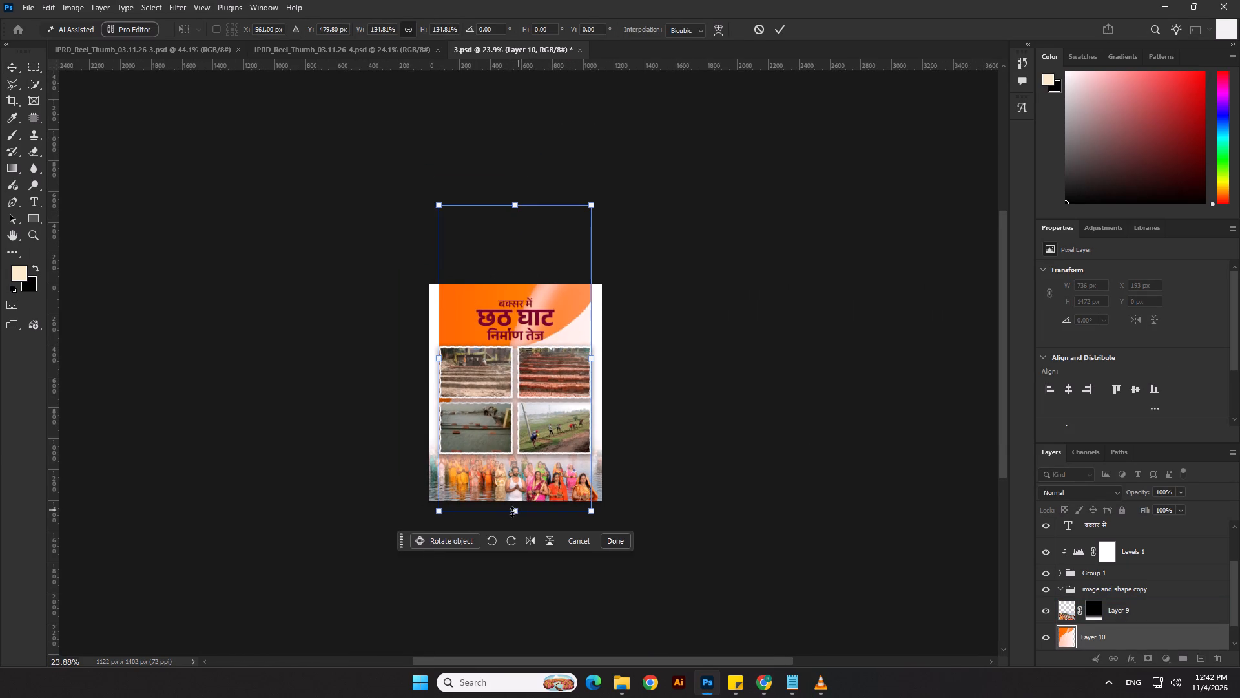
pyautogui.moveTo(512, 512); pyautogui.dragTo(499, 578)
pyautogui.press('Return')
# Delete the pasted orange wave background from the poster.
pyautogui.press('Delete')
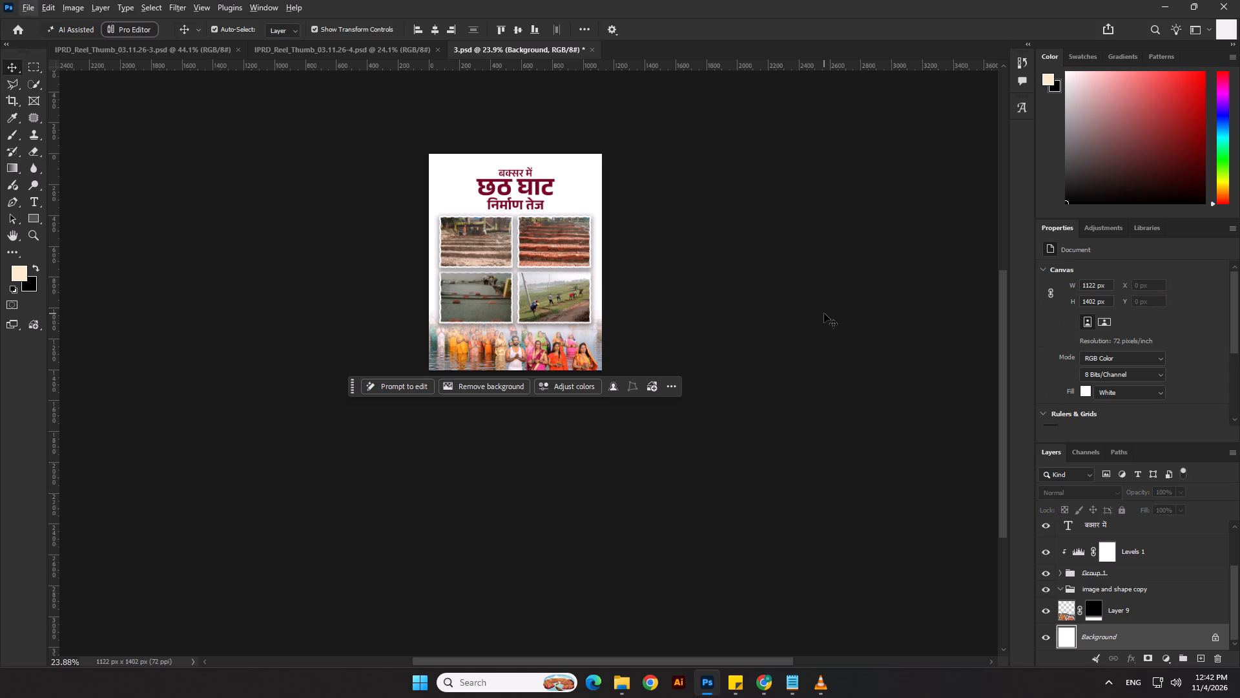
# Copy the golden gradient image with the large circle from Pinterest and paste it above the Background layer in 3.psd.
pyautogui.hotkey('alt', 'Tab')
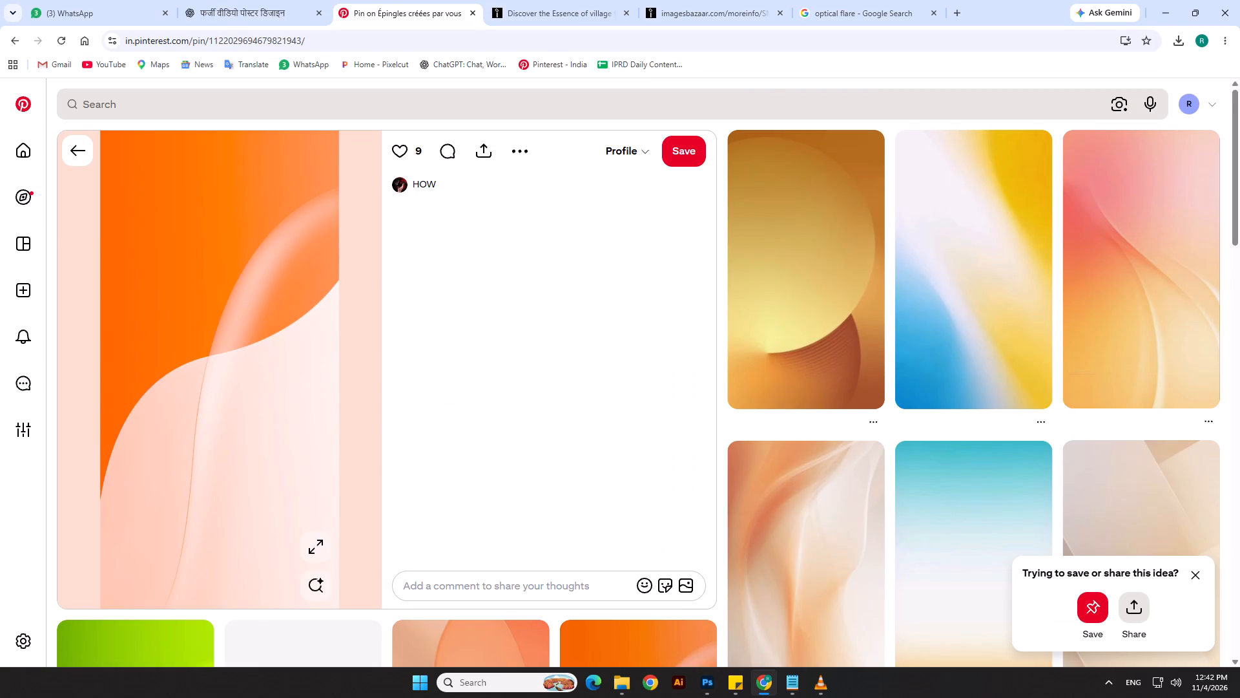
pyautogui.click(790, 306)
pyautogui.rightClick(187, 327)
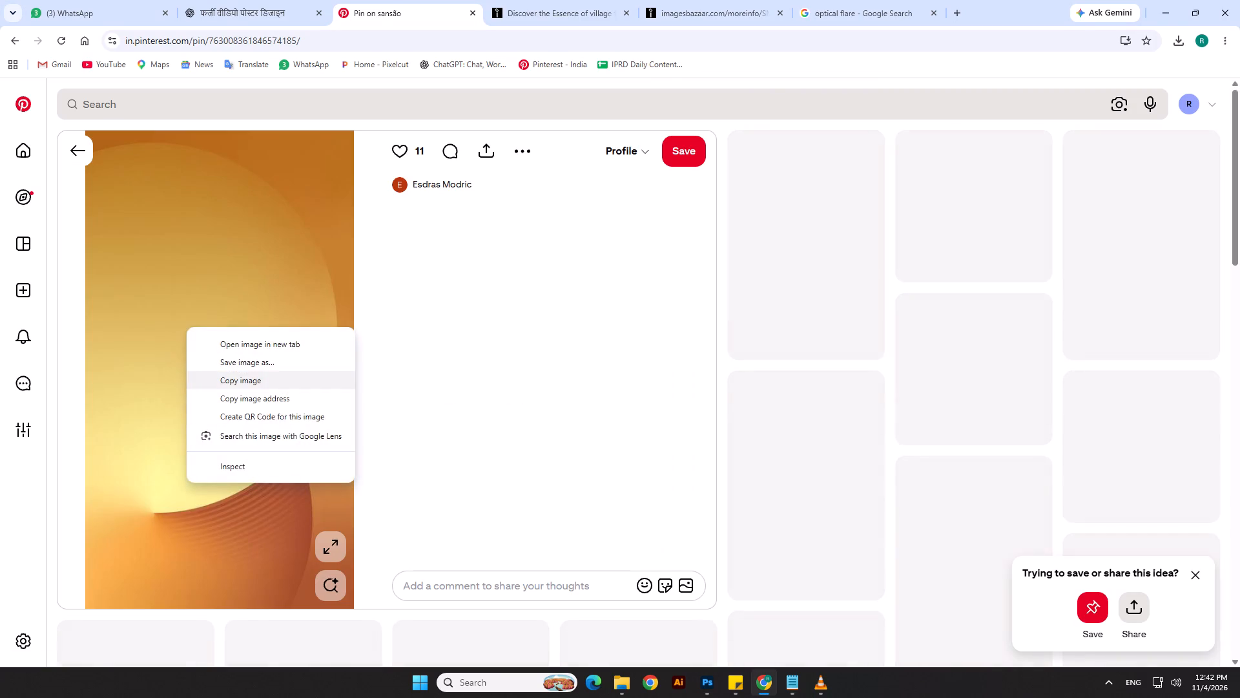
pyautogui.click(216, 383)
pyautogui.hotkey('alt', 'Tab')
pyautogui.hotkey('ctrl', 'v')
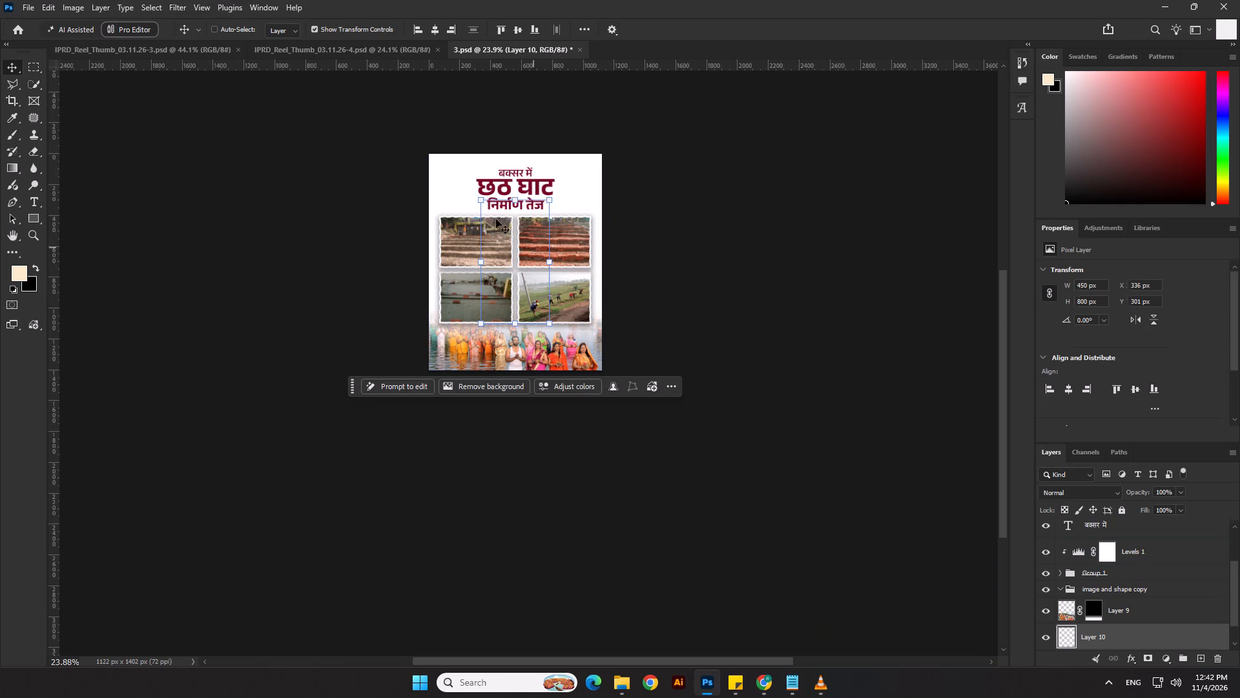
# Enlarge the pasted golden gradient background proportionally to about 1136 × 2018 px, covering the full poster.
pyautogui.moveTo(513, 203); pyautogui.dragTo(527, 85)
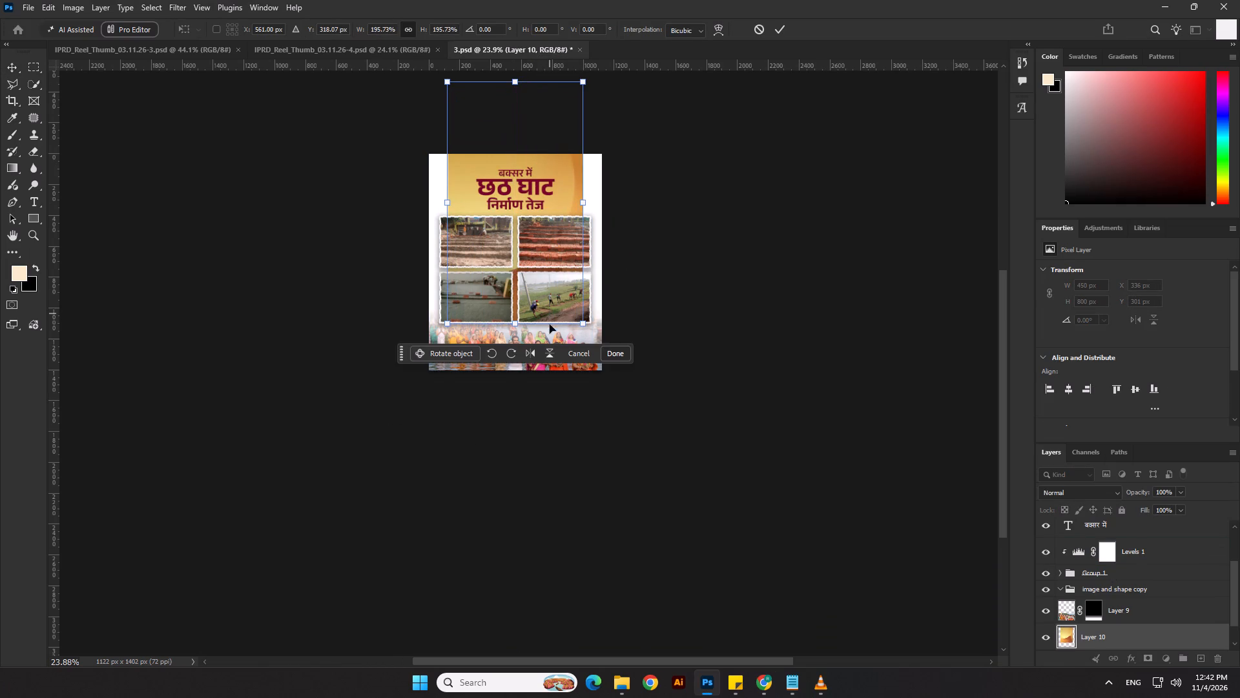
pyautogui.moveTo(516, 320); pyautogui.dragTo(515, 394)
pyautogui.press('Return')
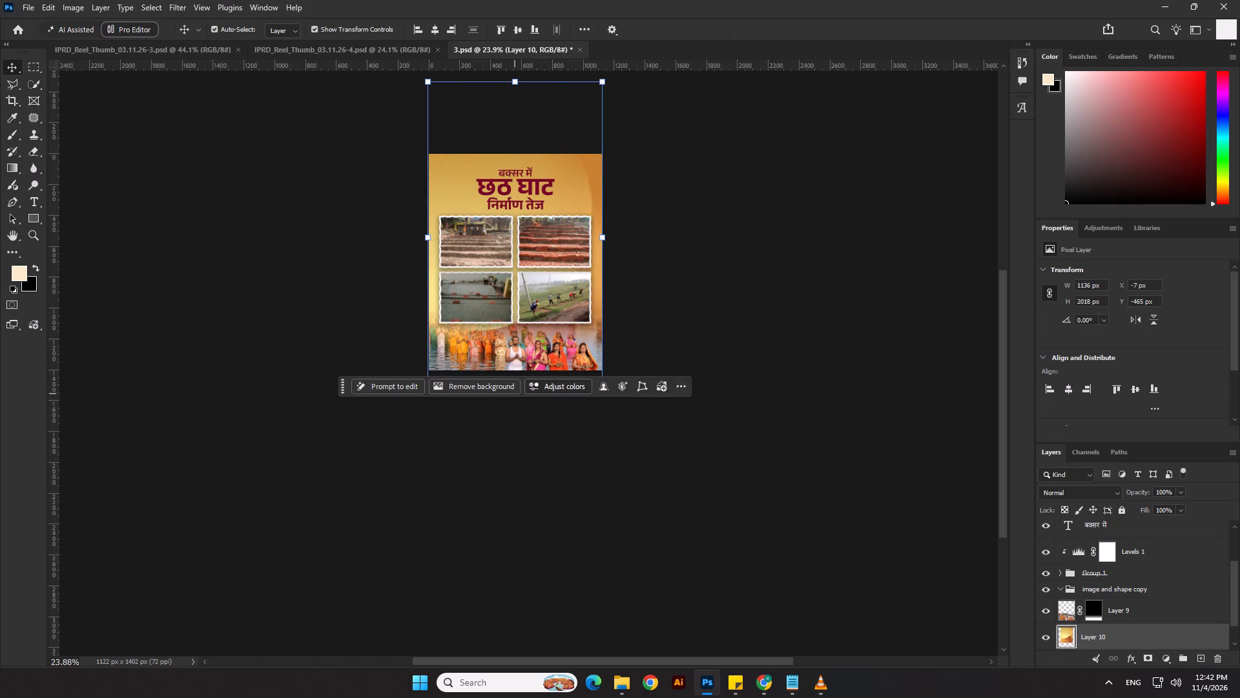
# Delete the pasted golden gradient background from the poster.
pyautogui.press('Delete')
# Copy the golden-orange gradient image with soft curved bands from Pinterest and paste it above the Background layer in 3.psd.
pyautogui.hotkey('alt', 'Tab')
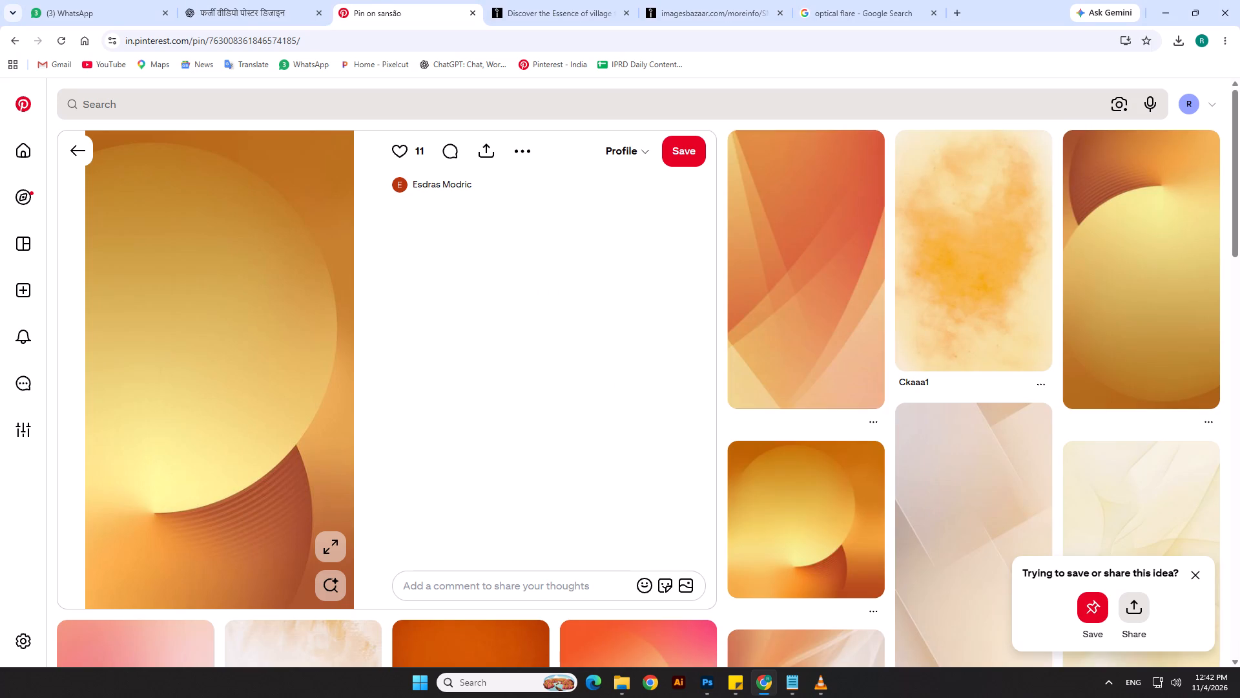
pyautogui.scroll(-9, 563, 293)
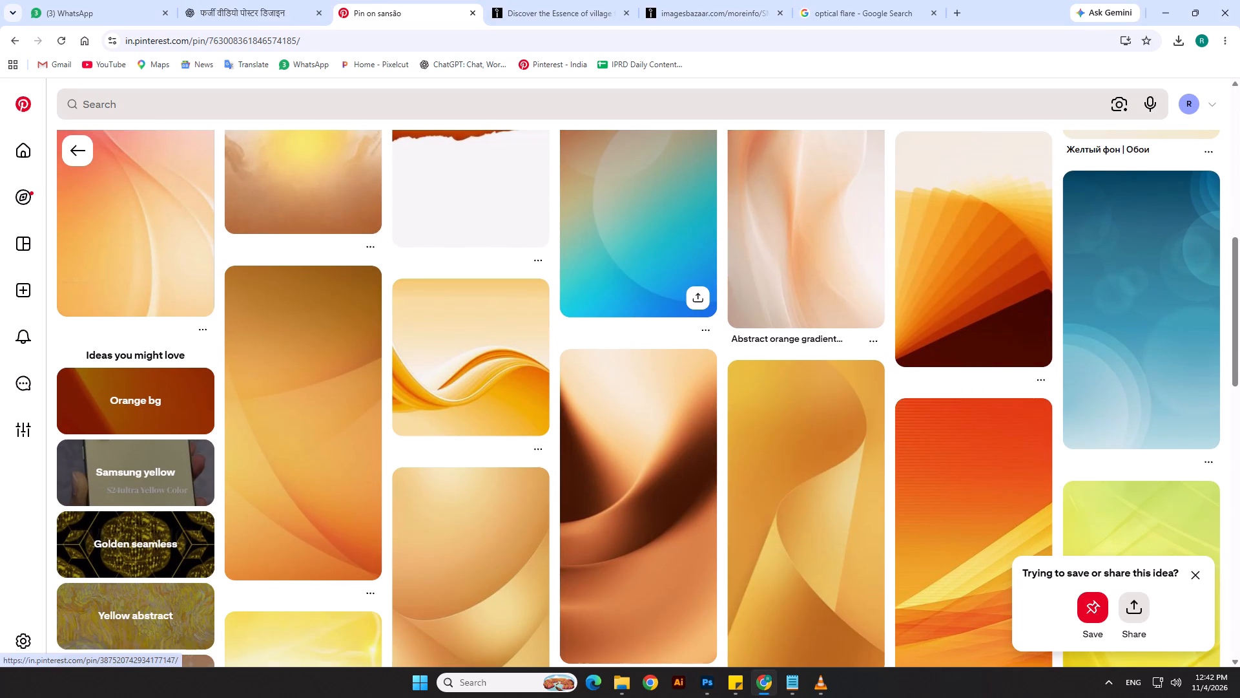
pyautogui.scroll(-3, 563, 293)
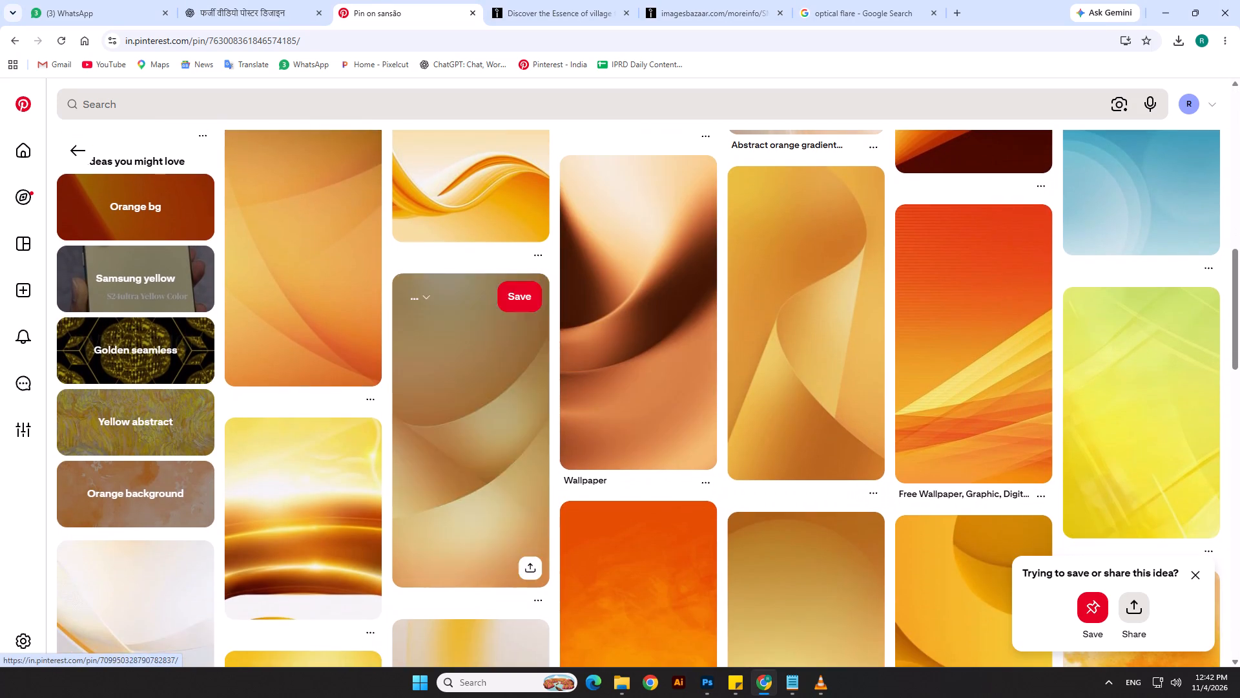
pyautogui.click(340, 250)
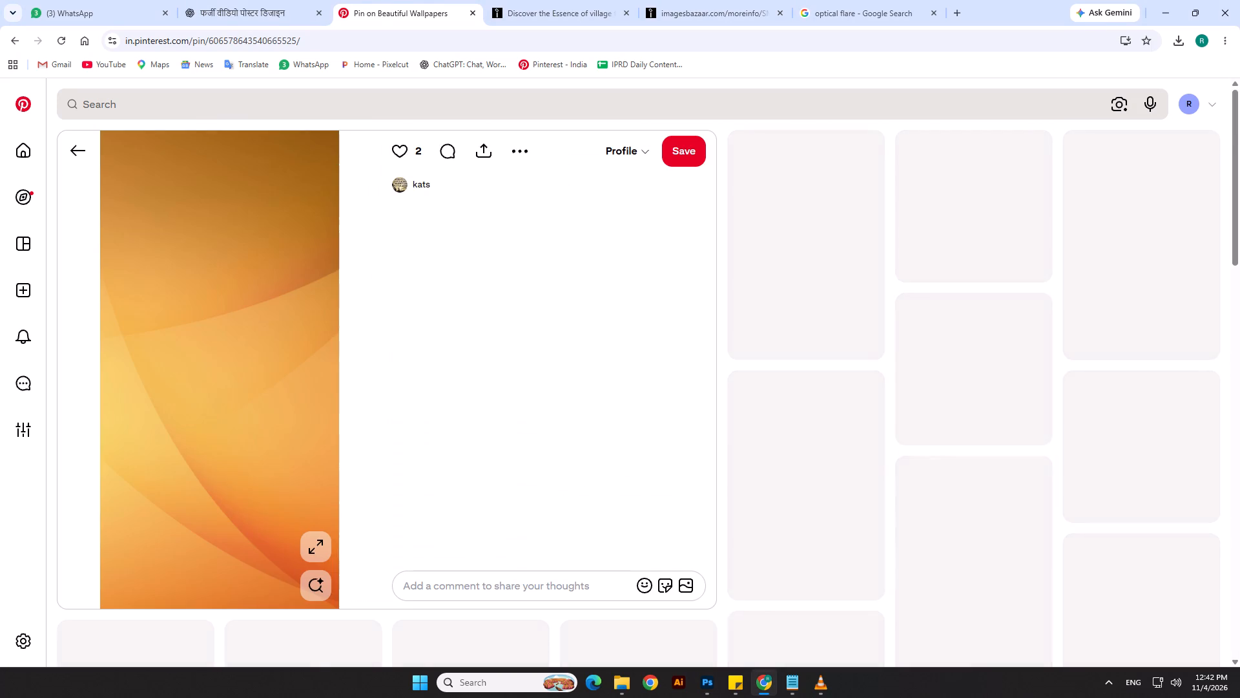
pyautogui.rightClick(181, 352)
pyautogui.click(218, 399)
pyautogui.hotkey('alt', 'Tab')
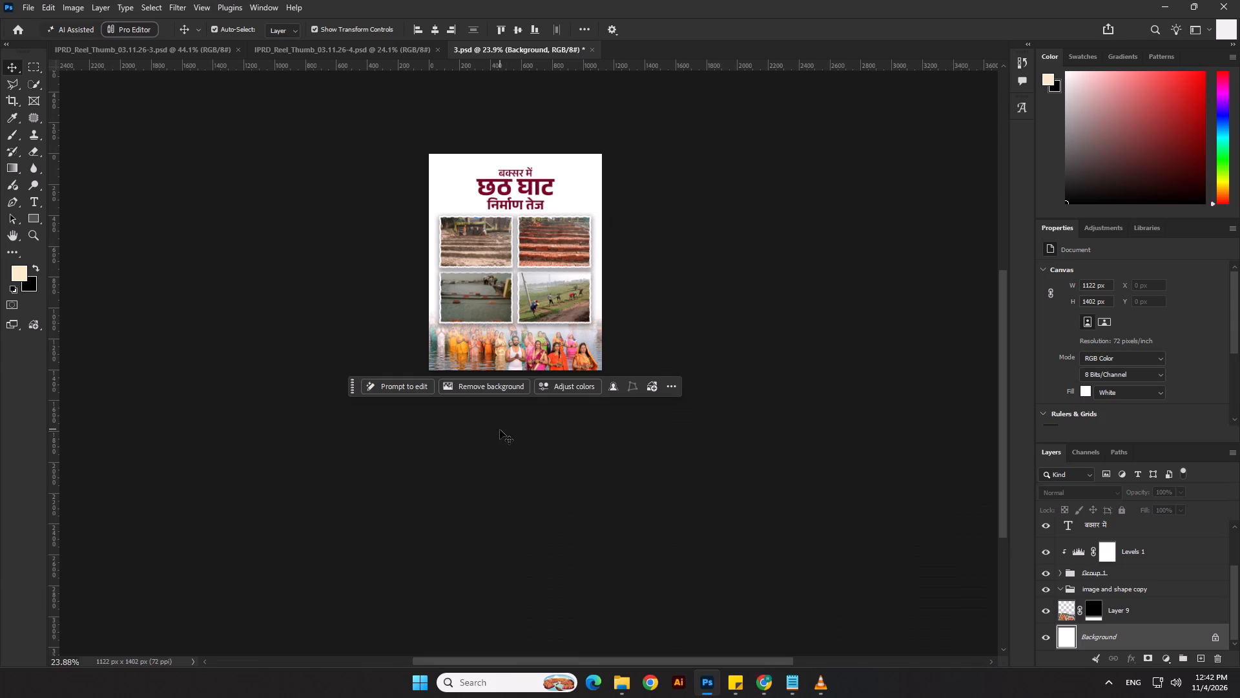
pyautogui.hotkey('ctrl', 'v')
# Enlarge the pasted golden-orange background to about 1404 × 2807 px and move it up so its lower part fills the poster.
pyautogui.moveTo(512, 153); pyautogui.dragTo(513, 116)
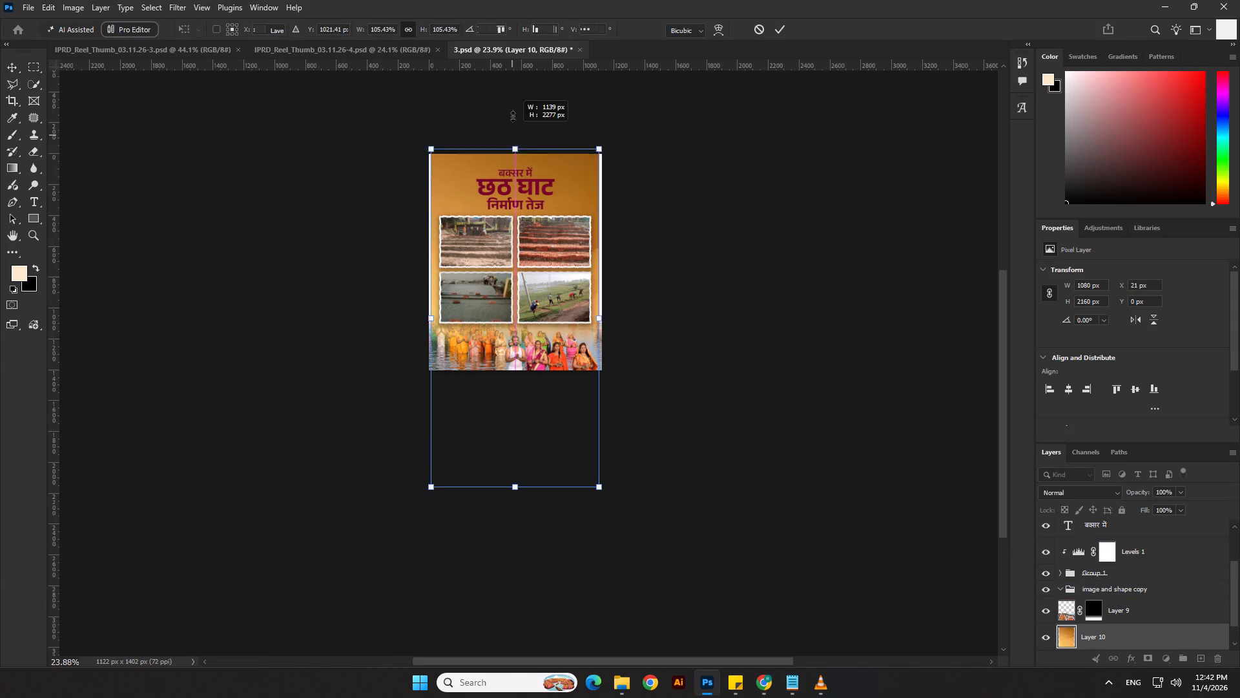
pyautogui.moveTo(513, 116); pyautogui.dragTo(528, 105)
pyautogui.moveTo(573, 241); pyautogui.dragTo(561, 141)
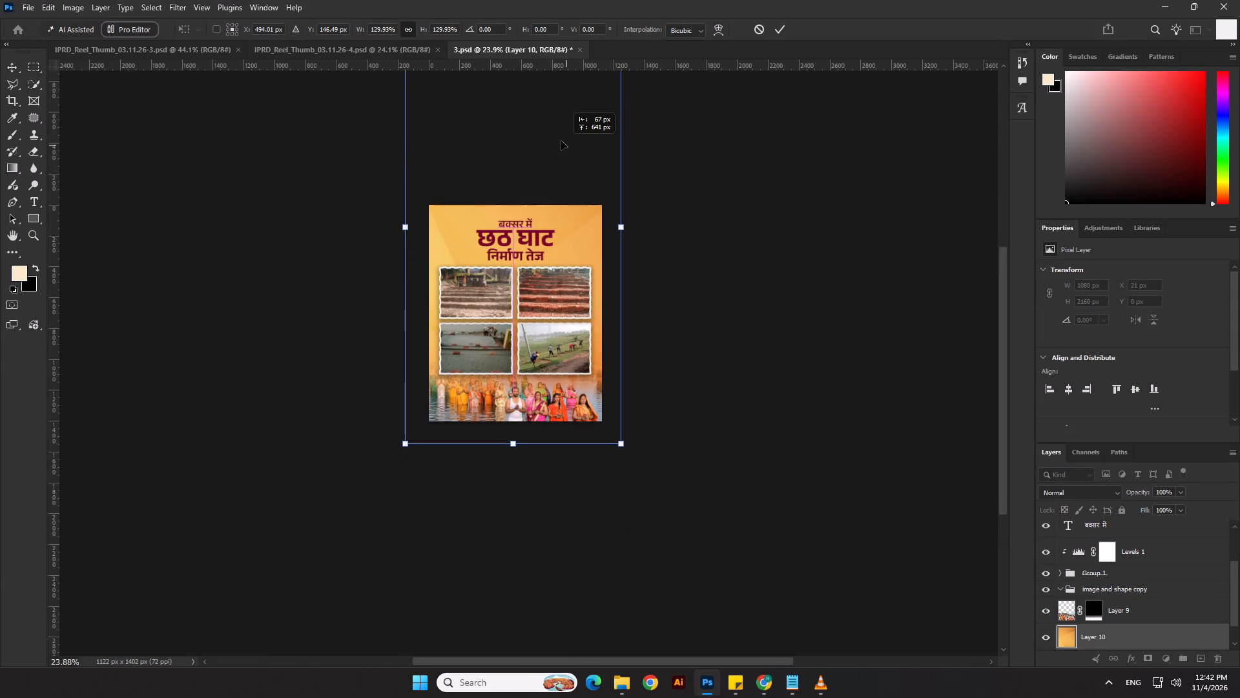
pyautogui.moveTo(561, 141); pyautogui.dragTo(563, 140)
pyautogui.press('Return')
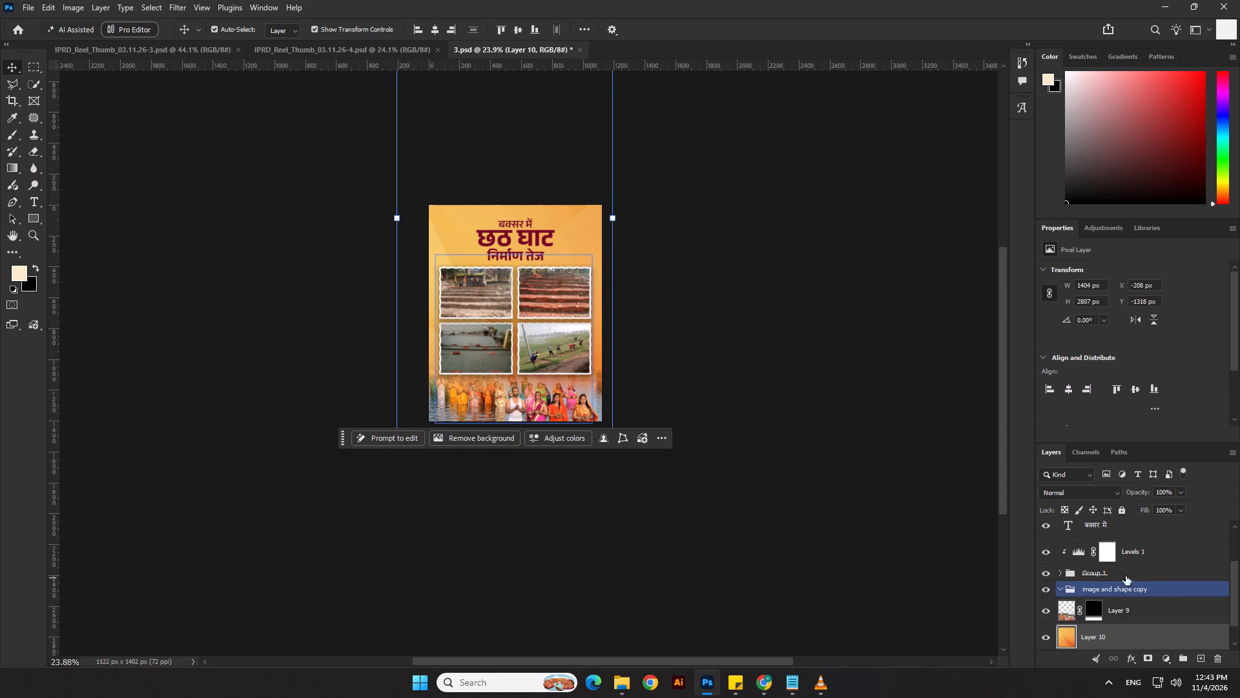
# Hide Layer 9, the devotees photo along the bottom of the poster.
pyautogui.scroll(3, 1139, 557)
pyautogui.scroll(-4, 1139, 557)
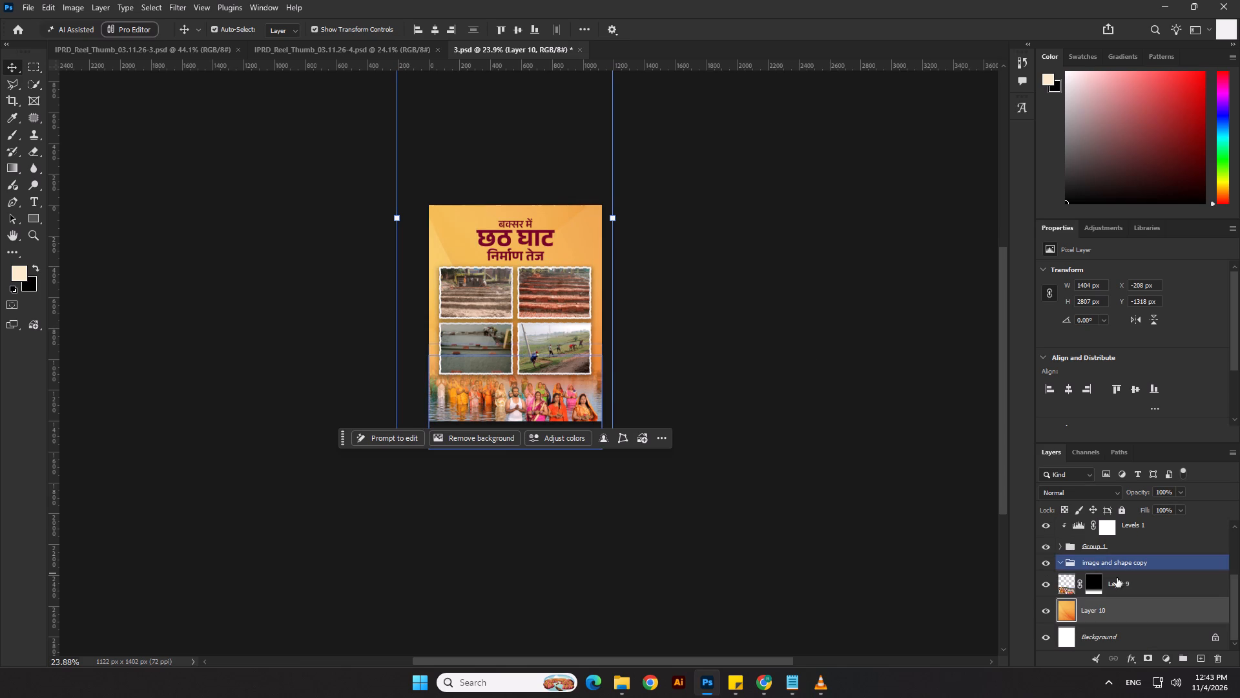
pyautogui.click(1044, 589)
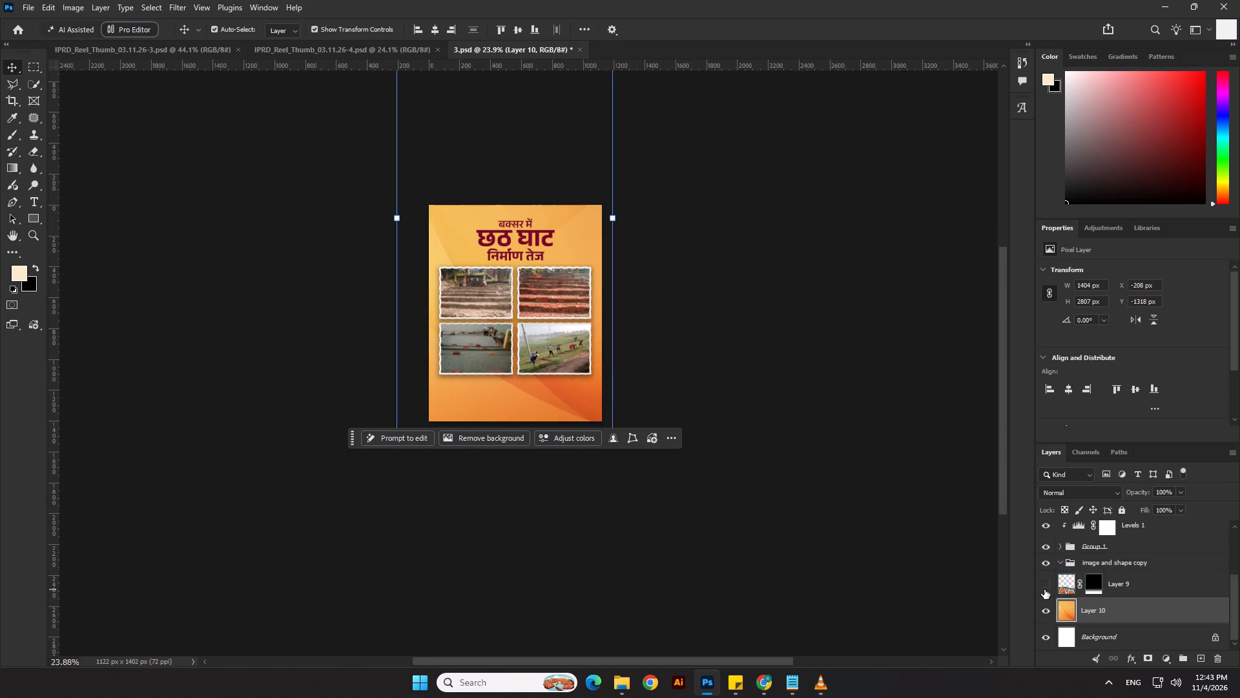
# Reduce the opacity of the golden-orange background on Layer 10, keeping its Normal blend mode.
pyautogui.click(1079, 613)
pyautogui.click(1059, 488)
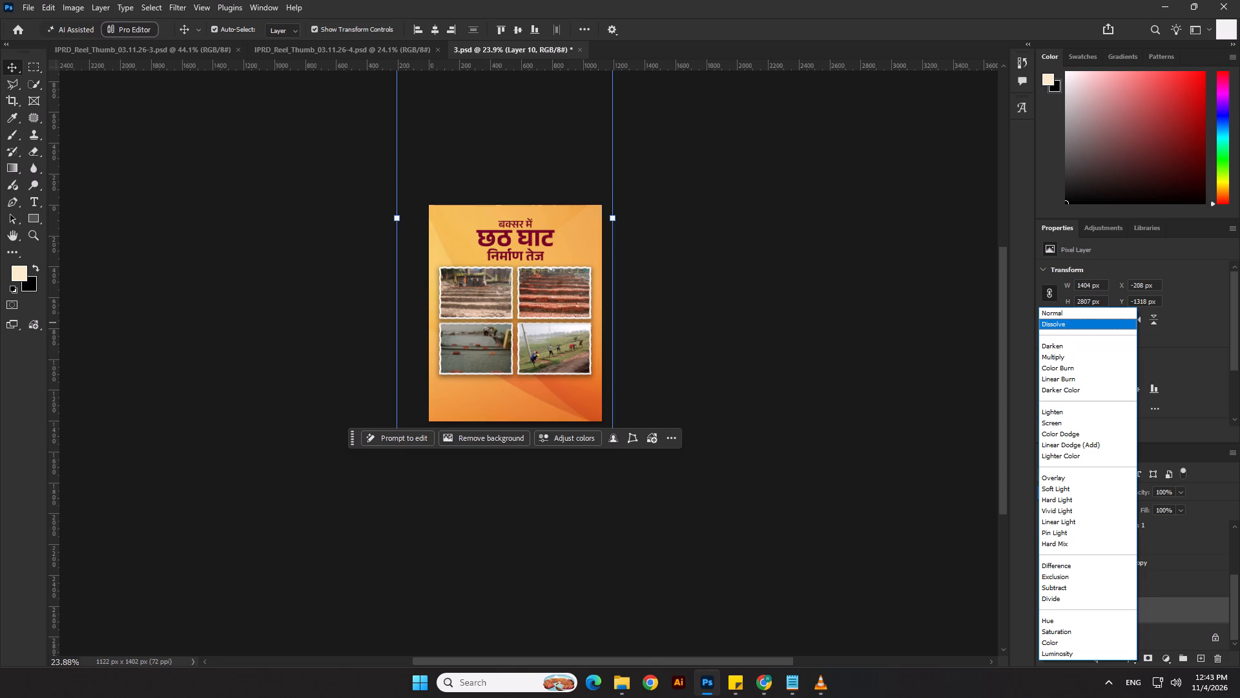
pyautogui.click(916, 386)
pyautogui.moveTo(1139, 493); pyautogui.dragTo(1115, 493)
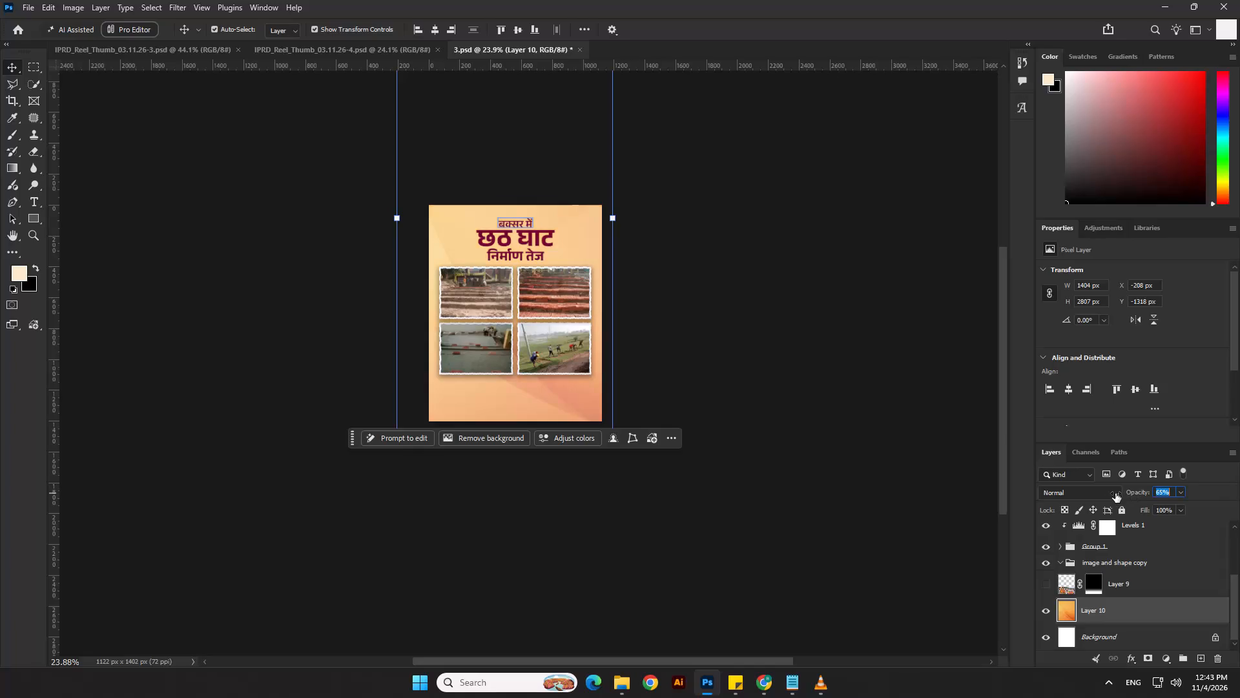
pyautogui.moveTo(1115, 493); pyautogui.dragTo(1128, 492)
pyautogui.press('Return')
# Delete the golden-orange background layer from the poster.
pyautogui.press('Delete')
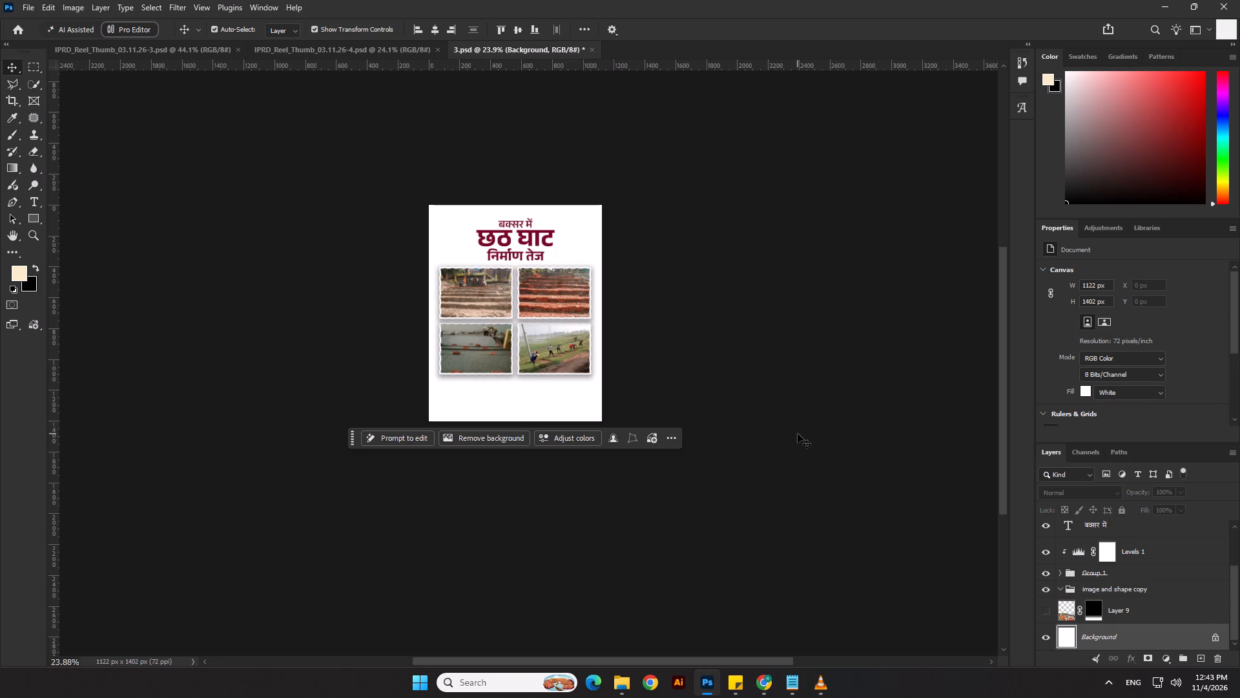
# Look through the 04.11.26 and 29.10.26 folders in File Explorer, then return to Pinterest in Chrome.
pyautogui.hotkey('alt', 'Tab')
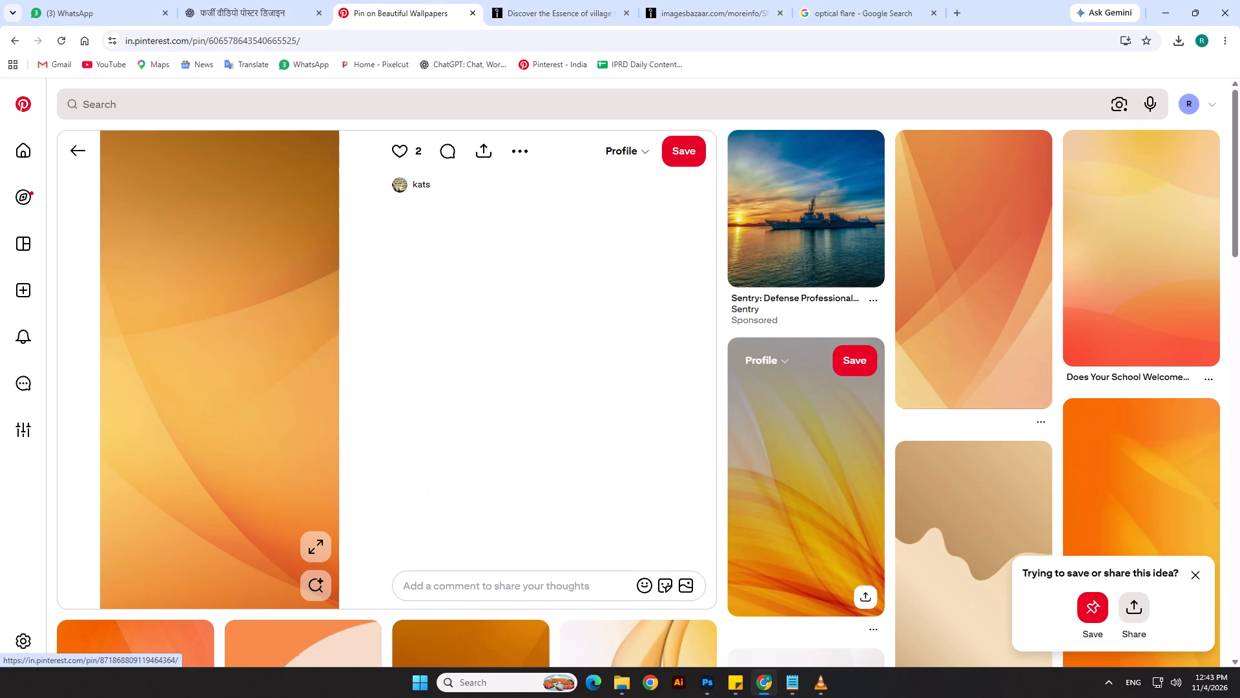
pyautogui.hotkey('alt', 'Tab')
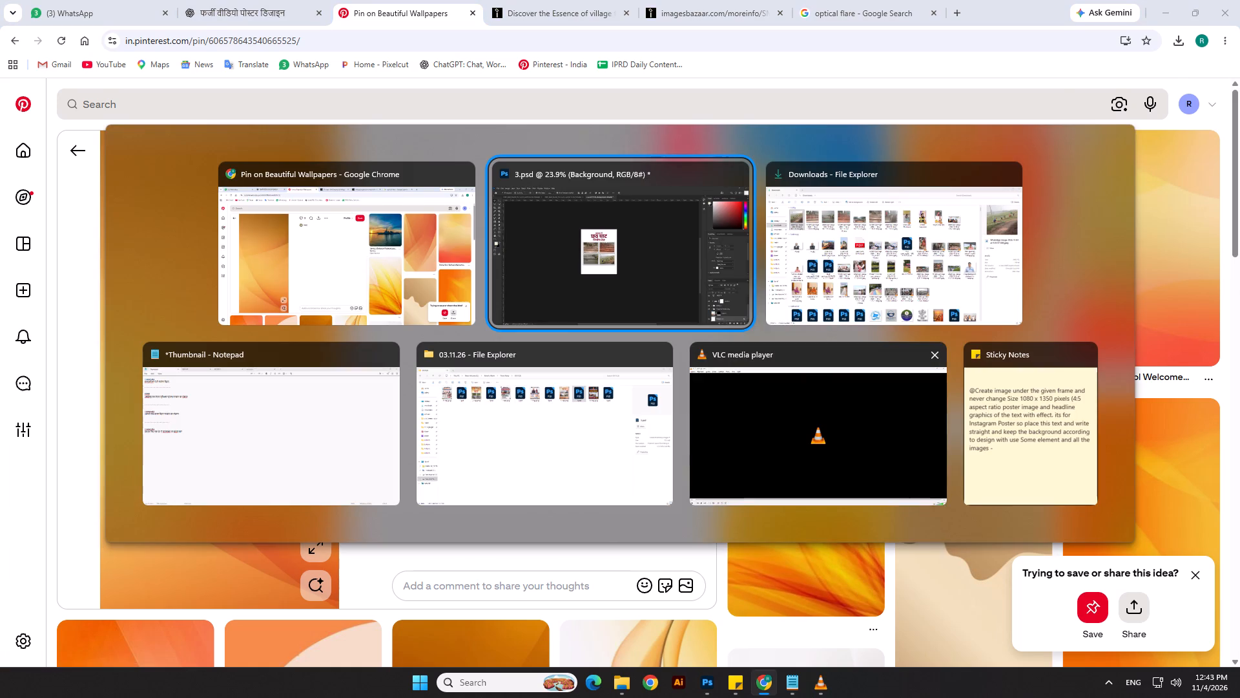
pyautogui.hotkey('alt', 'Tab')
pyautogui.click(68, 413)
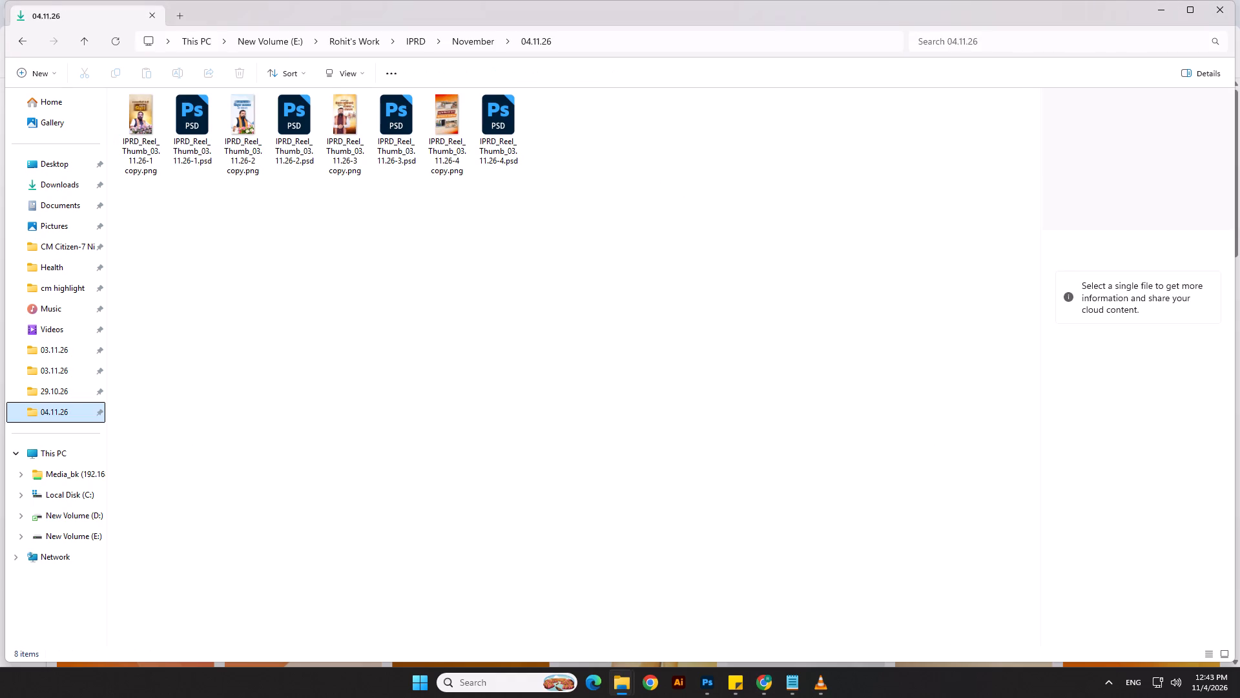
pyautogui.click(63, 398)
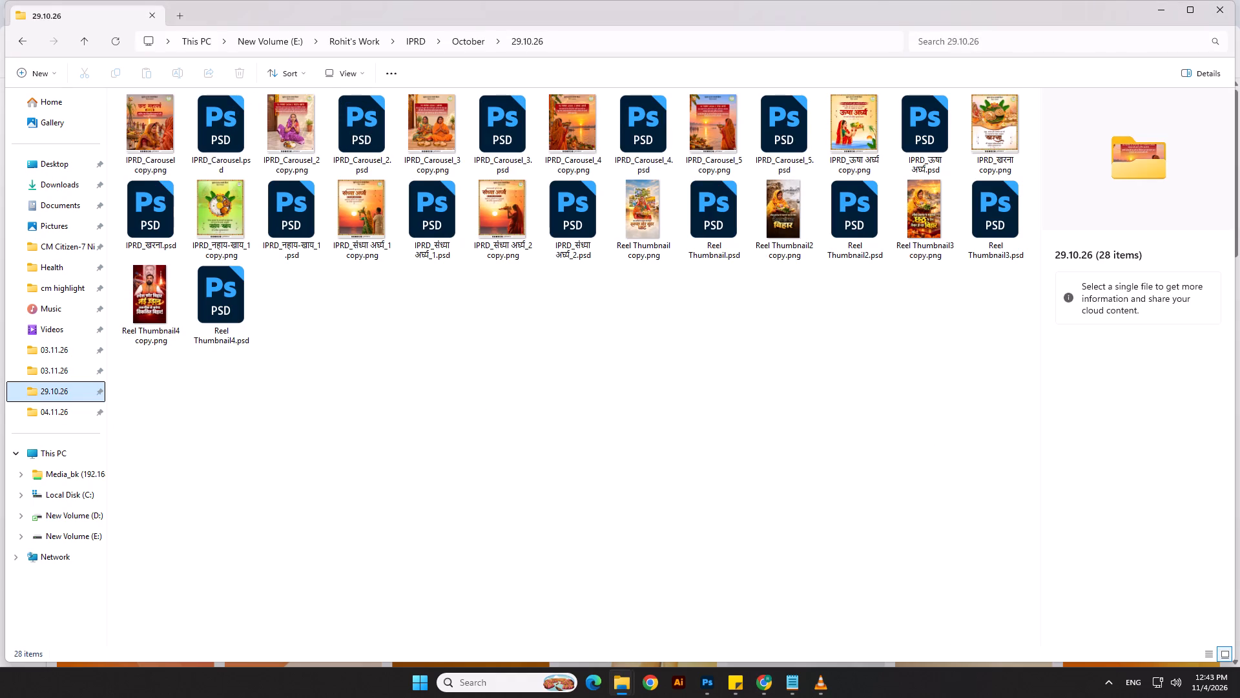
pyautogui.hotkey('alt', 'Tab')
# Go back to the Dark Abstract Background pin on Pinterest and examine its related images for another poster background.
pyautogui.click(10, 46)
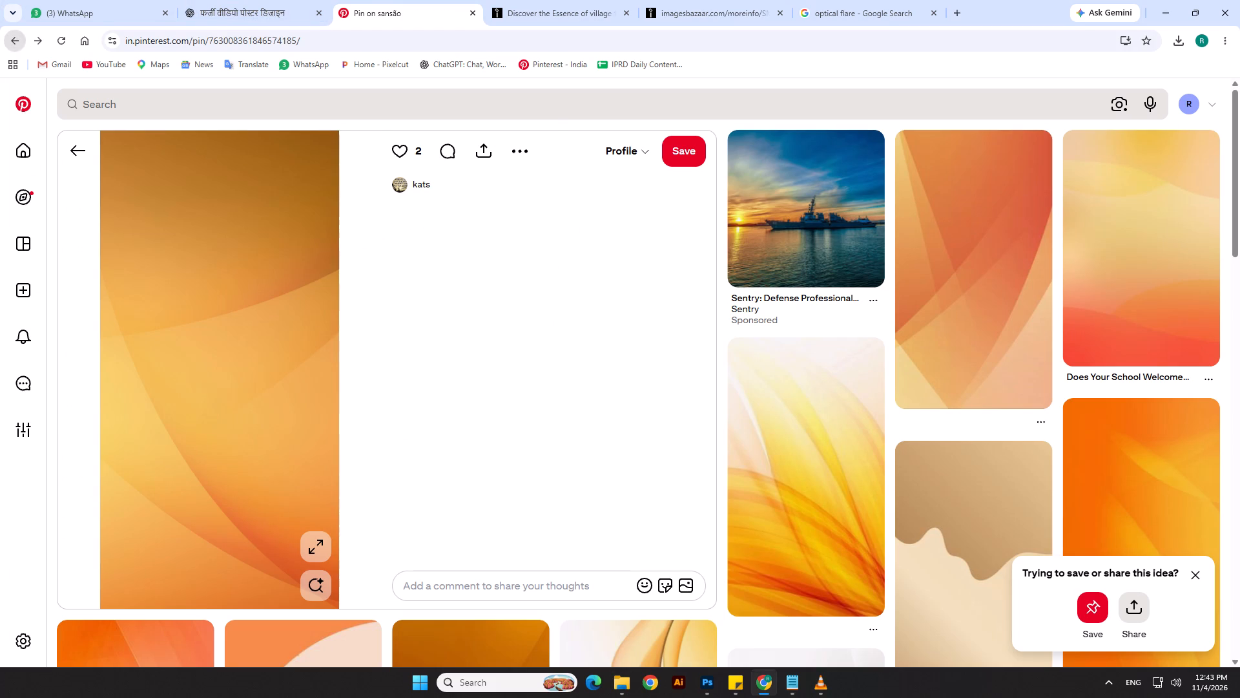
pyautogui.click(14, 45)
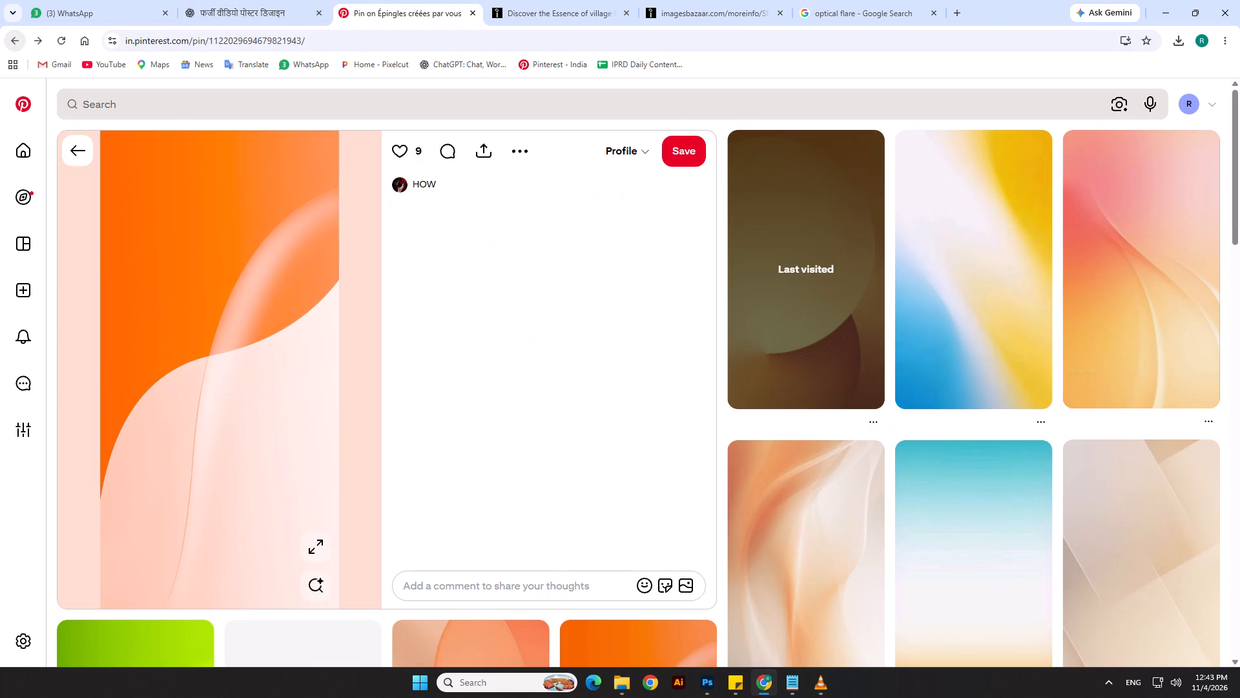
pyautogui.click(14, 45)
pyautogui.click(14, 45)
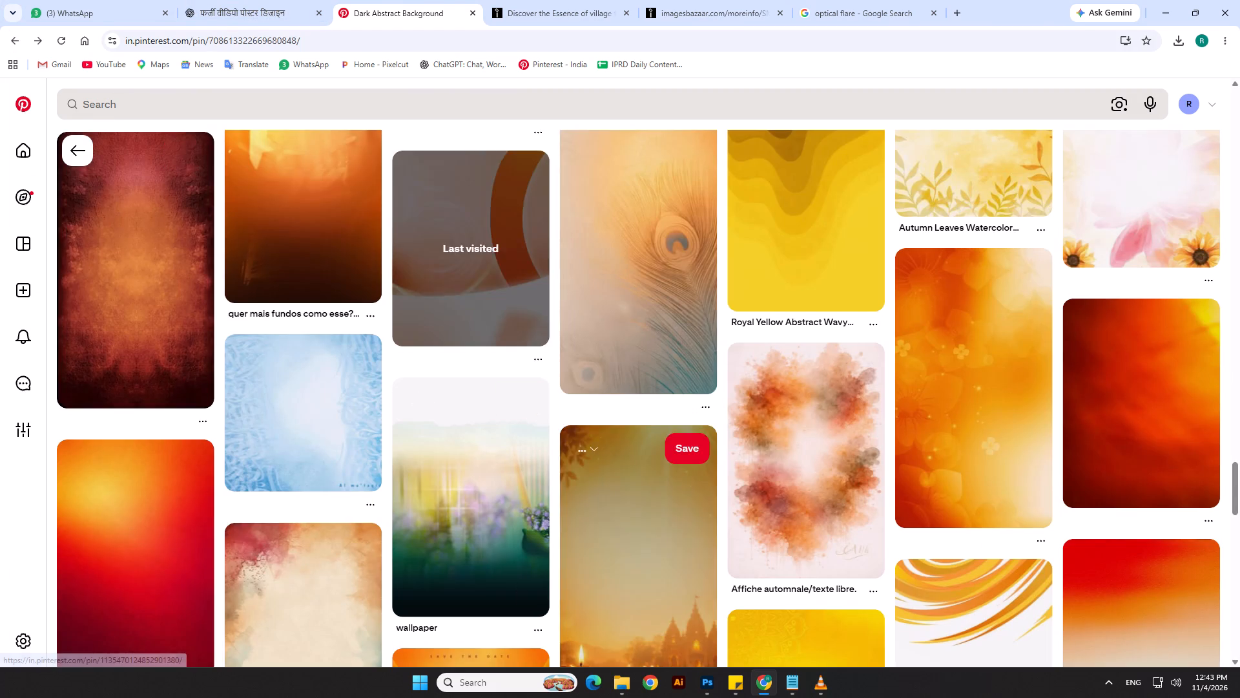
pyautogui.scroll(-11, 631, 443)
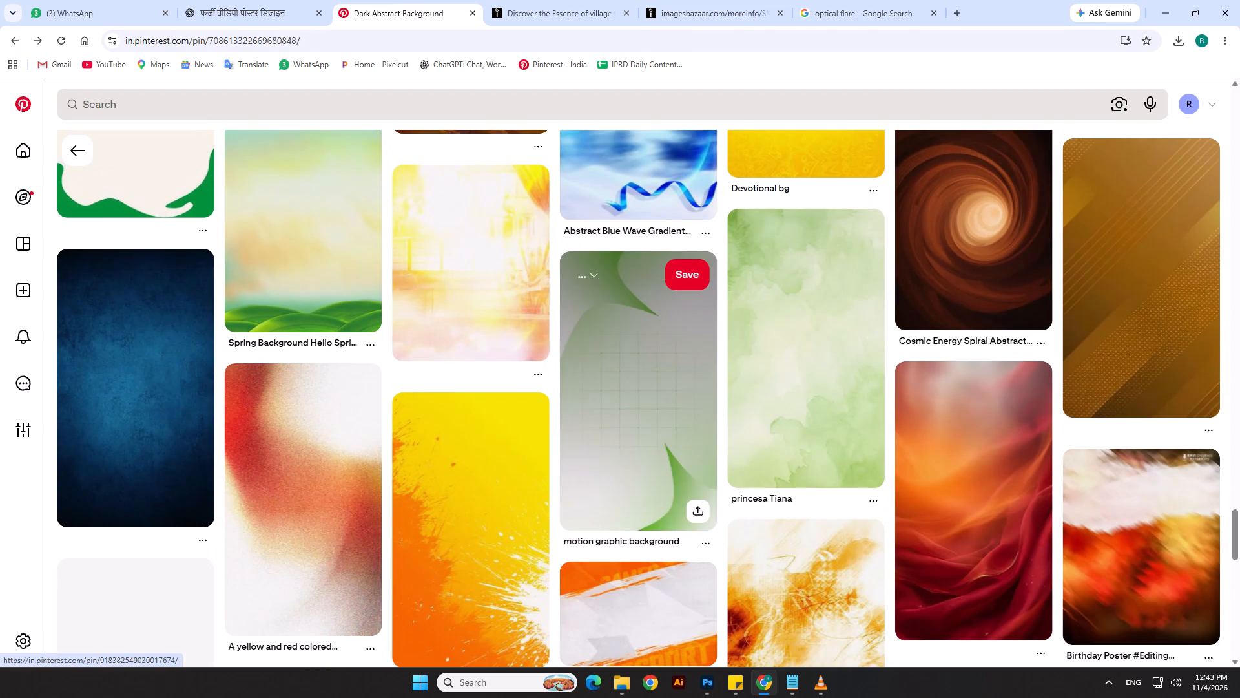
pyautogui.scroll(17, 580, 431)
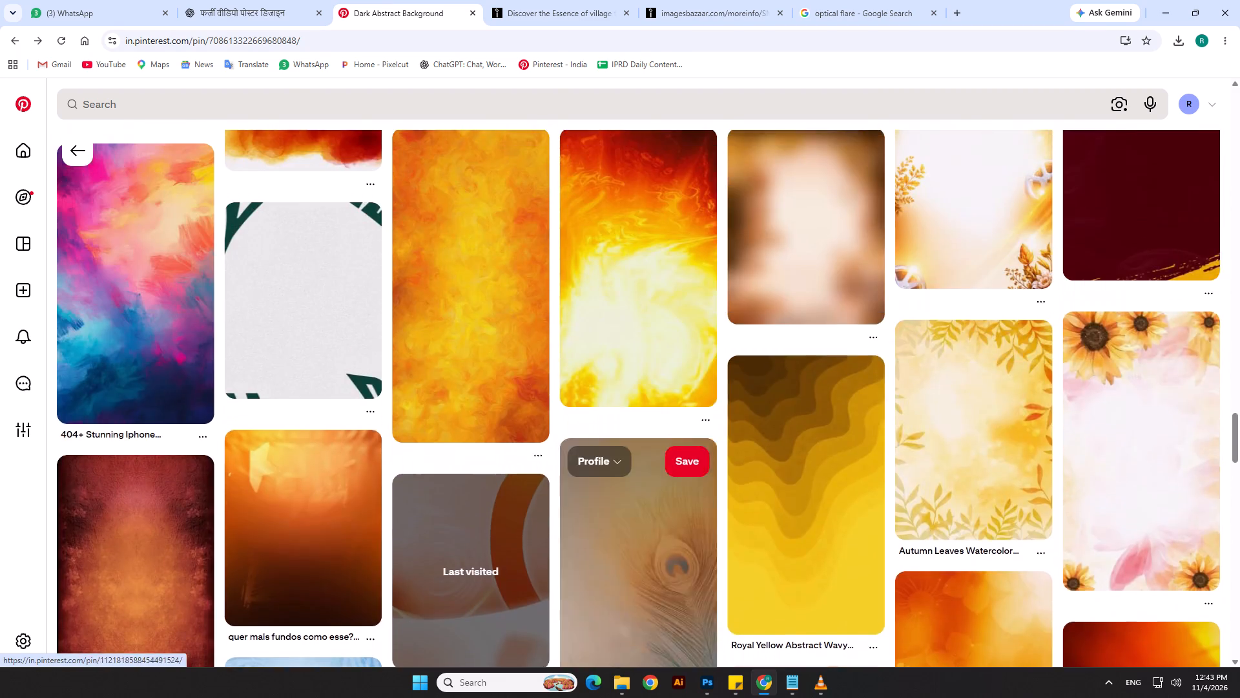
pyautogui.scroll(20, 580, 431)
pyautogui.scroll(6, 580, 431)
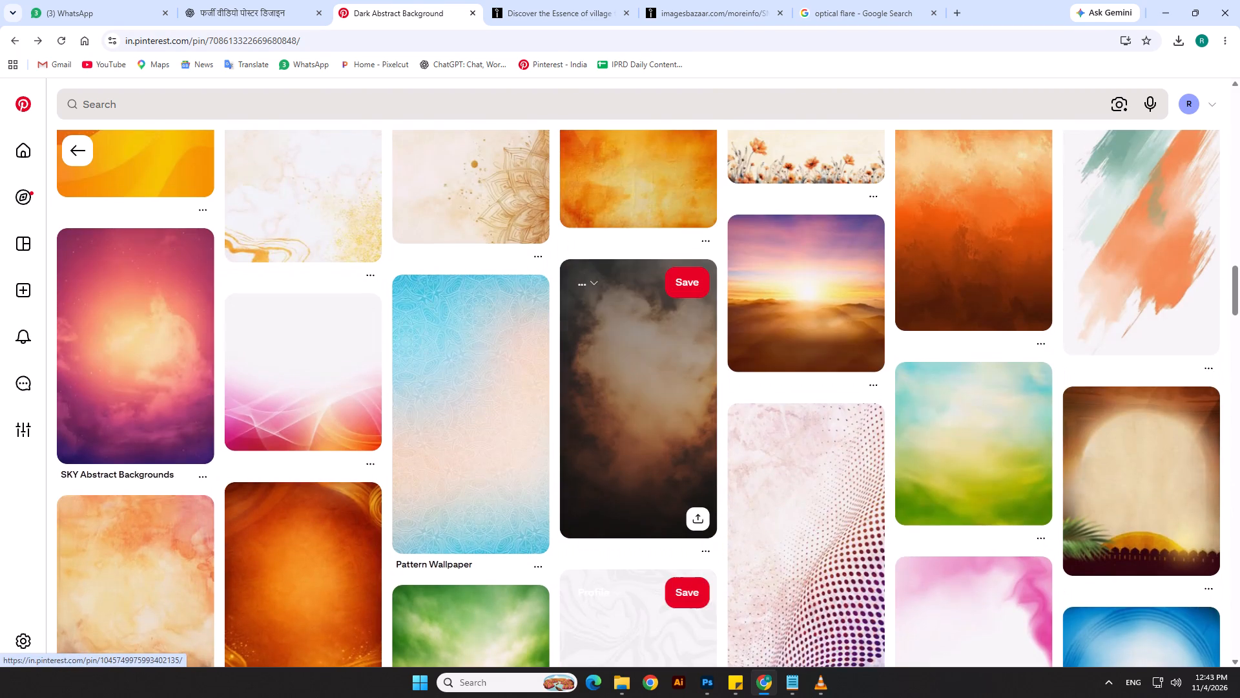
pyautogui.scroll(17, 580, 431)
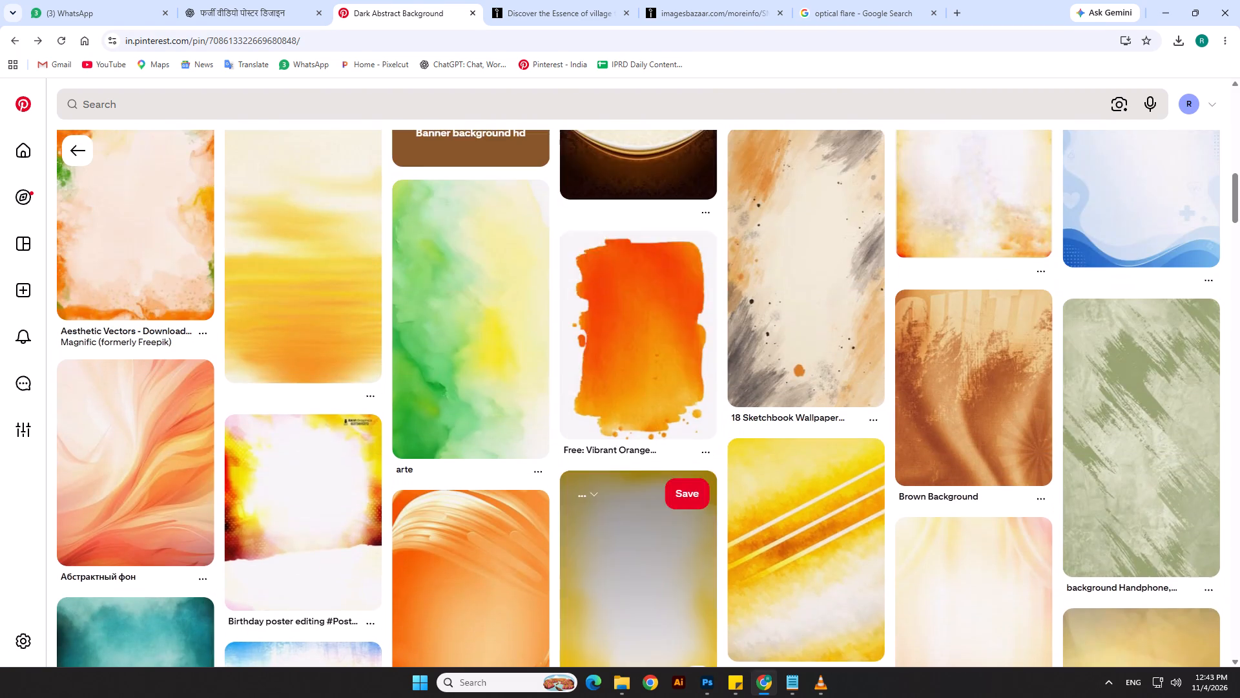
pyautogui.scroll(20, 580, 431)
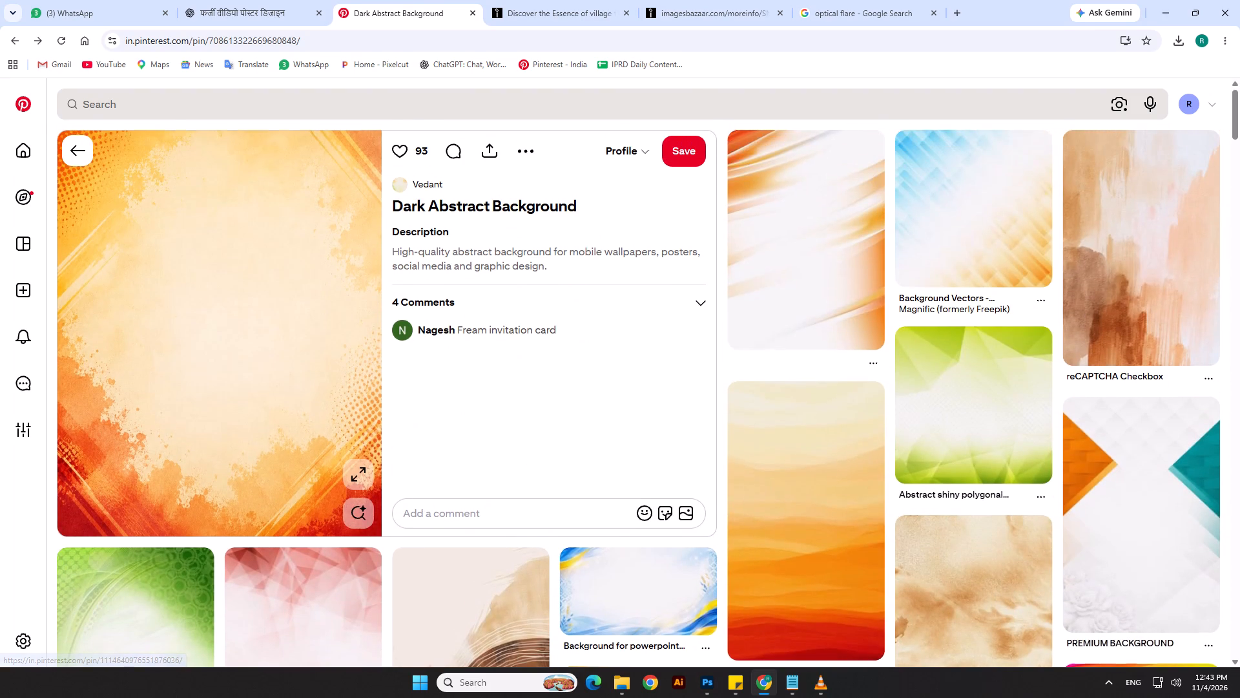
pyautogui.scroll(3, 580, 431)
# Return to the Pinterest results for bg, open the peach gradient pin with a white grid, and copy its image.
pyautogui.click(25, 45)
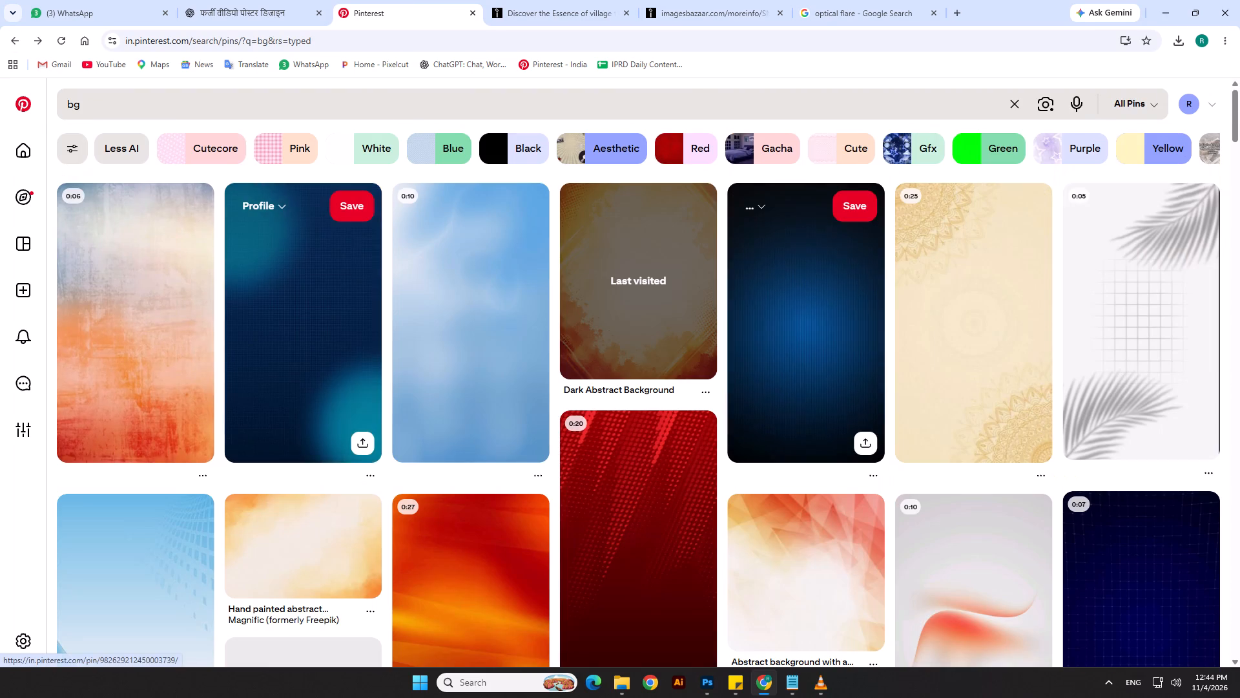
pyautogui.scroll(-6, 754, 360)
pyautogui.scroll(3, 754, 365)
pyautogui.scroll(-5, 298, 365)
pyautogui.click(789, 301)
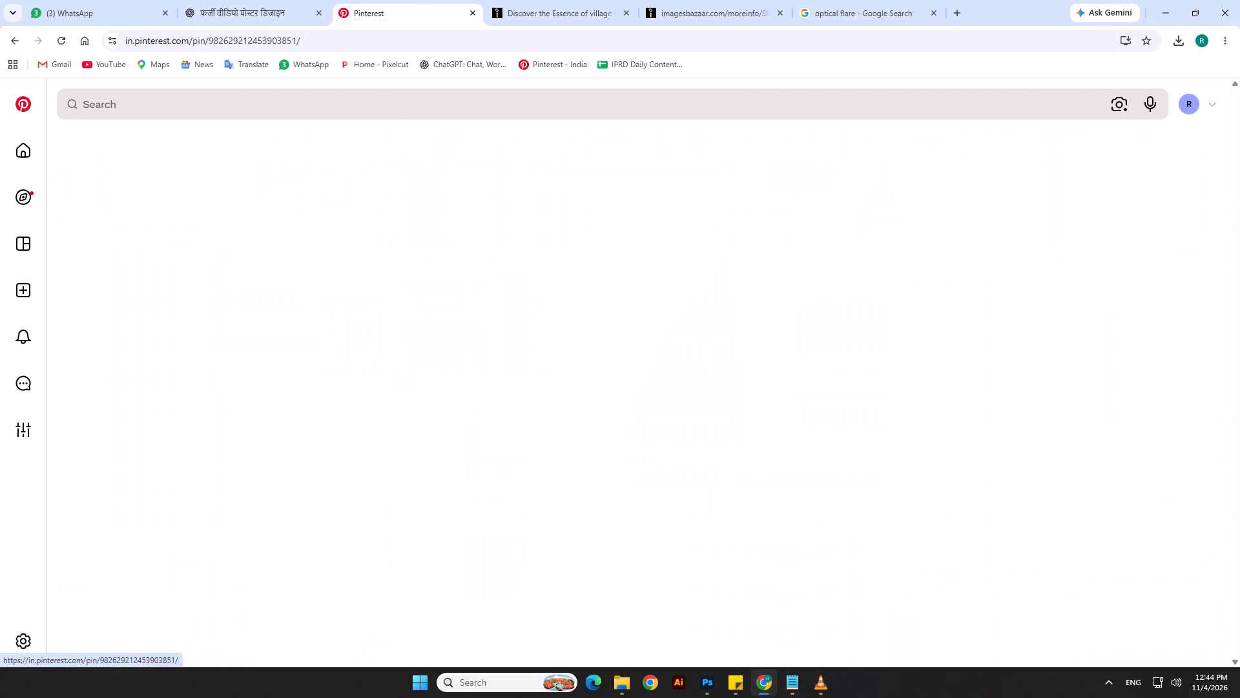
pyautogui.rightClick(242, 321)
pyautogui.click(285, 372)
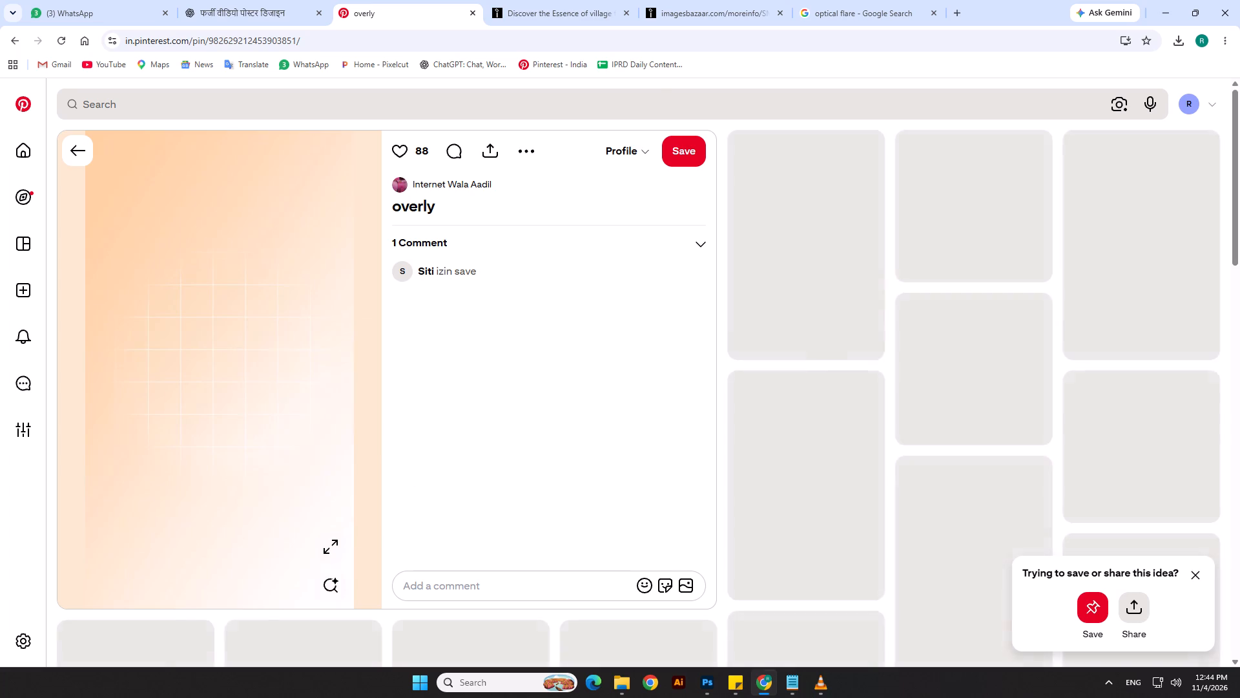
pyautogui.scroll(-7, 285, 372)
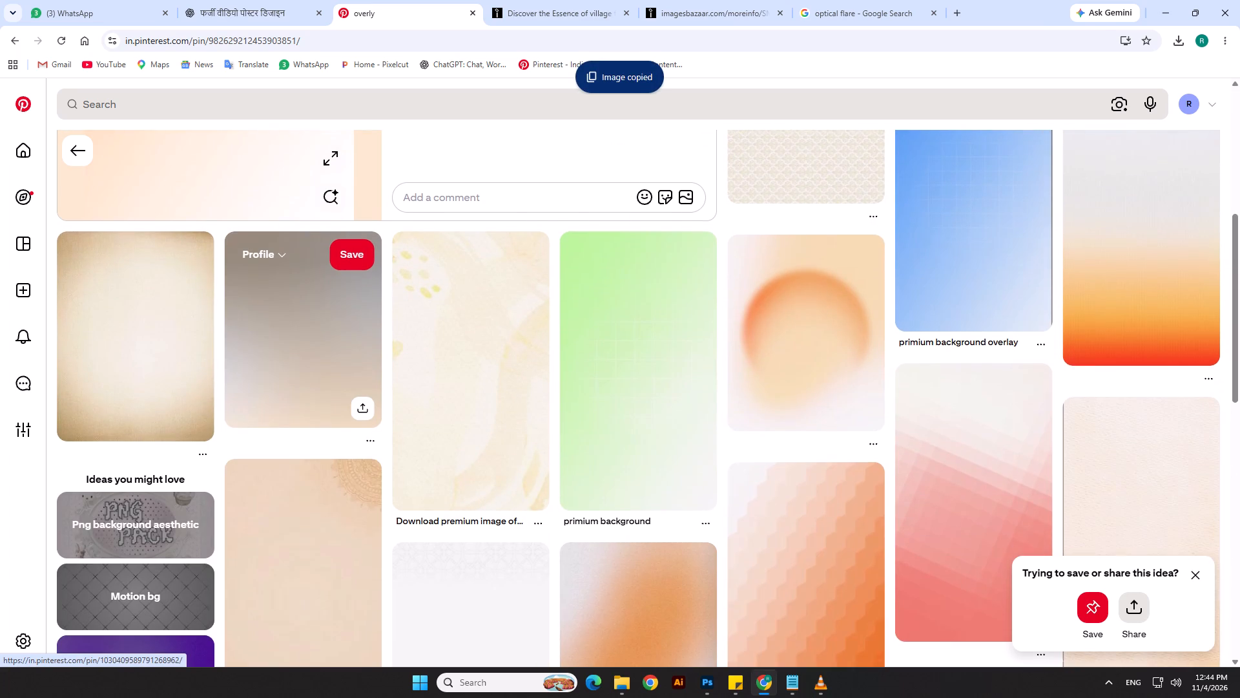
# Switch to Photoshop and paste the peach grid gradient above the Background layer in 3.psd.
pyautogui.hotkey('alt', 'Tab')
pyautogui.hotkey('alt', 'Tab')
pyautogui.hotkey('alt', 'Tab')
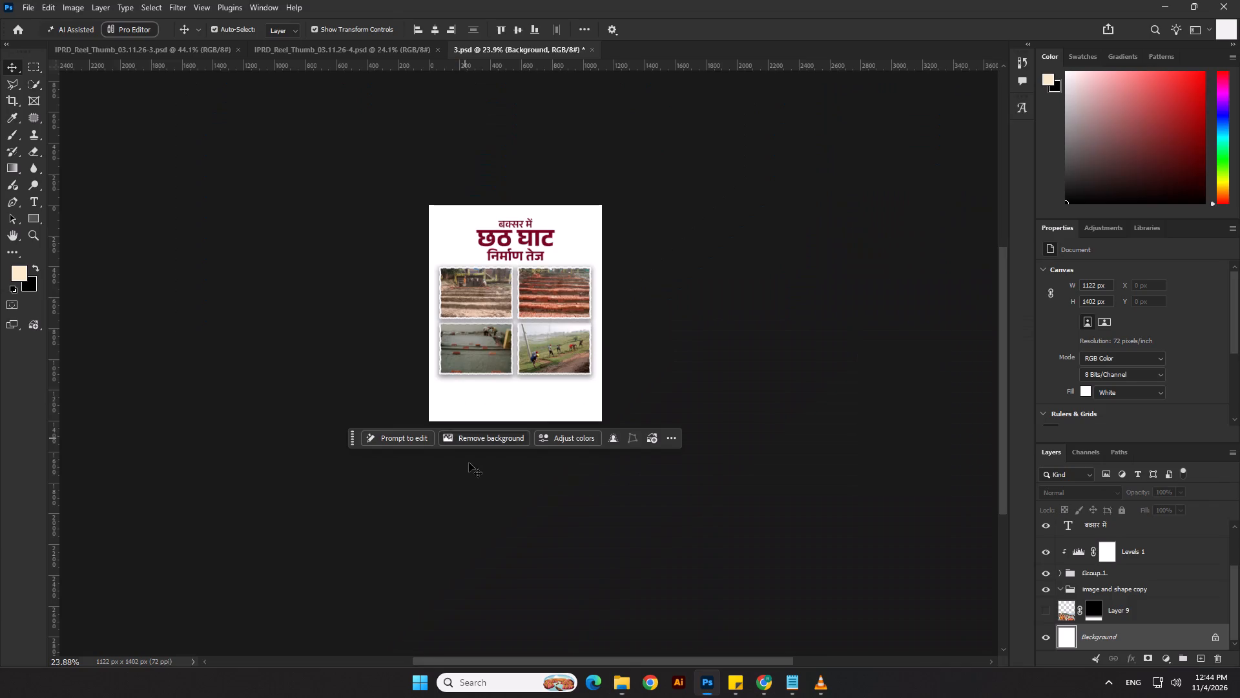
pyautogui.click(550, 398)
pyautogui.click(1133, 628)
pyautogui.hotkey('ctrl', 'v')
# Rotate the pasted peach grid gradient 90°, scale it to about 107%, and position it across the poster's upper half behind the title.
pyautogui.moveTo(537, 203); pyautogui.dragTo(559, 220)
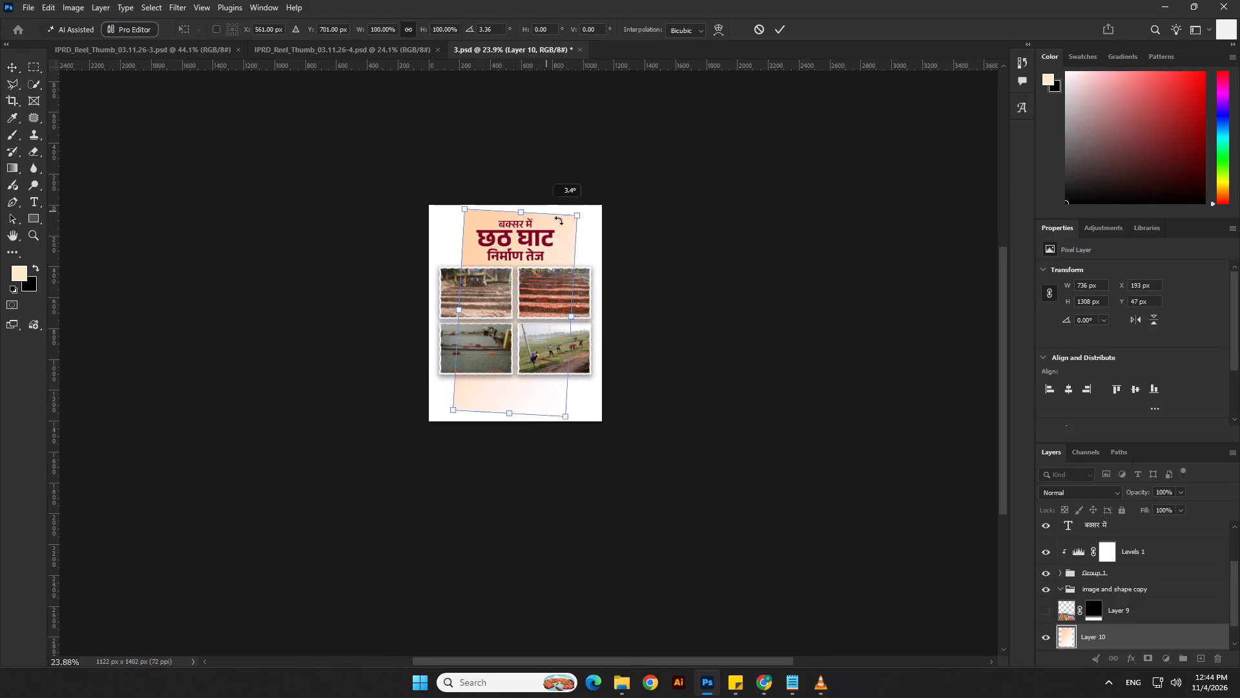
pyautogui.moveTo(559, 220); pyautogui.dragTo(615, 329)
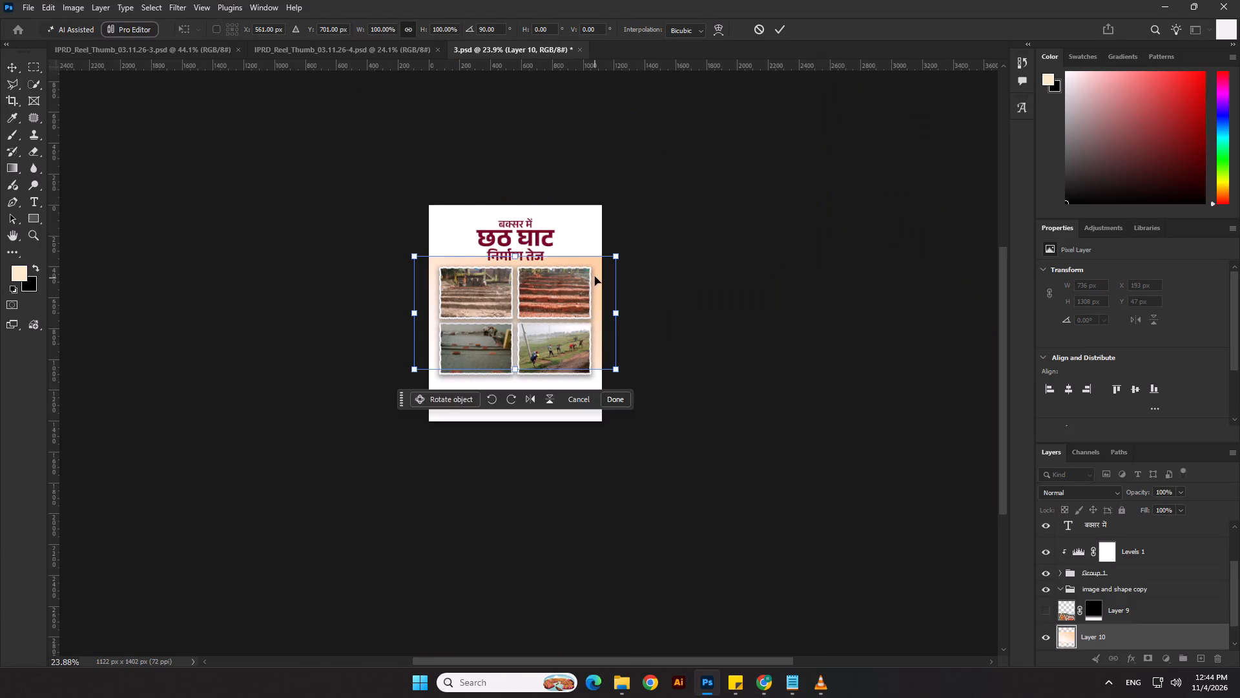
pyautogui.moveTo(597, 270); pyautogui.dragTo(601, 205)
pyautogui.scroll(9, 537, 192)
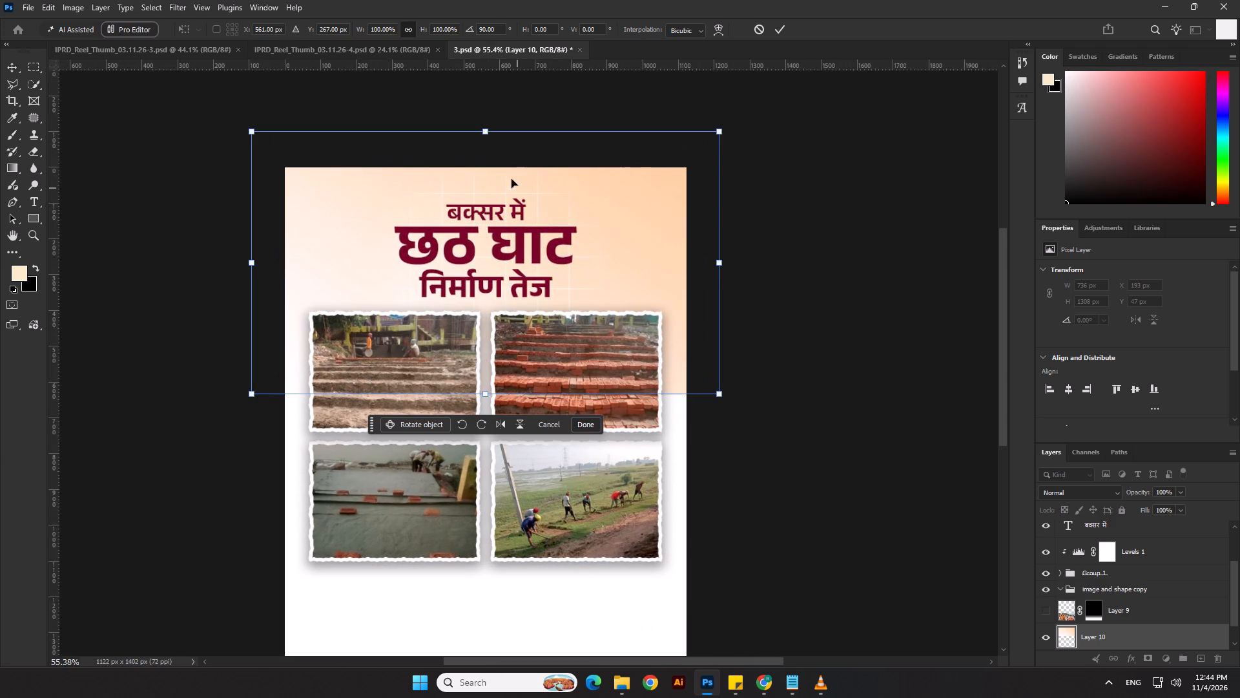
pyautogui.moveTo(490, 131); pyautogui.dragTo(494, 112)
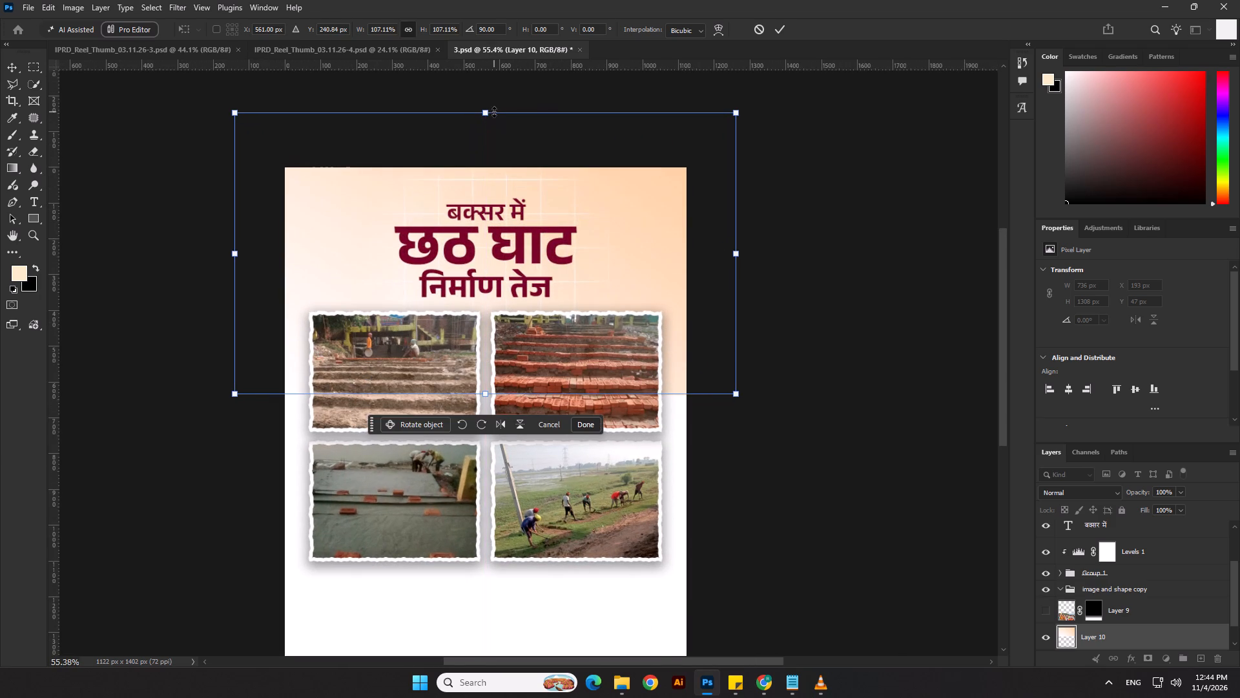
pyautogui.press('Return')
pyautogui.moveTo(632, 248); pyautogui.dragTo(632, 269)
# Duplicate the peach gradient downward, flip the copy vertically, and align it to the canvas's bottom edge to cover the lower half.
pyautogui.keyDown('alt'); pyautogui.moveTo(631, 240); pyautogui.dragTo(630, 411); pyautogui.keyUp('alt')
pyautogui.hotkey('ctrl', 't')
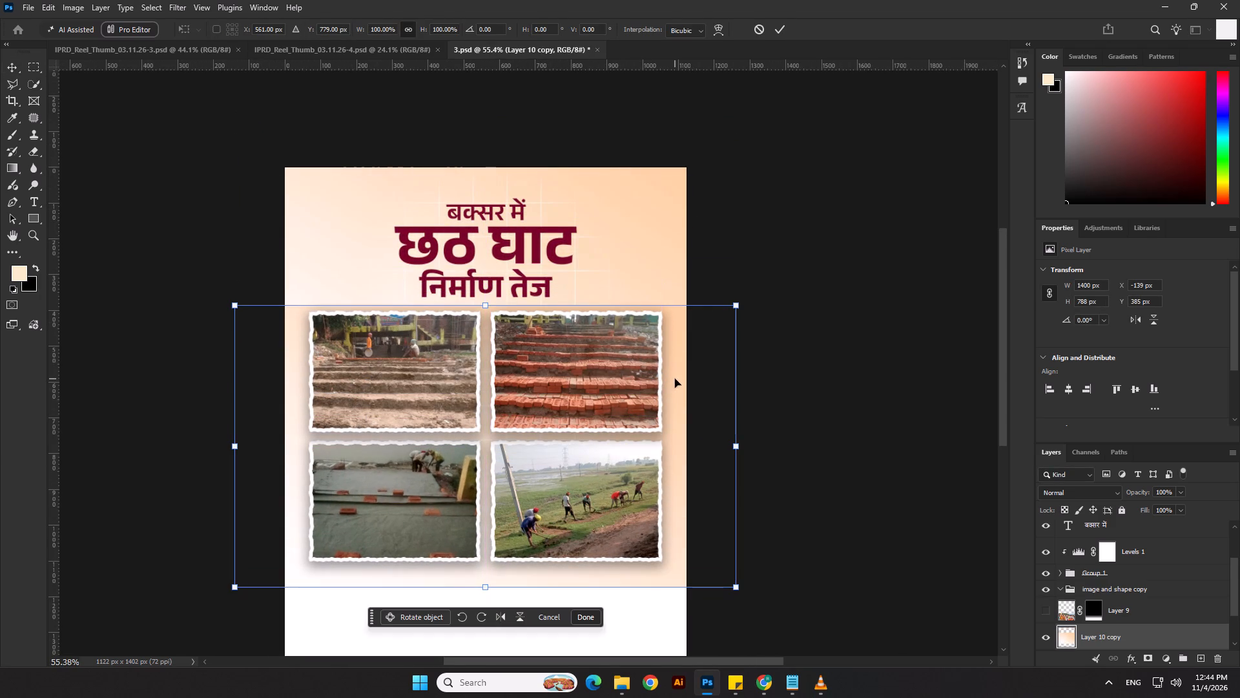
pyautogui.rightClick(675, 379)
pyautogui.click(728, 374)
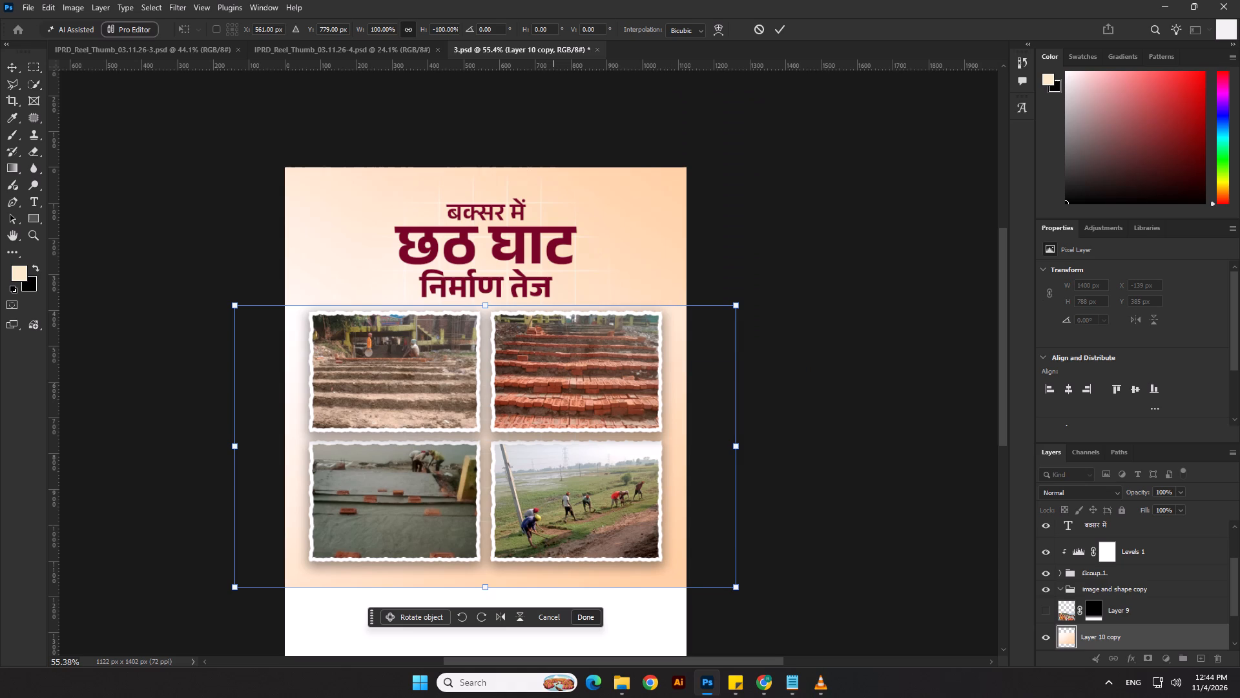
pyautogui.click(780, 35)
pyautogui.click(537, 29)
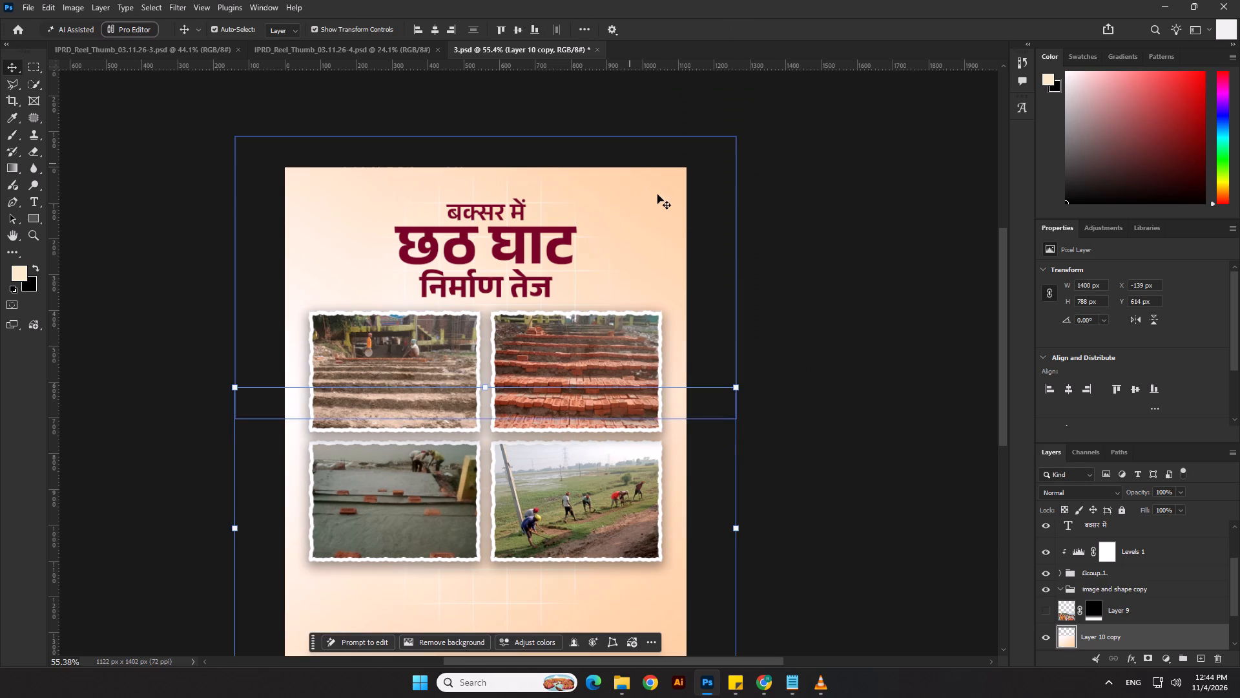
pyautogui.click(925, 355)
pyautogui.scroll(10, 709, 423)
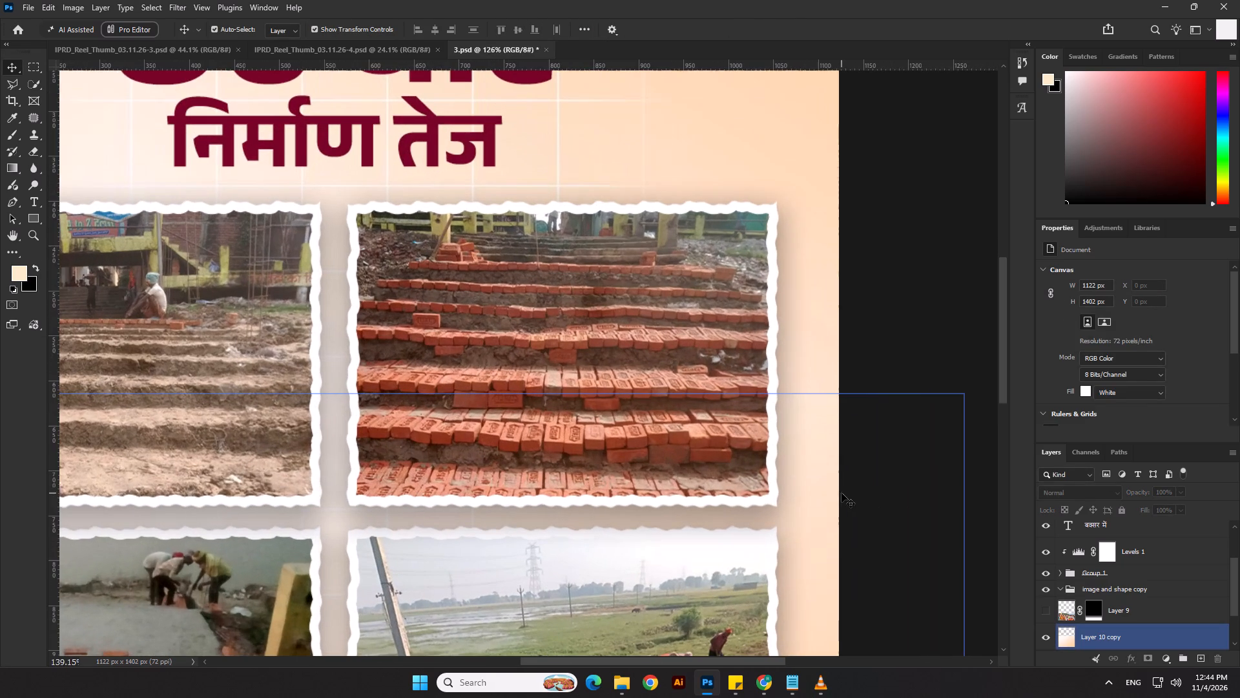
pyautogui.scroll(-12, 721, 372)
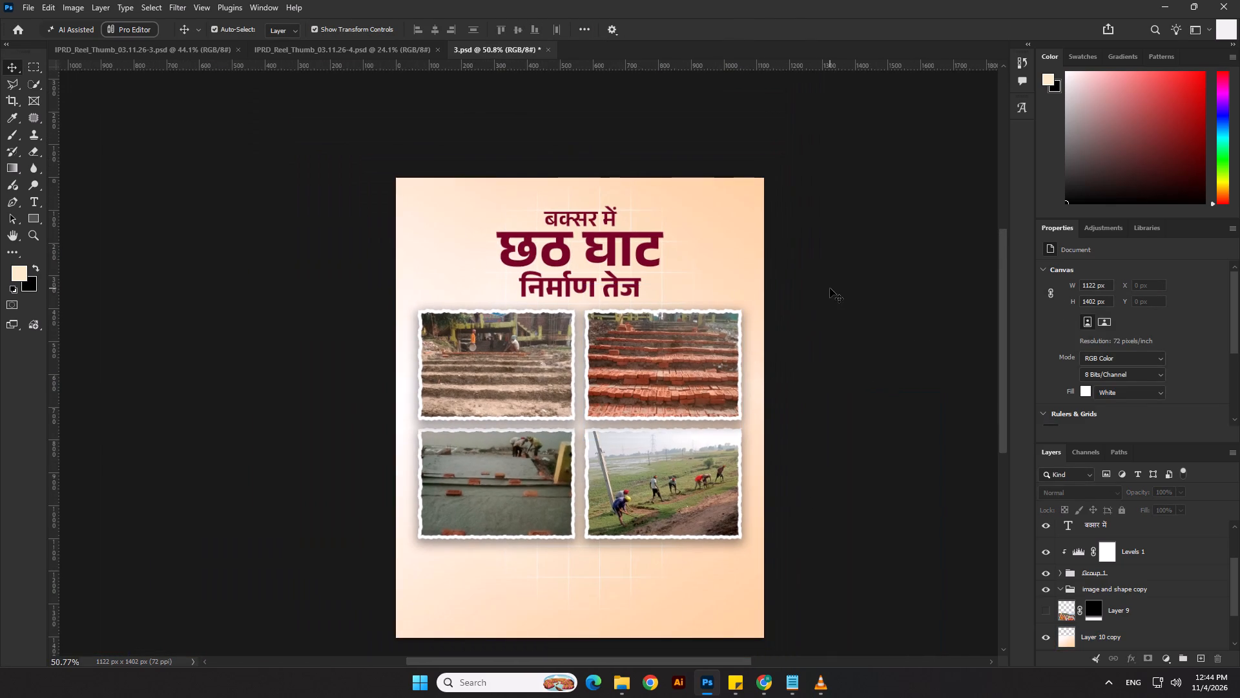
pyautogui.click(830, 288)
# Switch to Chrome and return to the related images of the peach grid pin on Pinterest.
pyautogui.click(774, 682)
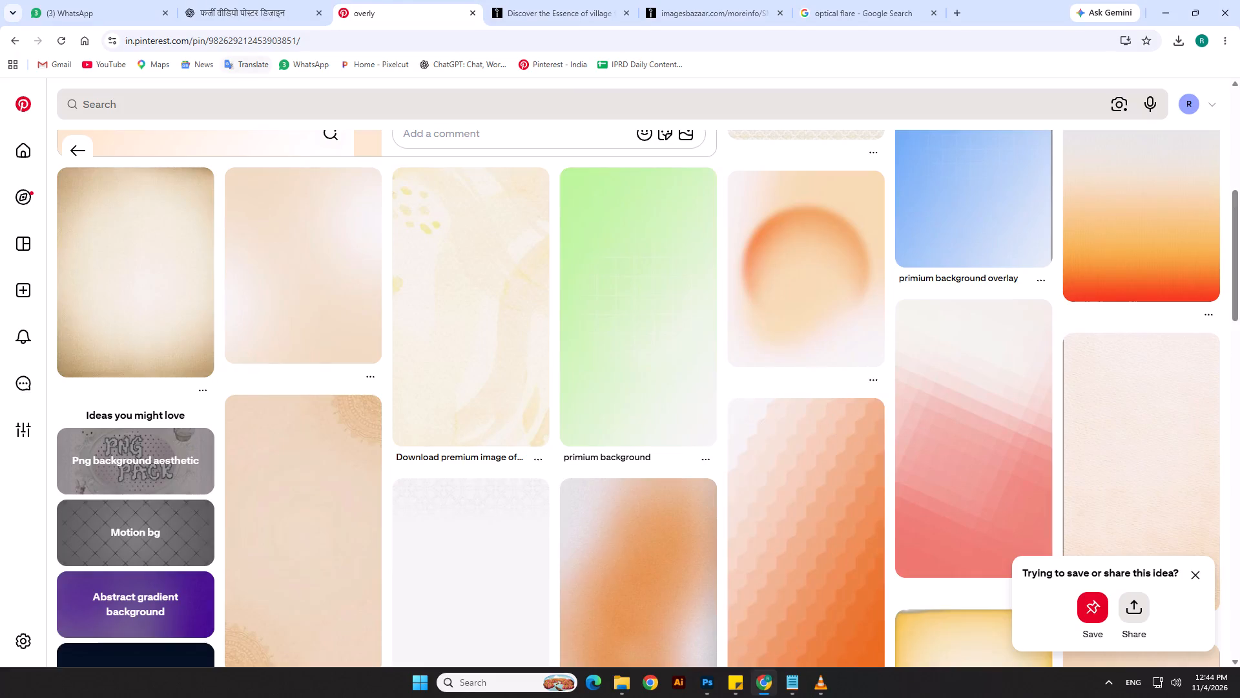
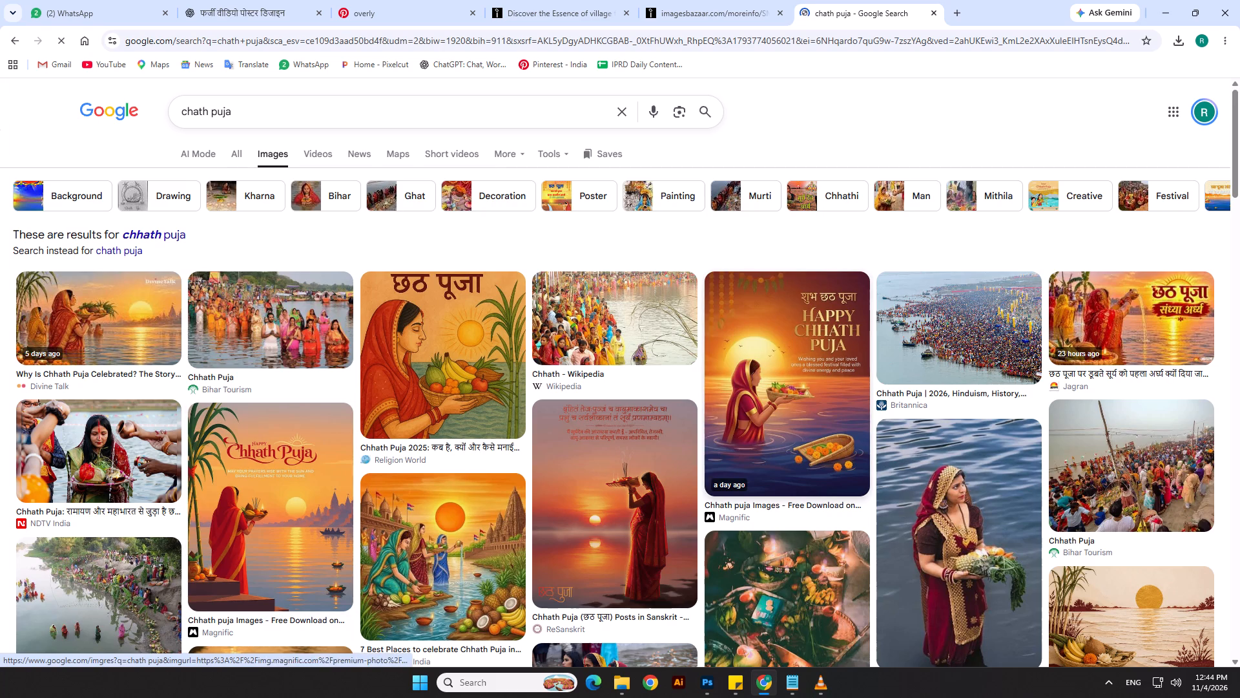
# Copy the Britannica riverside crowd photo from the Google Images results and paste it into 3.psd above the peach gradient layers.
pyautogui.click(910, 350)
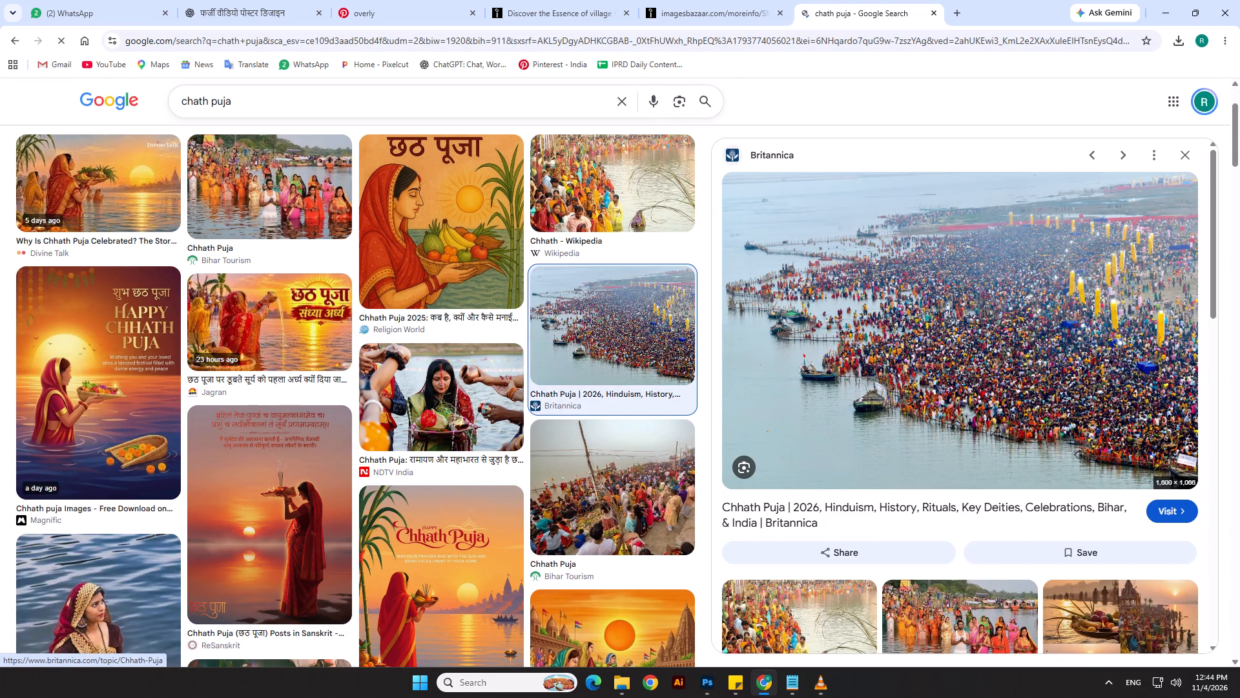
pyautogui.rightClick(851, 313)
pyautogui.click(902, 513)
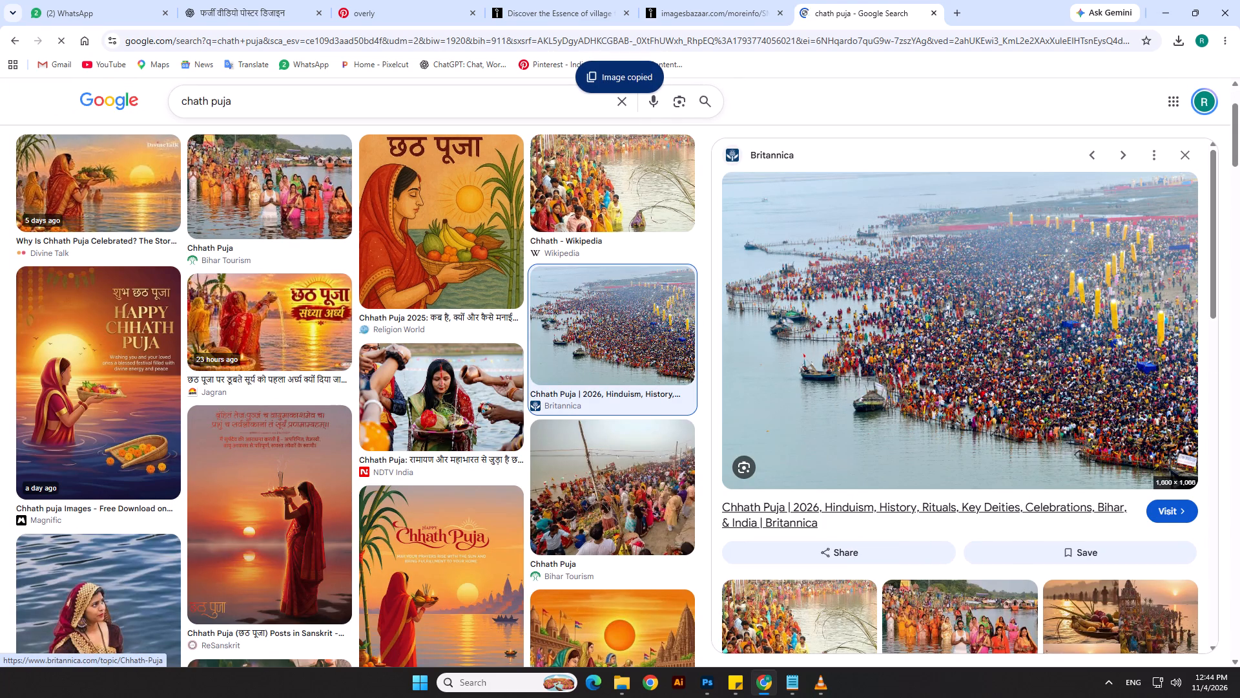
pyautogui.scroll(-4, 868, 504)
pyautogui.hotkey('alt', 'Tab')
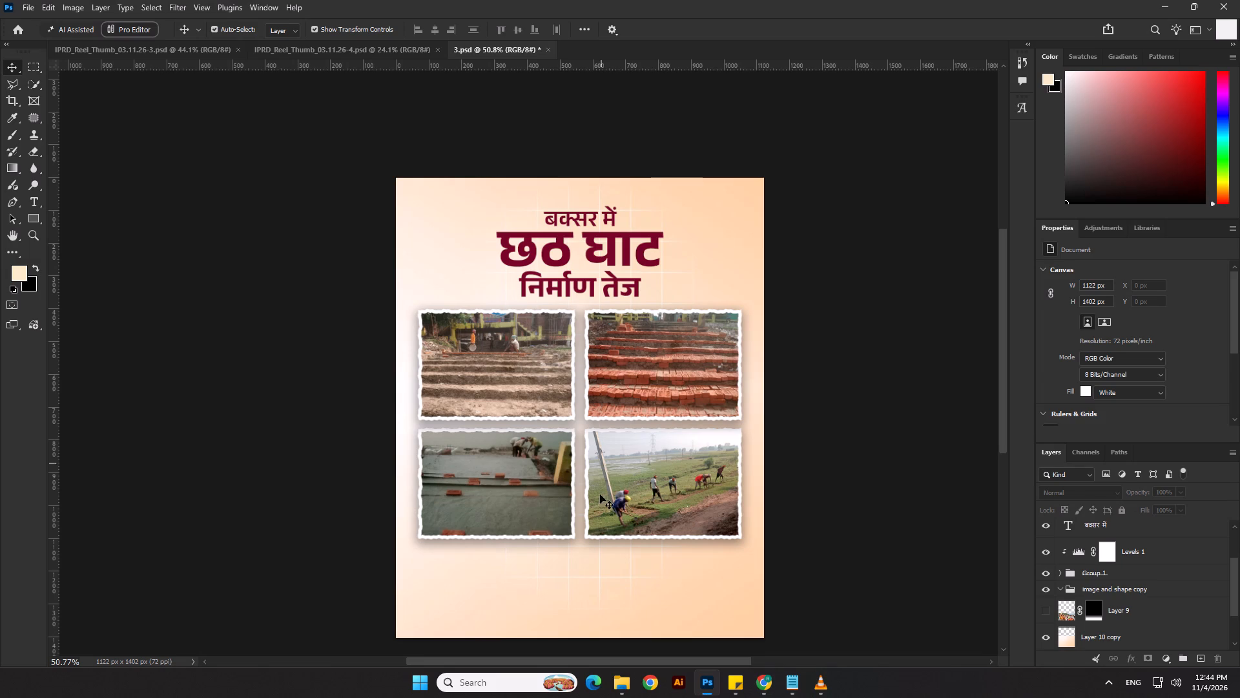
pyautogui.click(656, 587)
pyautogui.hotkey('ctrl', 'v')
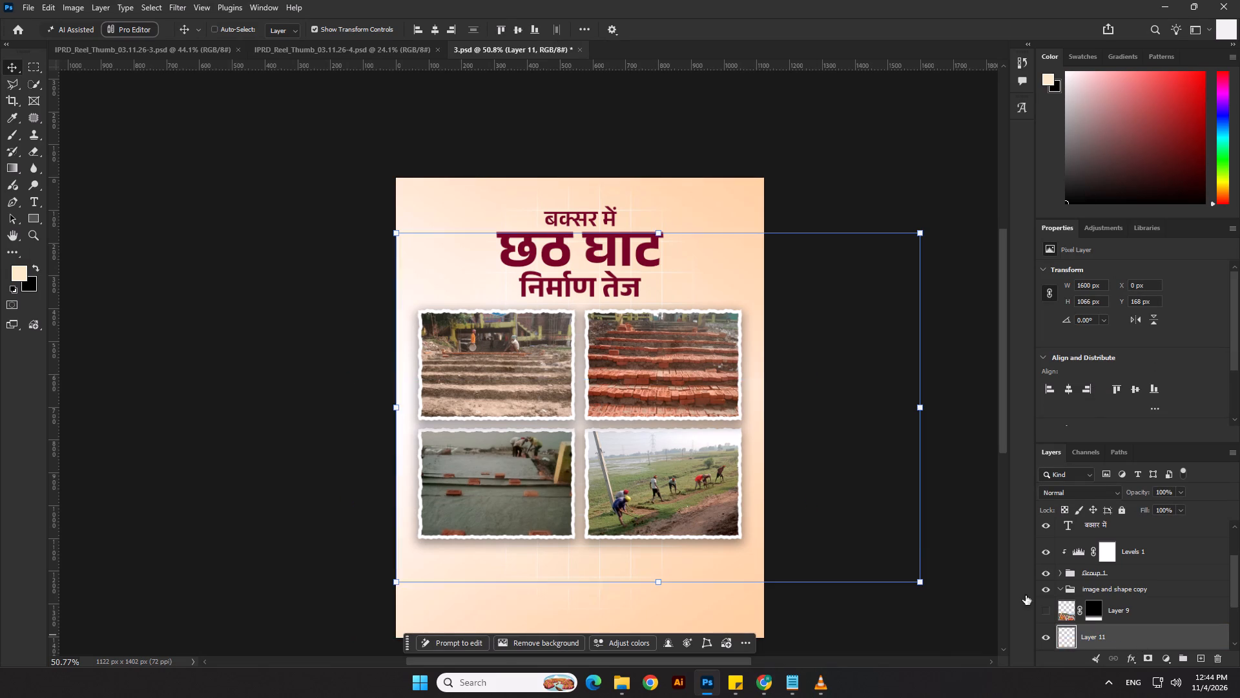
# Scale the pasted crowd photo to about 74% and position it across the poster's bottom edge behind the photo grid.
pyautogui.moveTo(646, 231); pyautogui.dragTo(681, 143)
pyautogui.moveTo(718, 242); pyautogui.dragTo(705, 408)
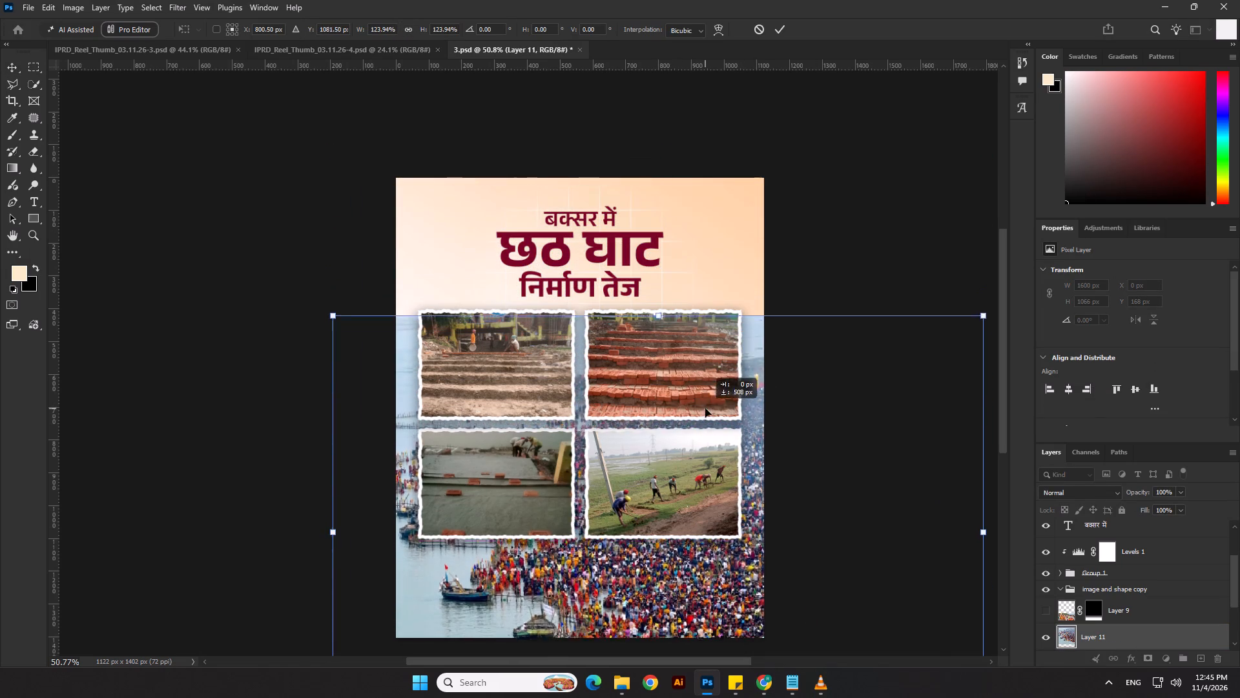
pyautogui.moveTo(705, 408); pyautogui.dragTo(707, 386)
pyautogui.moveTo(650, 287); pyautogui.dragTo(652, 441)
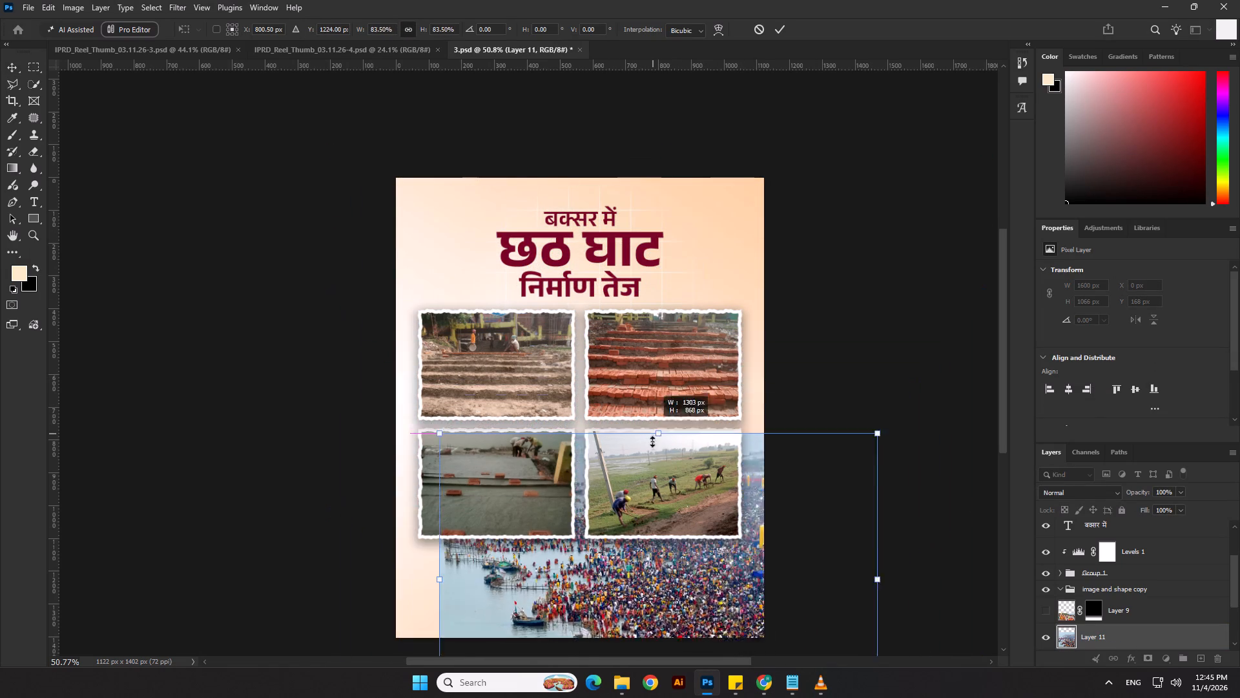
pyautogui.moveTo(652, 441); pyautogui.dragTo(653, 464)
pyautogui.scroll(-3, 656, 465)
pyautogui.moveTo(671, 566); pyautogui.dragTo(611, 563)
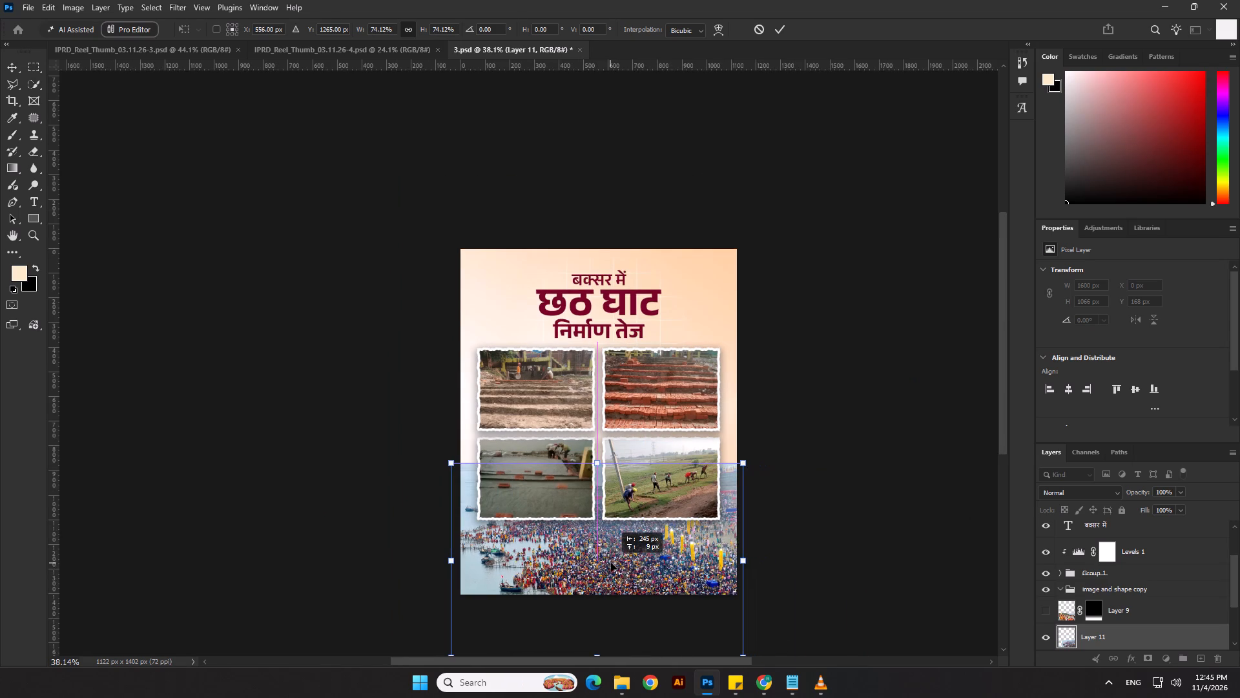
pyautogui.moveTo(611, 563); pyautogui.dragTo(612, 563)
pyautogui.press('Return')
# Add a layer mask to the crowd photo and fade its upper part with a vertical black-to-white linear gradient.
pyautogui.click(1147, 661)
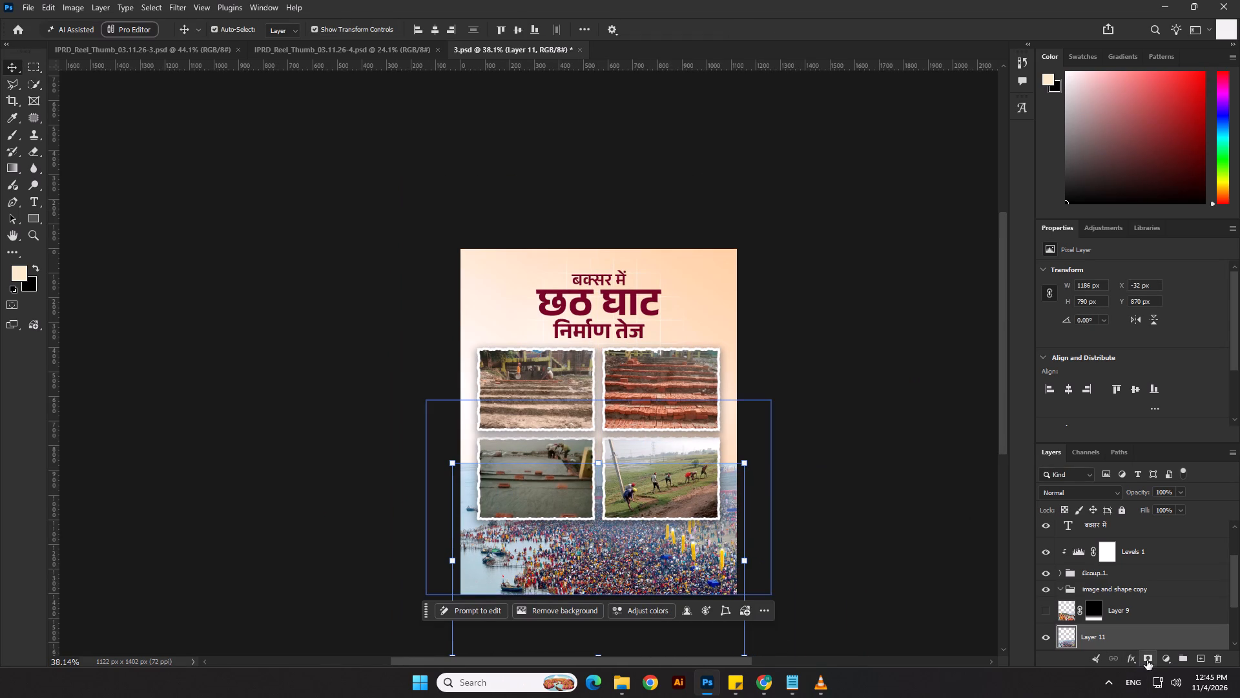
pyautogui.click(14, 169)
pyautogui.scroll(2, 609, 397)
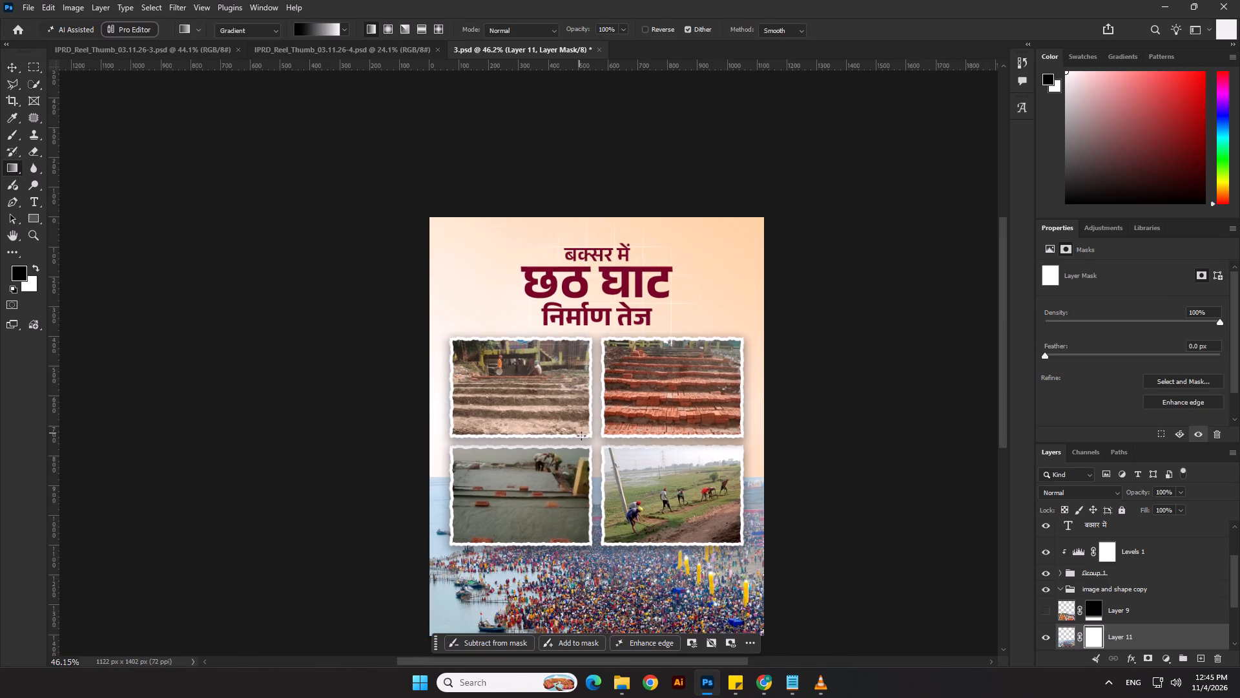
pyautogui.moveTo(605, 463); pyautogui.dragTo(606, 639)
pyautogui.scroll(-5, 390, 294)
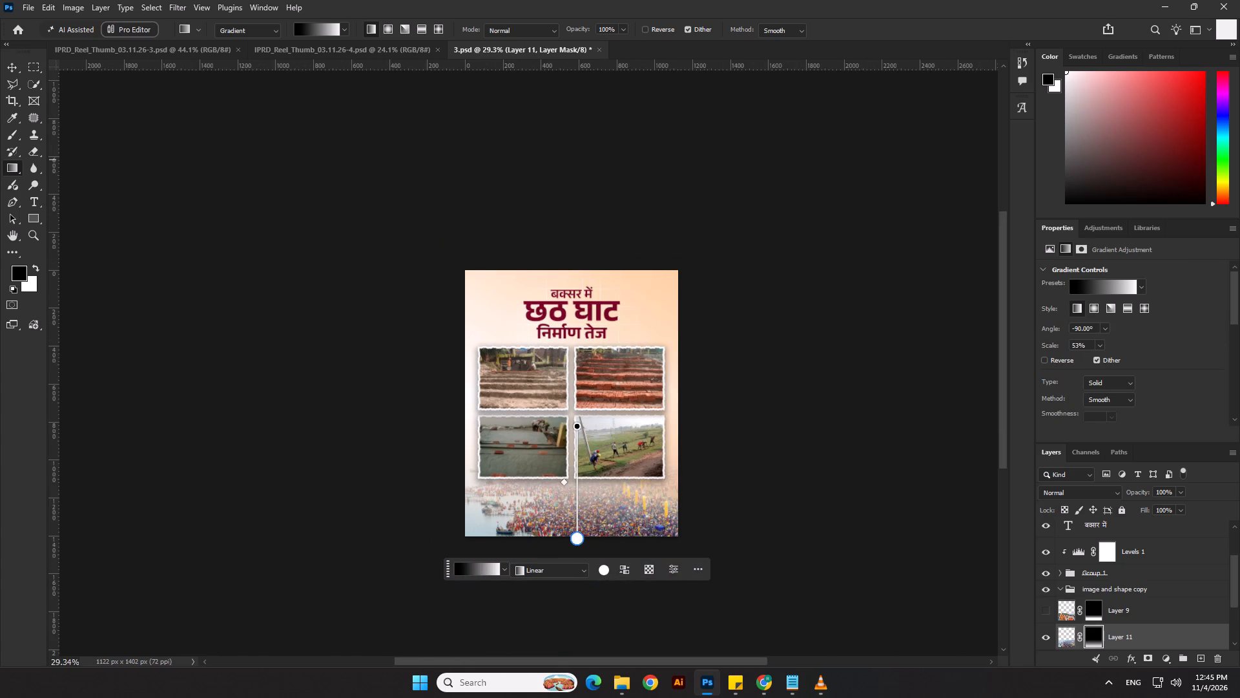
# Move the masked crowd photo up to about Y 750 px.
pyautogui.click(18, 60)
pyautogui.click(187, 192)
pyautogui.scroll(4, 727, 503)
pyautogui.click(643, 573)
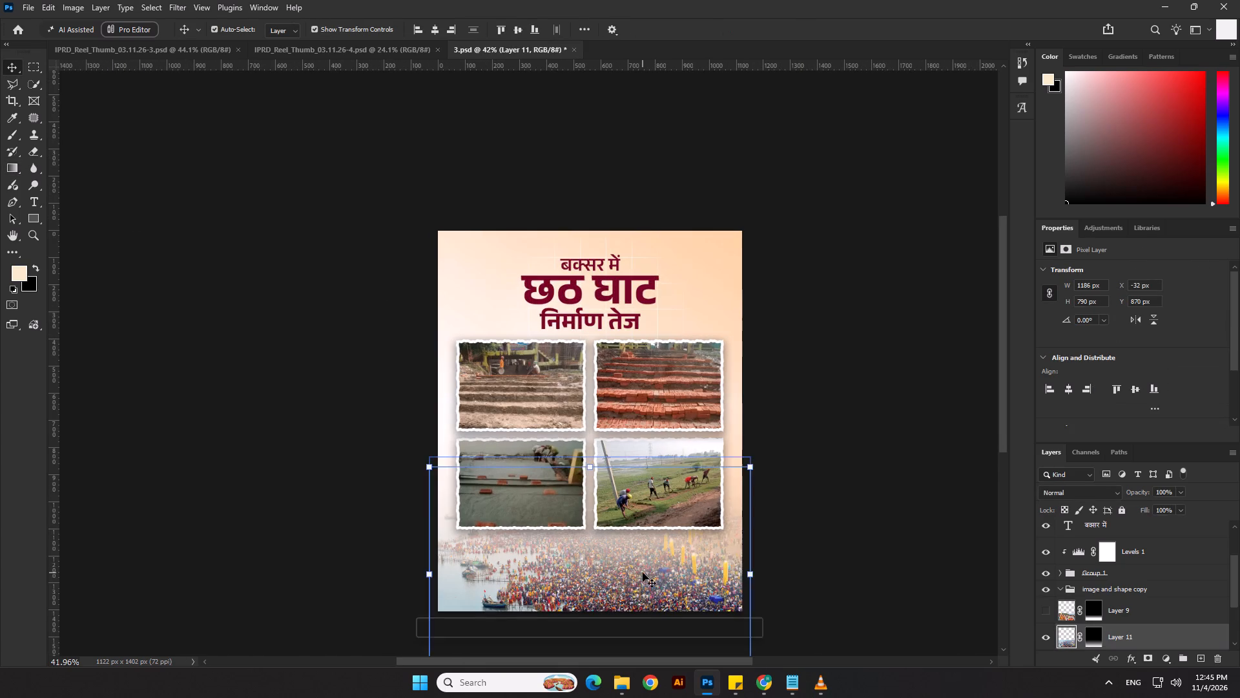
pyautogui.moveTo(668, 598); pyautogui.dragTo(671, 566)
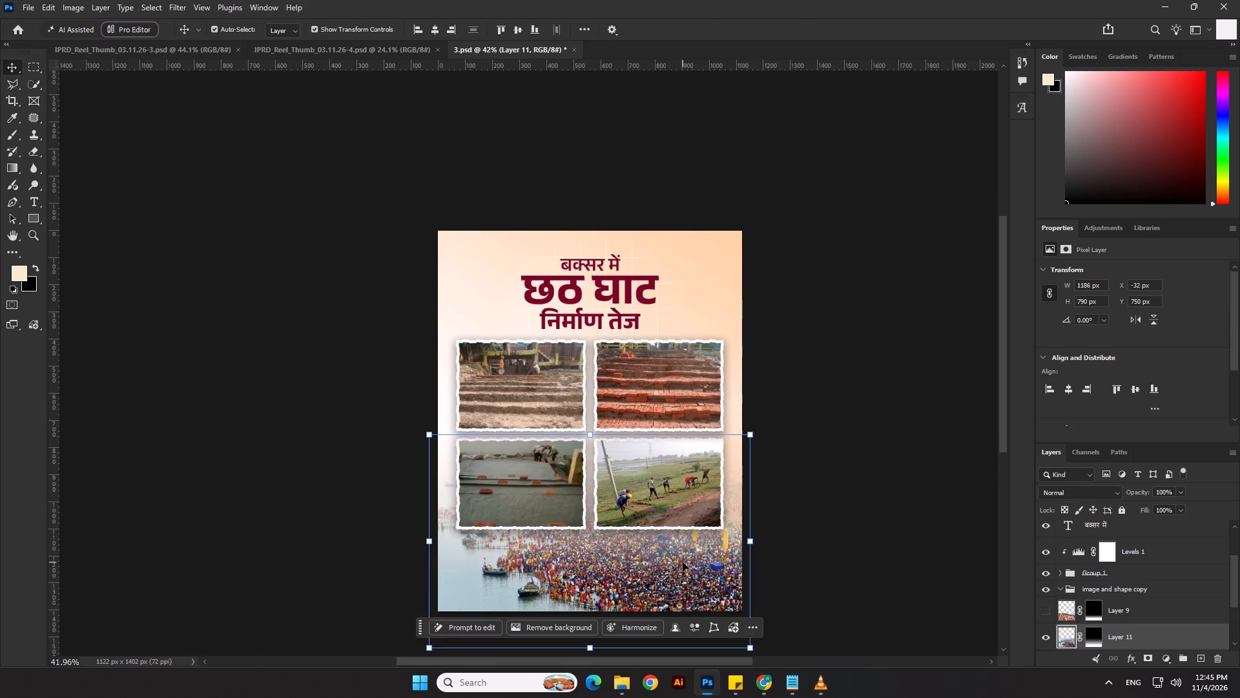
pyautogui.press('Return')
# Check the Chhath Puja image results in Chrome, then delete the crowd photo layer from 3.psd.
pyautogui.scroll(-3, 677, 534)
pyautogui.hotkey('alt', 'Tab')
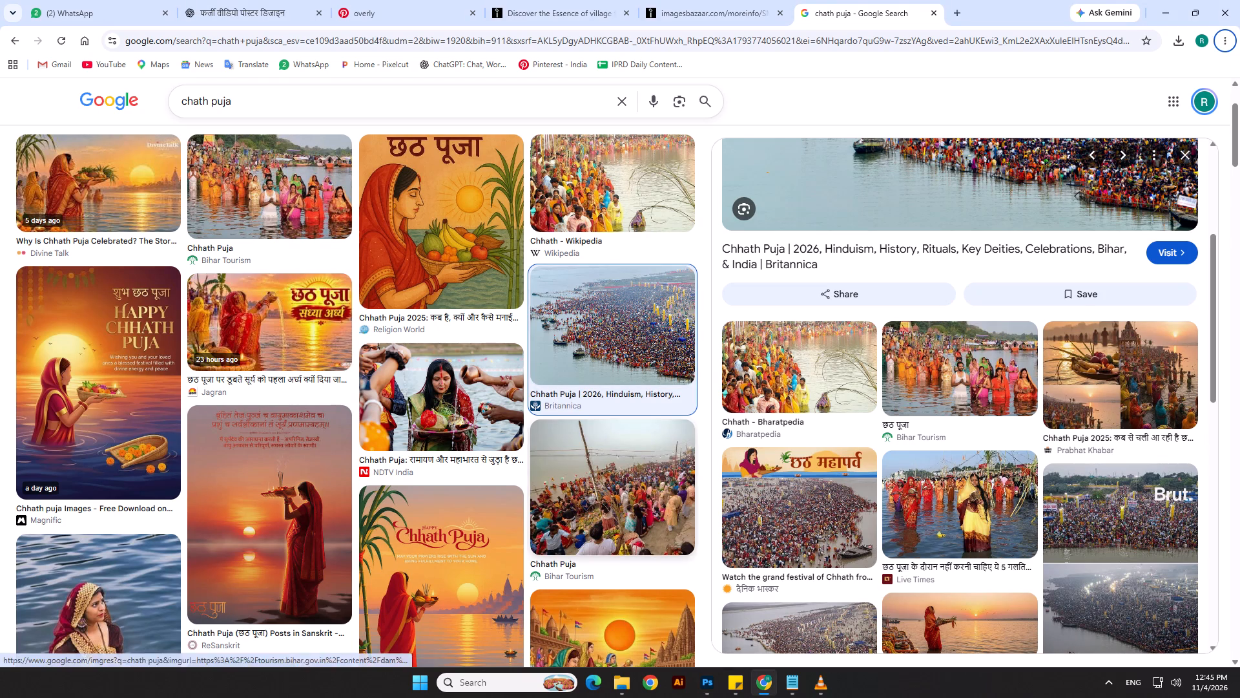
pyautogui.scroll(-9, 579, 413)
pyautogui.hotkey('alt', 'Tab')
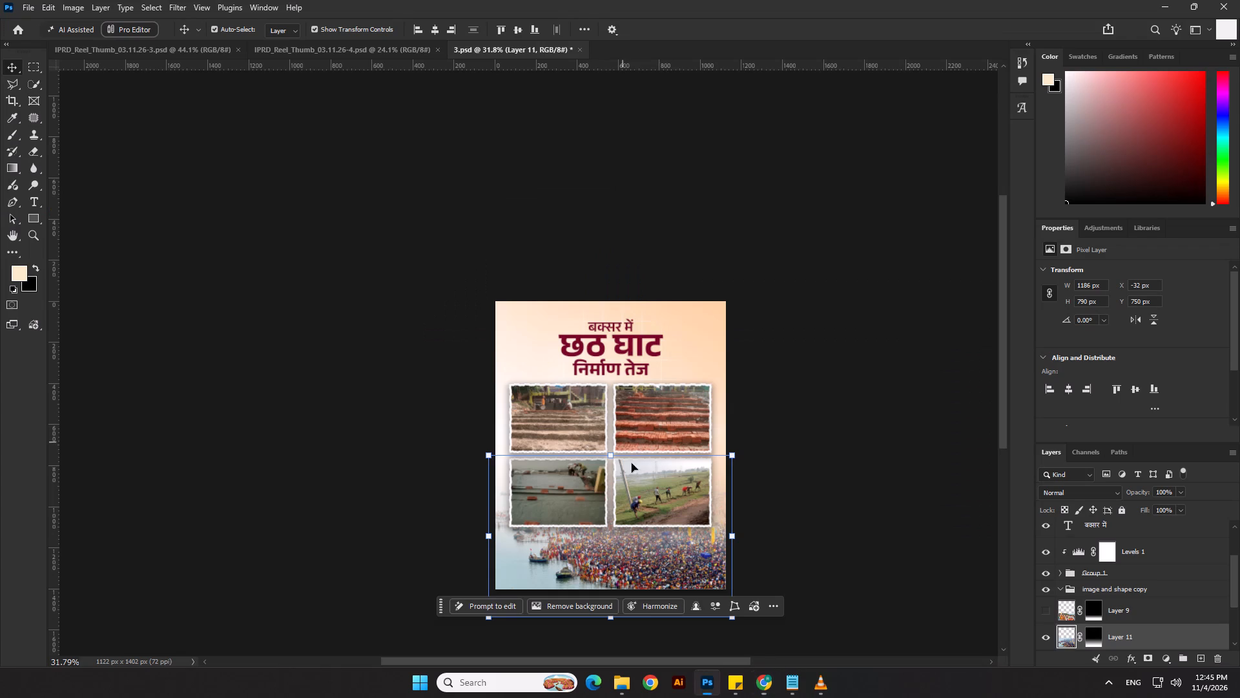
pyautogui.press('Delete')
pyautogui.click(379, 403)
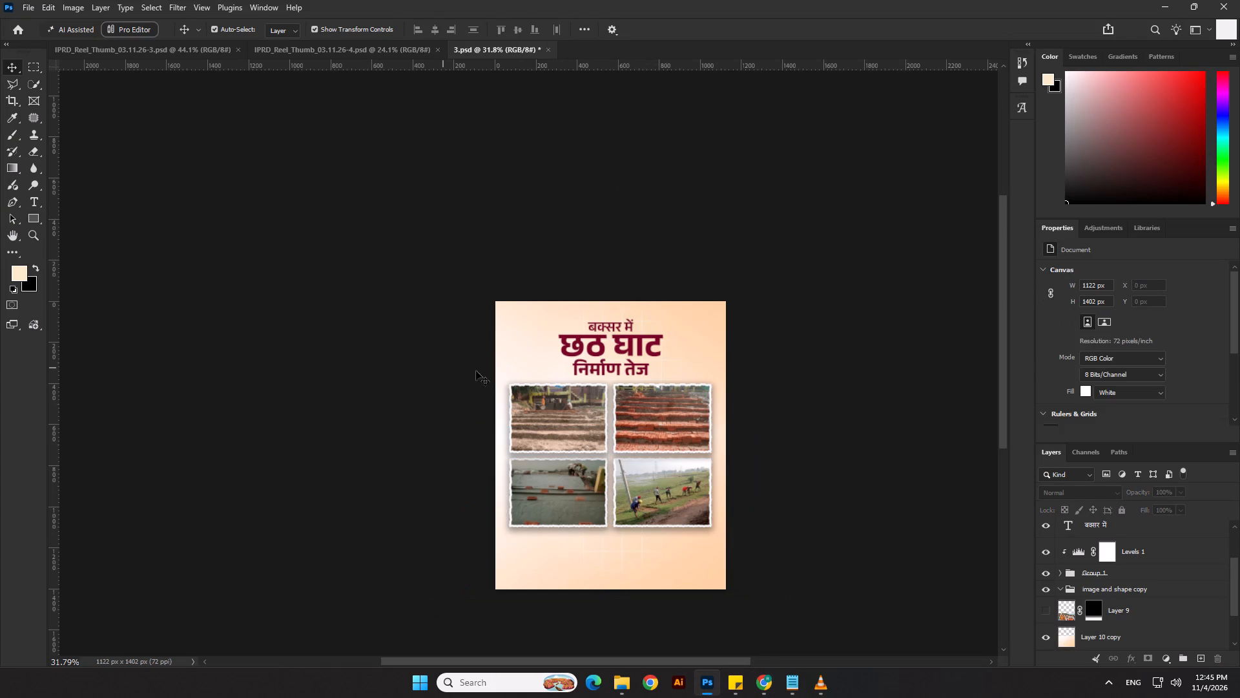
# Lock both peach gradient layers, Layer 10 and Layer 10 copy.
pyautogui.click(530, 353)
pyautogui.click(1123, 506)
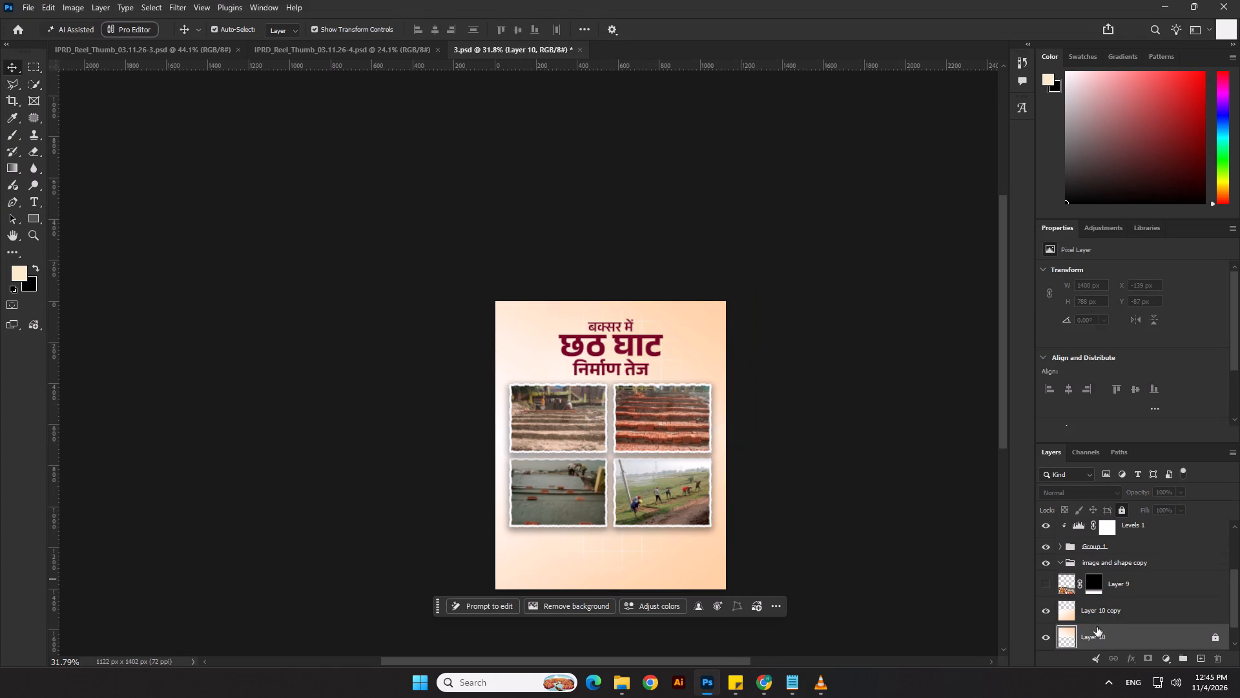
pyautogui.click(1098, 619)
pyautogui.click(1121, 504)
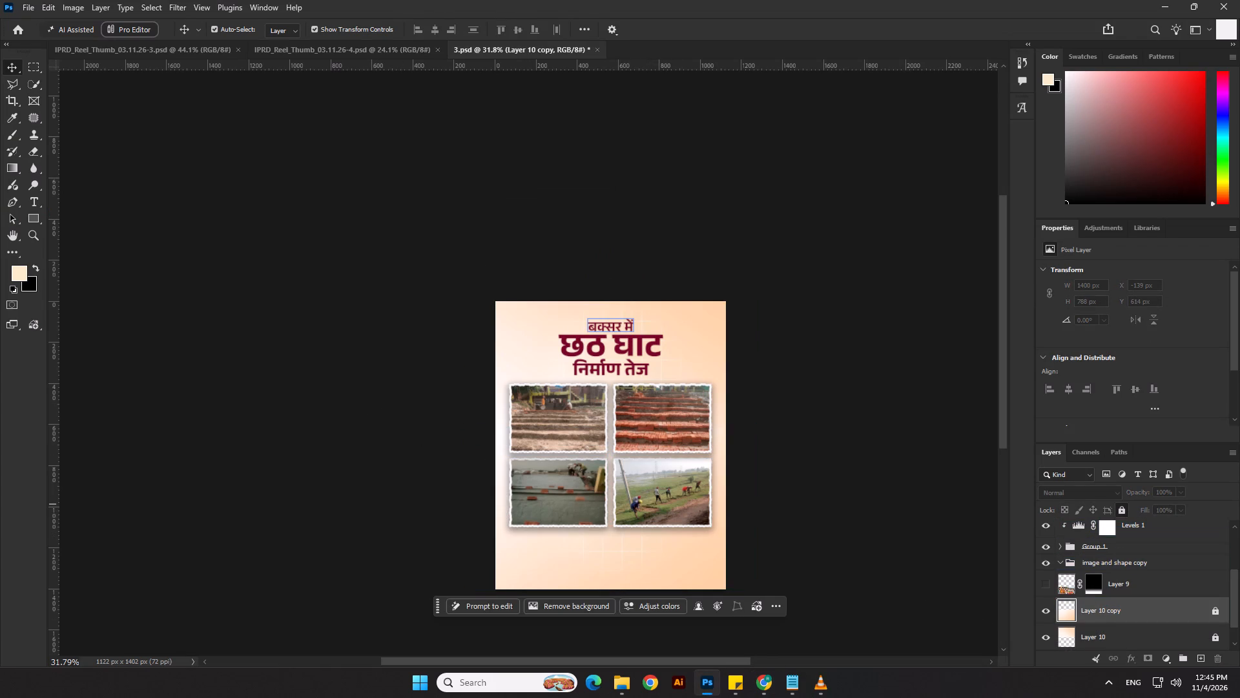
# Select the four framed ghat photos and move them down about 200 px toward the poster's bottom edge.
pyautogui.moveTo(477, 427); pyautogui.dragTo(734, 524)
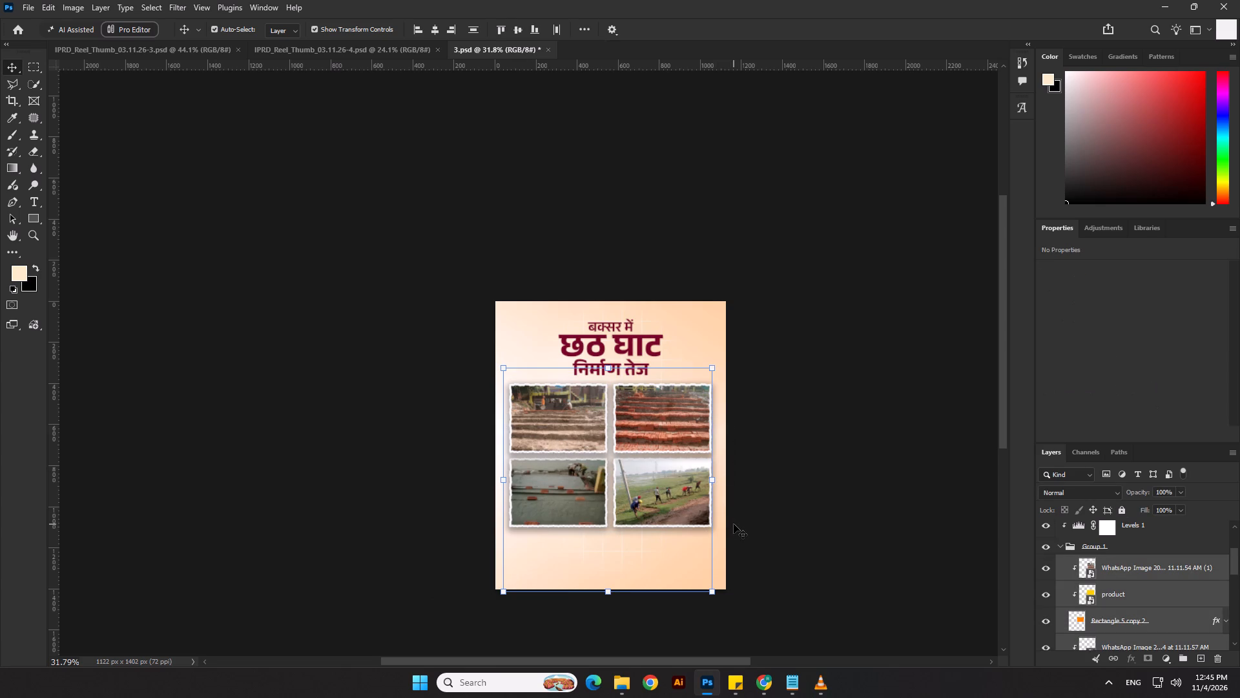
pyautogui.hotkey('shift', 'Down')
pyautogui.hotkey('shift', 'Down')
pyautogui.hotkey('shift', 'Down')
pyautogui.hotkey('shift', 'Down')
pyautogui.hotkey('shift', 'Down')
pyautogui.hotkey('shift', 'Down')
pyautogui.hotkey('shift', 'Down')
pyautogui.hotkey('shift', 'Down')
pyautogui.hotkey('shift', 'Down')
pyautogui.hotkey('shift', 'Down')
pyautogui.hotkey('shift', 'Down')
pyautogui.hotkey('shift', 'Down')
pyautogui.hotkey('shift', 'Down')
pyautogui.hotkey('shift', 'Down')
pyautogui.hotkey('shift', 'Down')
pyautogui.hotkey('shift', 'Down')
pyautogui.hotkey('shift', 'Down')
pyautogui.hotkey('shift', 'Down')
pyautogui.hotkey('shift', 'Down')
pyautogui.hotkey('shift', 'Down')
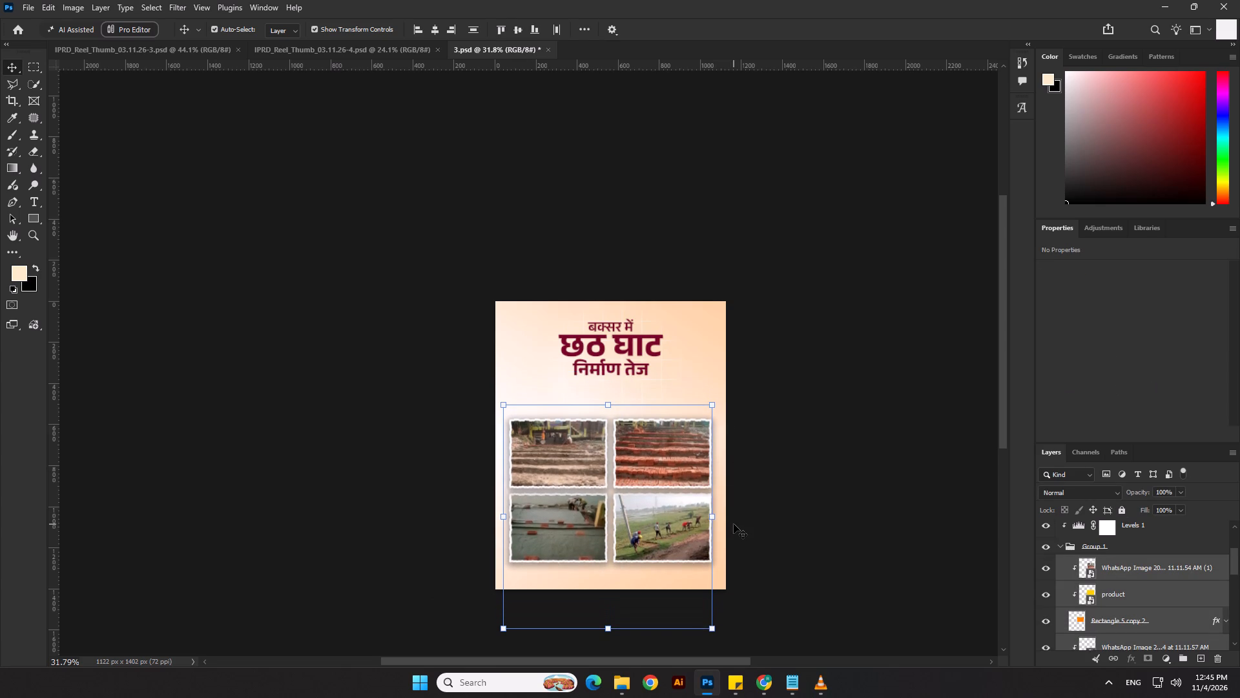
pyautogui.press('Insert')
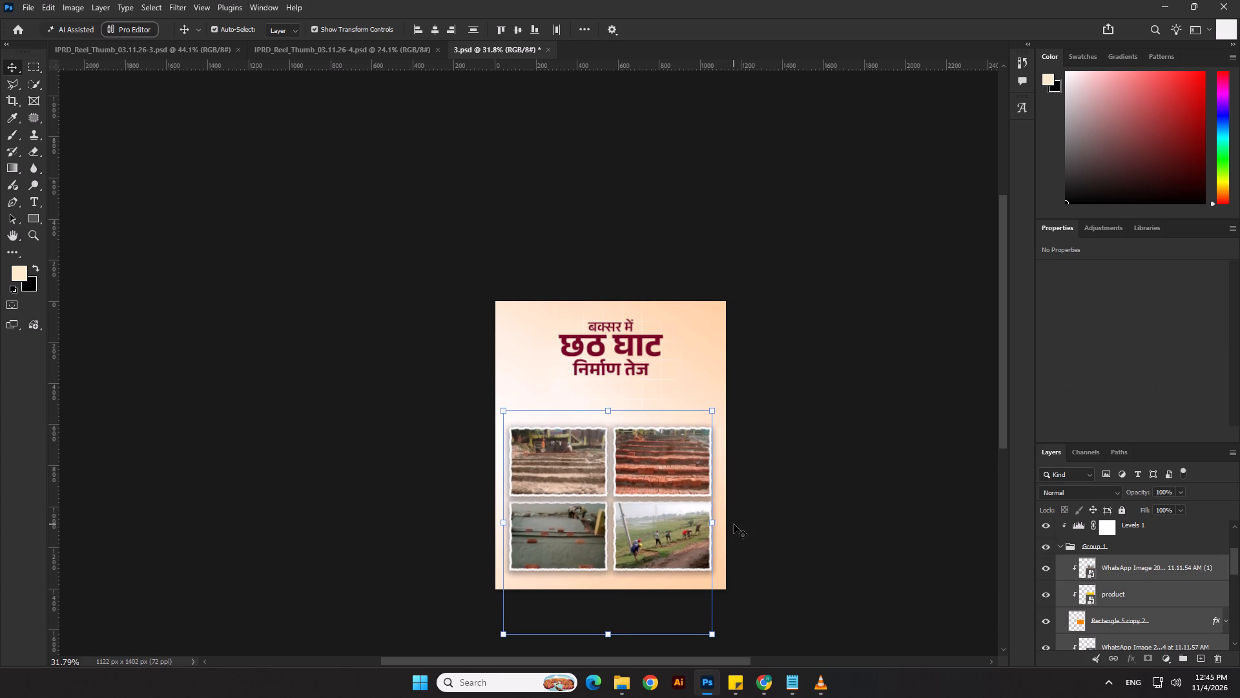
pyautogui.click(363, 471)
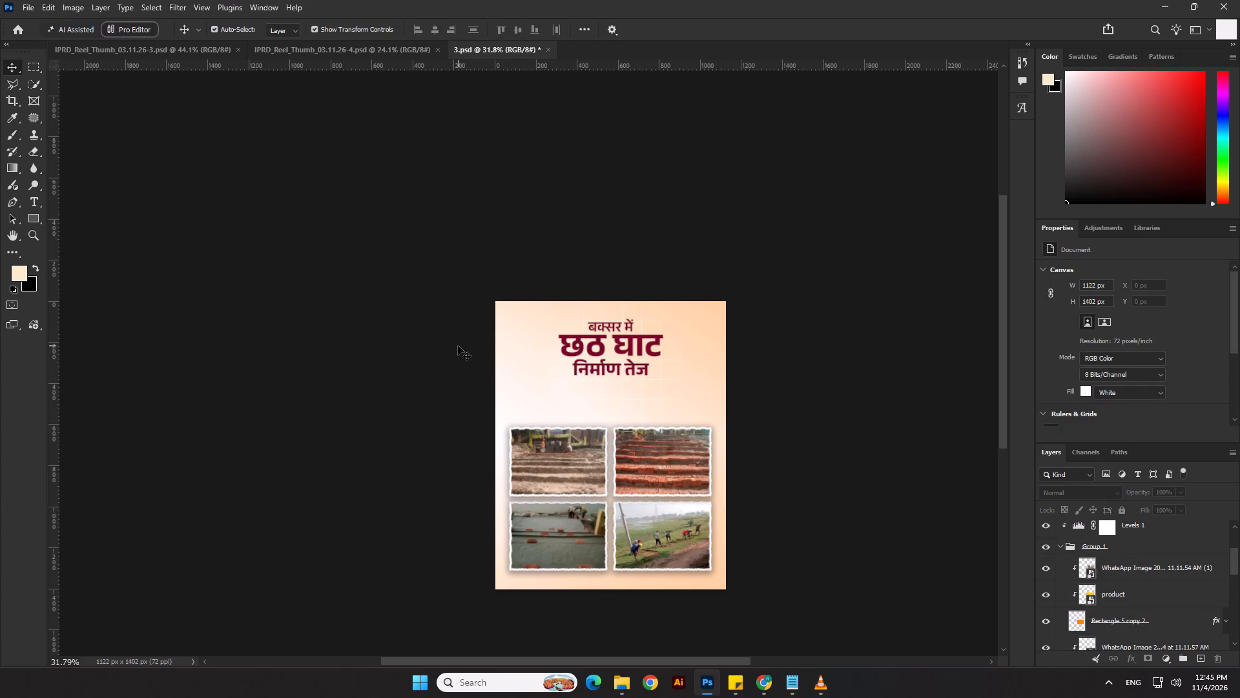
# Select both title text layers and change their colour to brown #954c03.
pyautogui.moveTo(458, 346); pyautogui.dragTo(668, 379)
pyautogui.moveTo(454, 328); pyautogui.dragTo(617, 375)
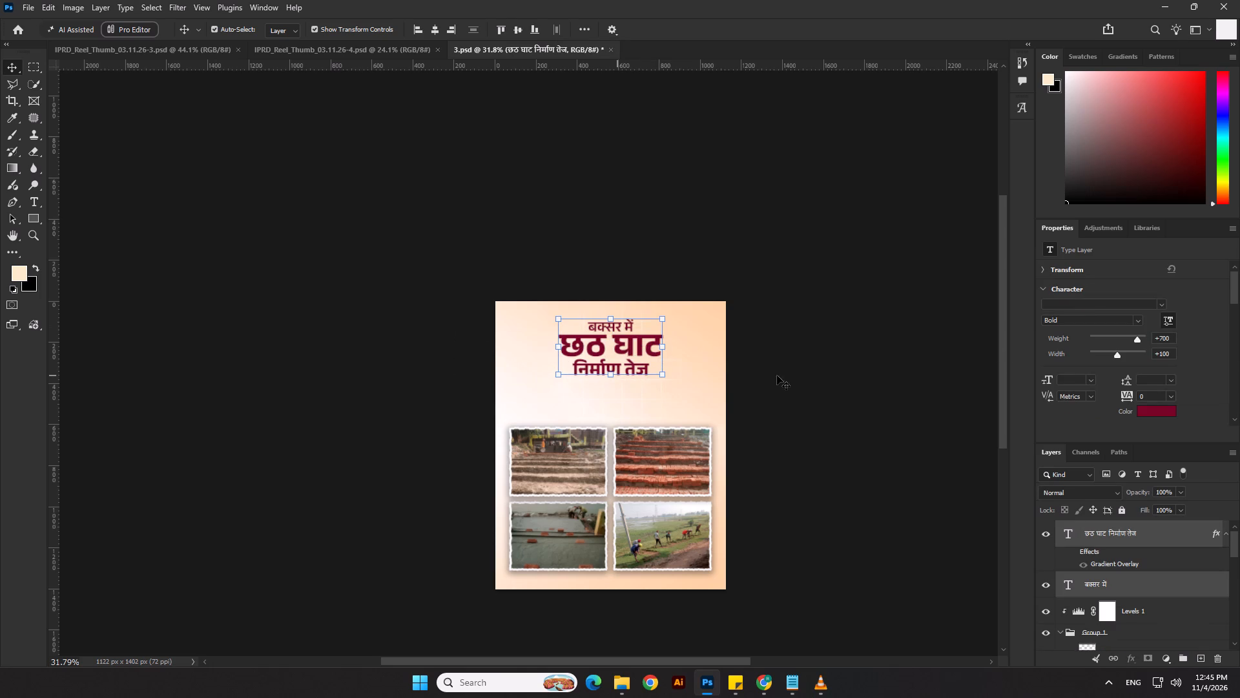
pyautogui.click(1168, 372)
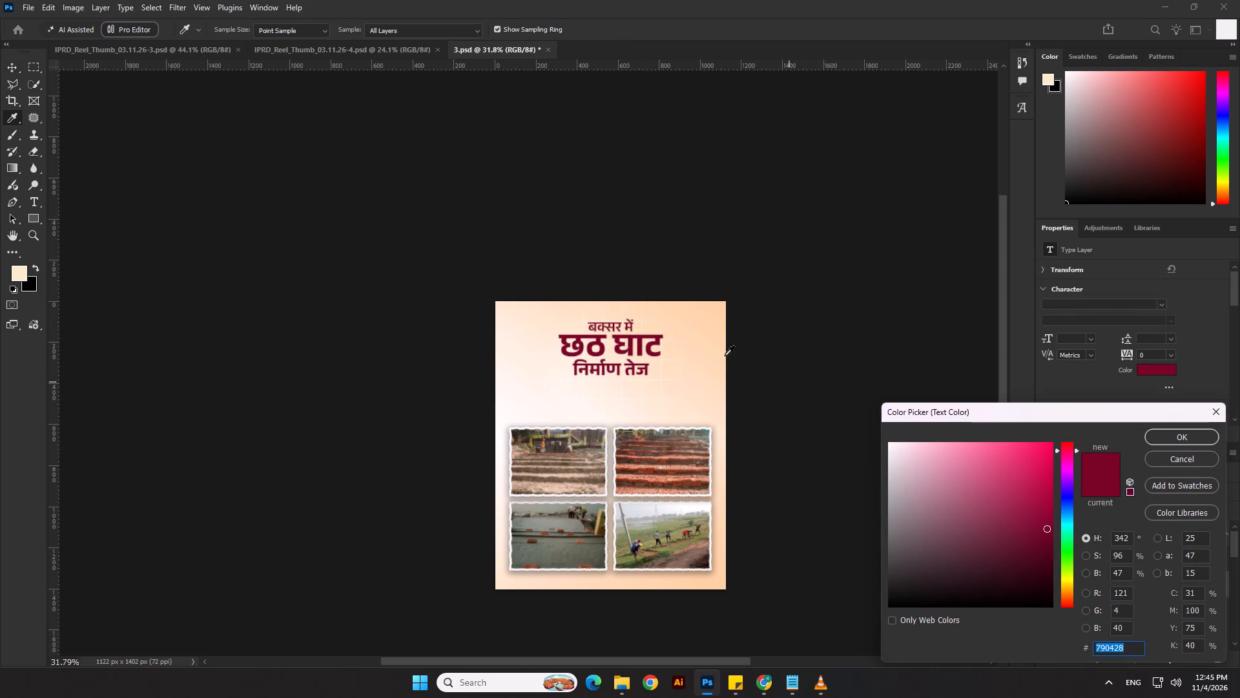
pyautogui.click(674, 319)
pyautogui.click(1049, 511)
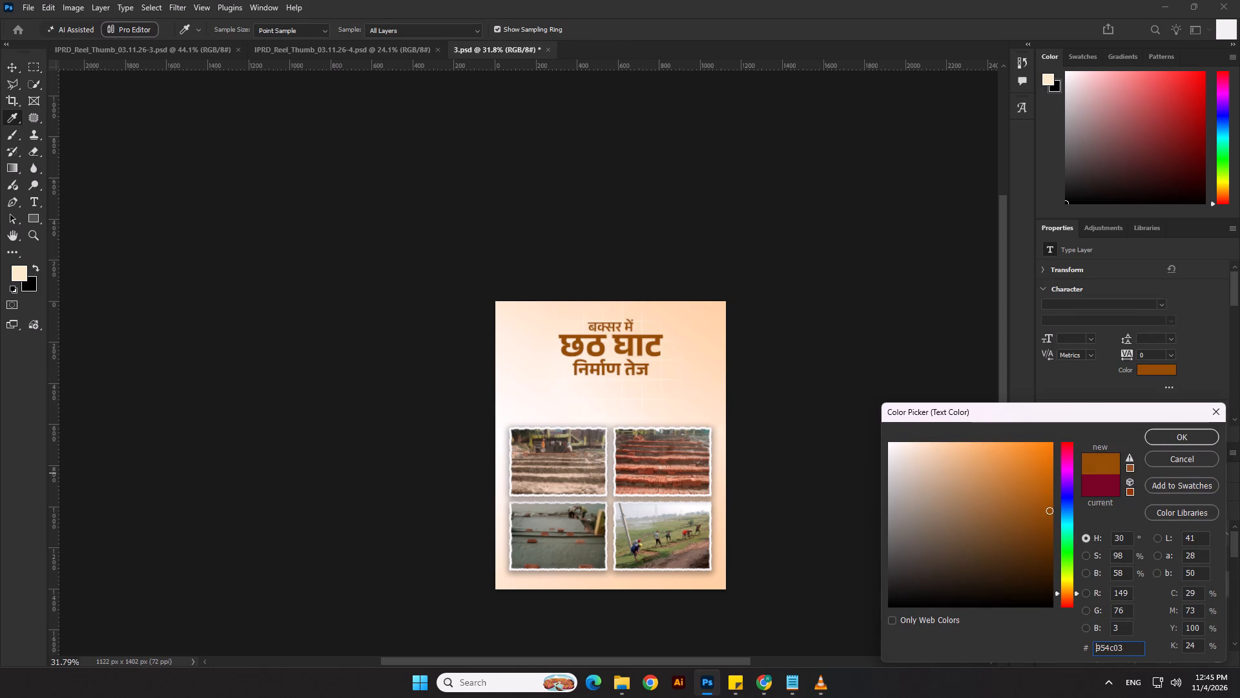
pyautogui.click(1153, 438)
# Move the two title text layers down to sit just above the photo grid.
pyautogui.hotkey('shift', 'Down')
pyautogui.hotkey('shift', 'Down')
pyautogui.hotkey('shift', 'Down')
pyautogui.hotkey('shift', 'Down')
pyautogui.hotkey('shift', 'Down')
pyautogui.hotkey('shift', 'Down')
pyautogui.hotkey('shift', 'Down')
pyautogui.hotkey('shift', 'Down')
pyautogui.hotkey('shift', 'Down')
pyautogui.hotkey('shift', 'Down')
pyautogui.hotkey('shift', 'Down')
pyautogui.hotkey('shift', 'Down')
pyautogui.hotkey('shift', 'Down')
pyautogui.hotkey('shift', 'Down')
pyautogui.hotkey('shift', 'Down')
pyautogui.hotkey('shift', 'Down')
pyautogui.hotkey('shift', 'Down')
pyautogui.hotkey('shift', 'Down')
pyautogui.hotkey('shift', 'Down')
pyautogui.hotkey('shift', 'Down')
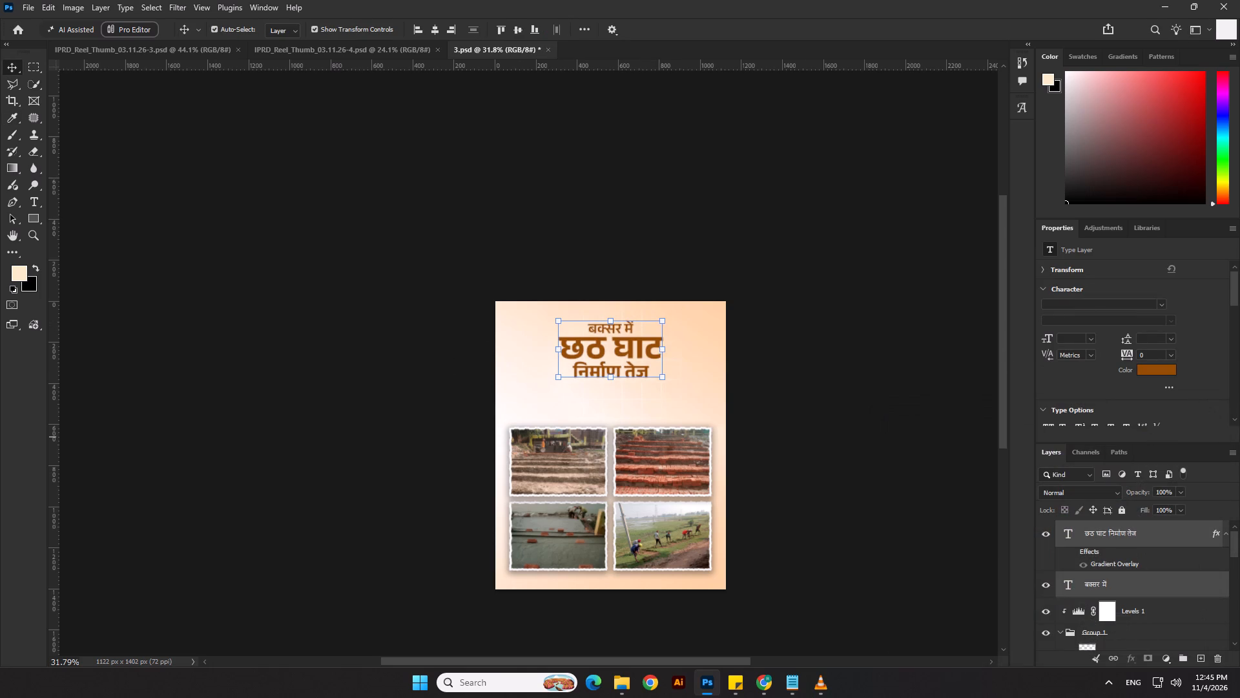
pyautogui.hotkey('shift', 'Down')
pyautogui.hotkey('shift', 'Down')
pyautogui.hotkey('shift', 'Down')
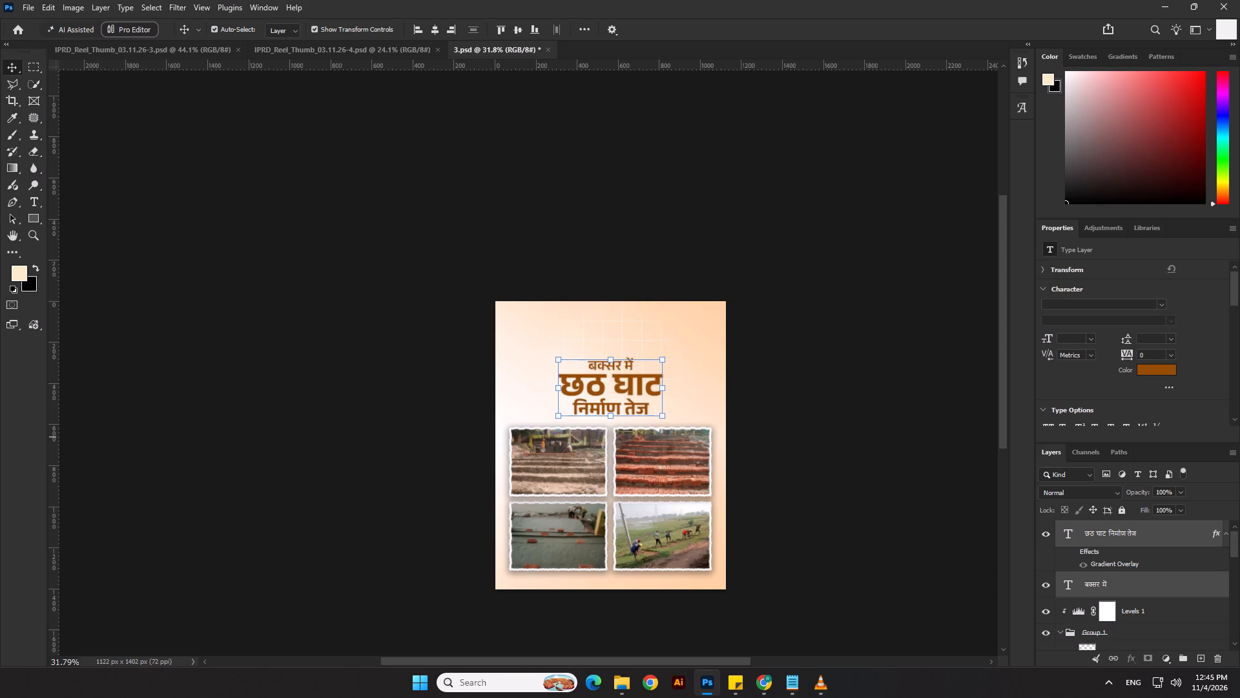
pyautogui.hotkey('shift', 'Down')
pyautogui.hotkey('shift', 'Up')
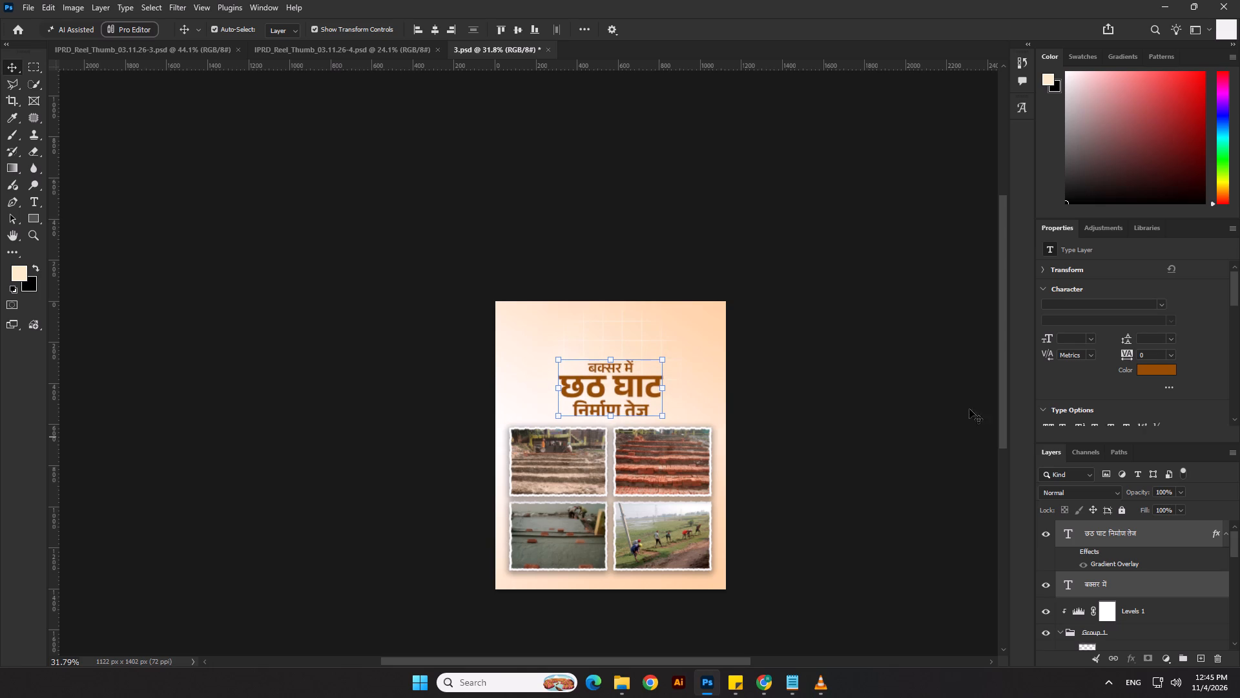
pyautogui.click(322, 340)
# Switch to Chrome and look through the Google Images results for another Chhath Puja picture.
pyautogui.hotkey('alt', 'Tab')
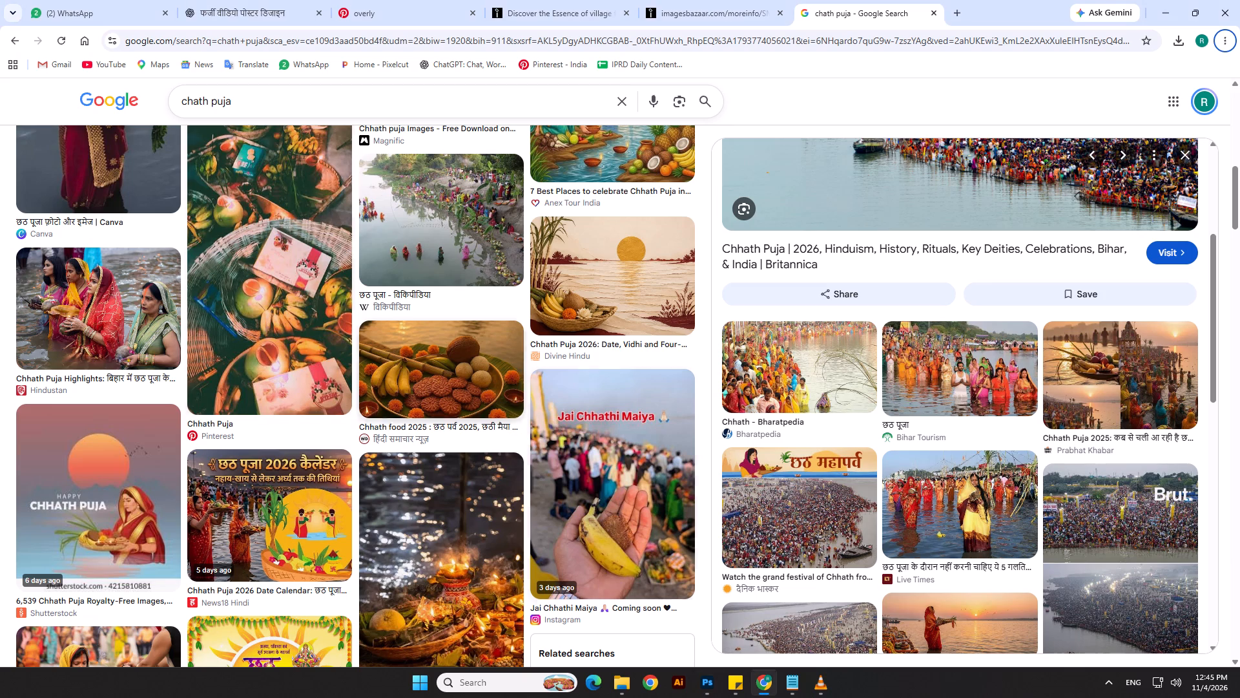
pyautogui.scroll(-5, 833, 441)
pyautogui.scroll(-4, 238, 442)
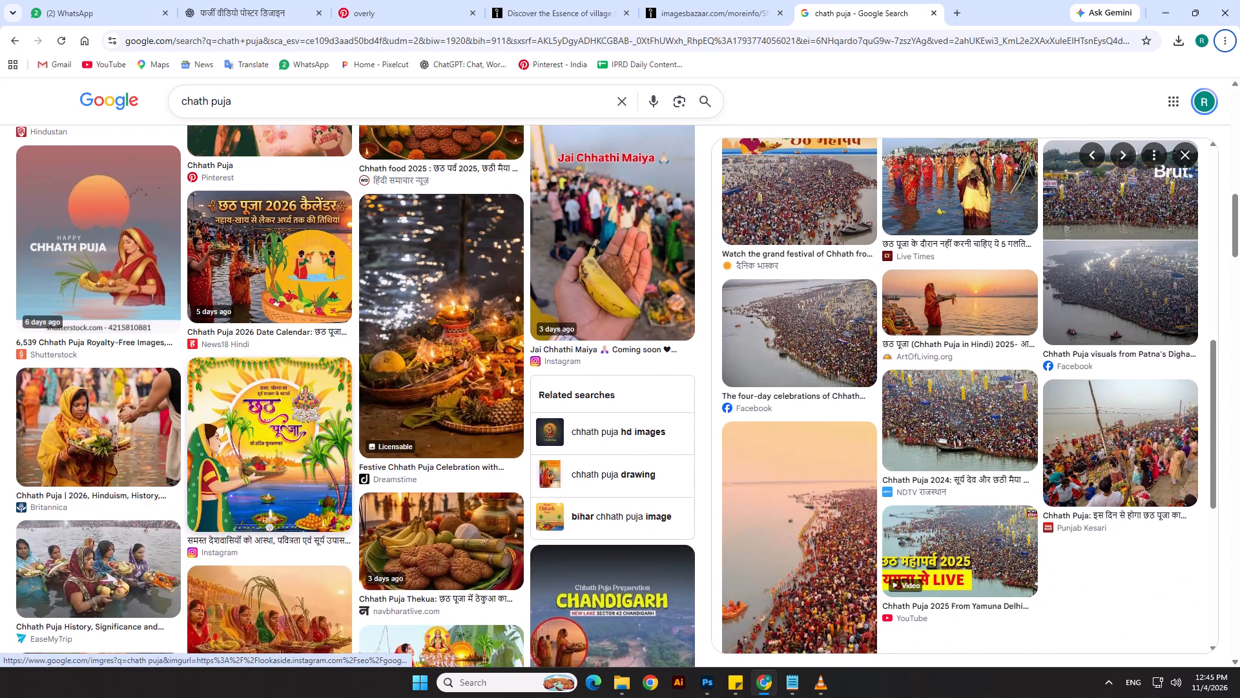
pyautogui.scroll(-7, 231, 440)
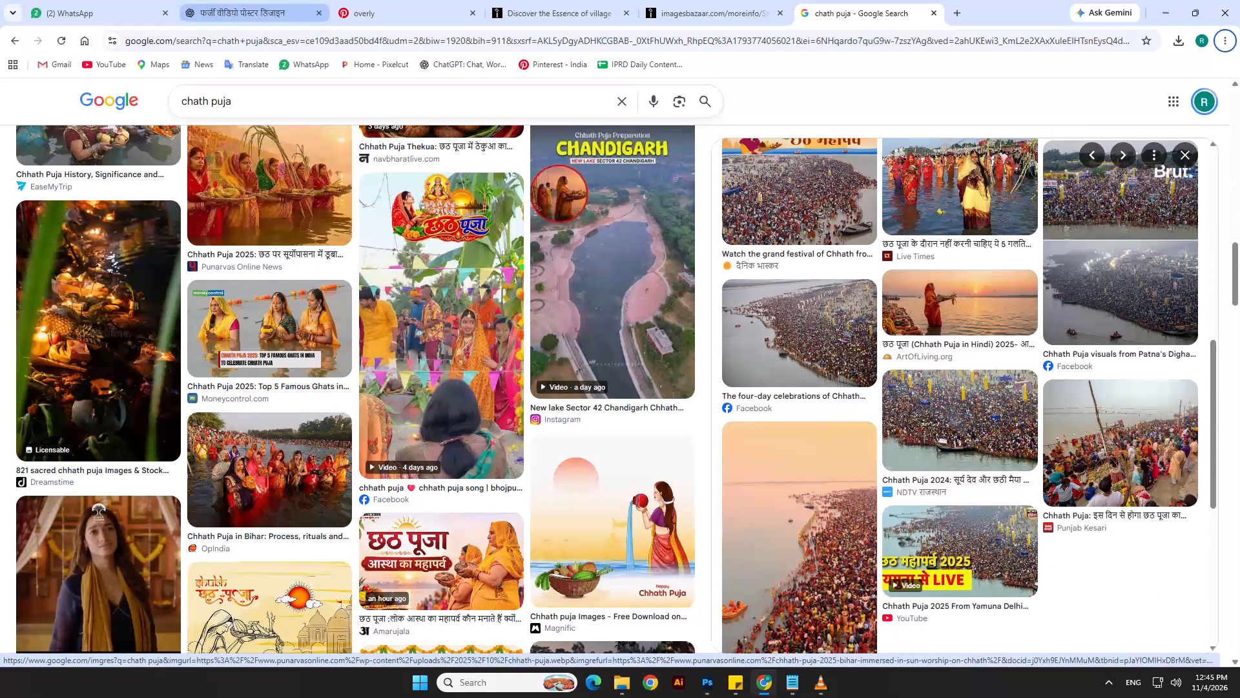
# Open Pinterest in a new tab and search for "chath puja".
pyautogui.click(961, 10)
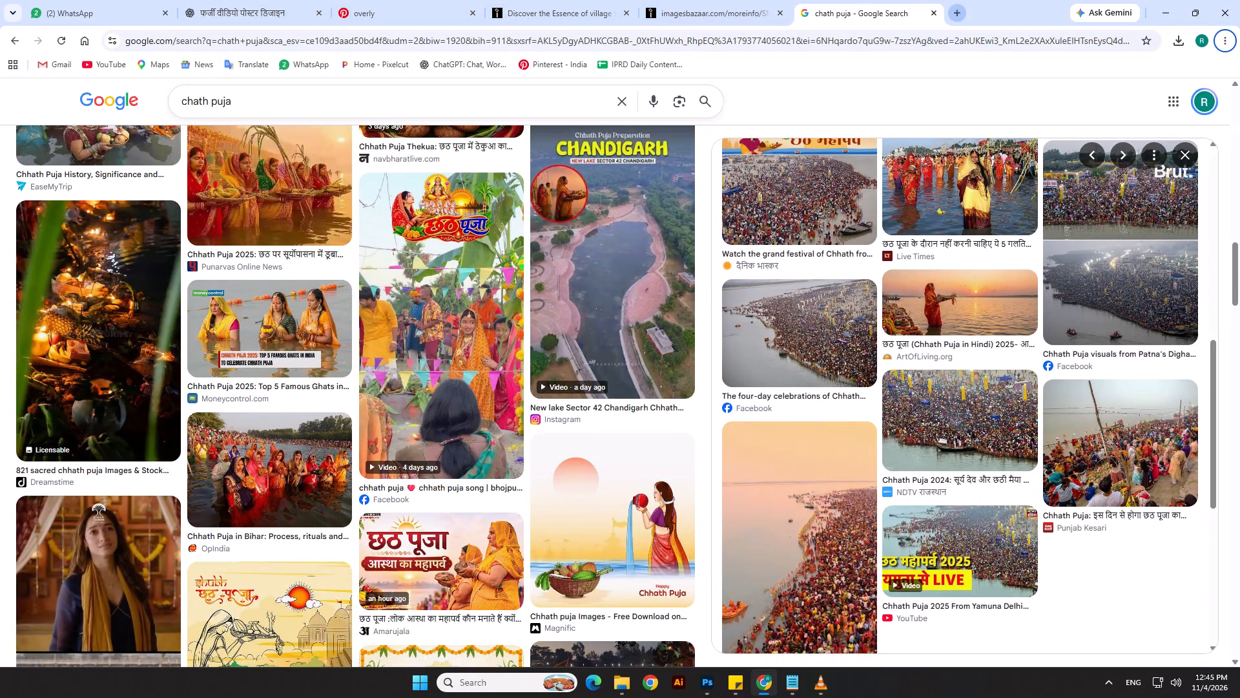
pyautogui.click(522, 66)
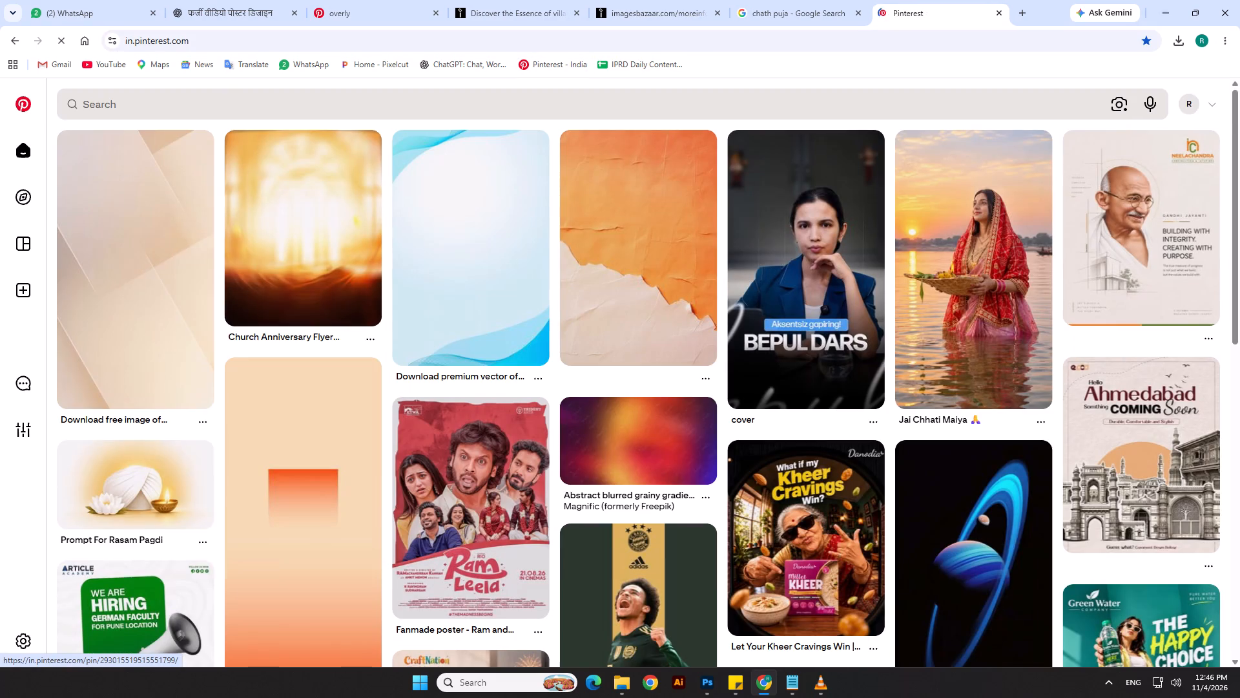
pyautogui.scroll(3, 422, 179)
pyautogui.click(386, 102)
pyautogui.write('chath puja')
pyautogui.press('Return')
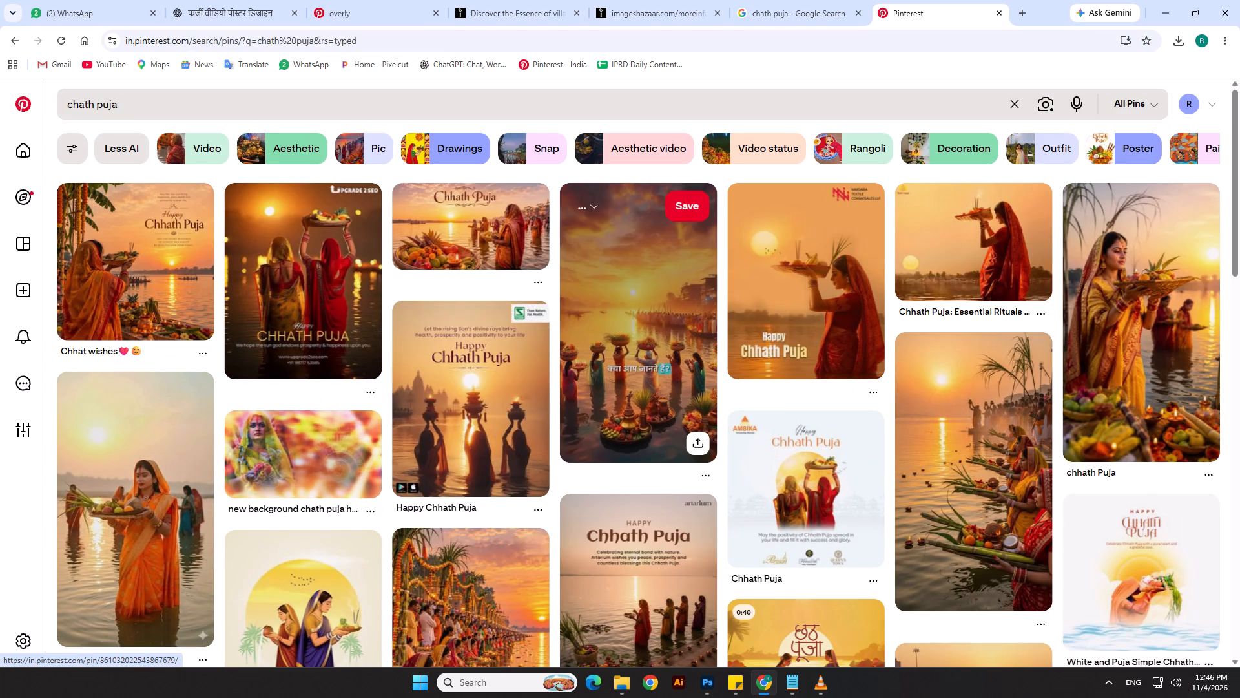
# Look through the Pinterest results for "chath puja" for a suitable festival picture.
pyautogui.scroll(-6, 287, 354)
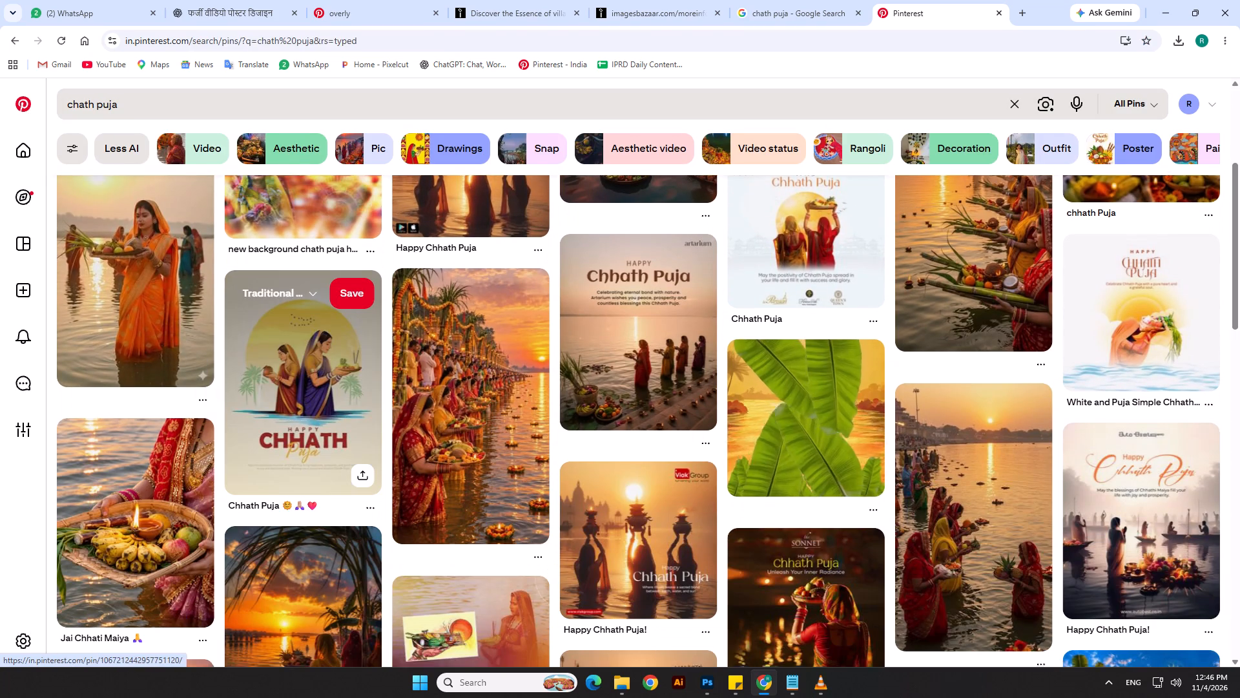
pyautogui.scroll(-5, 288, 353)
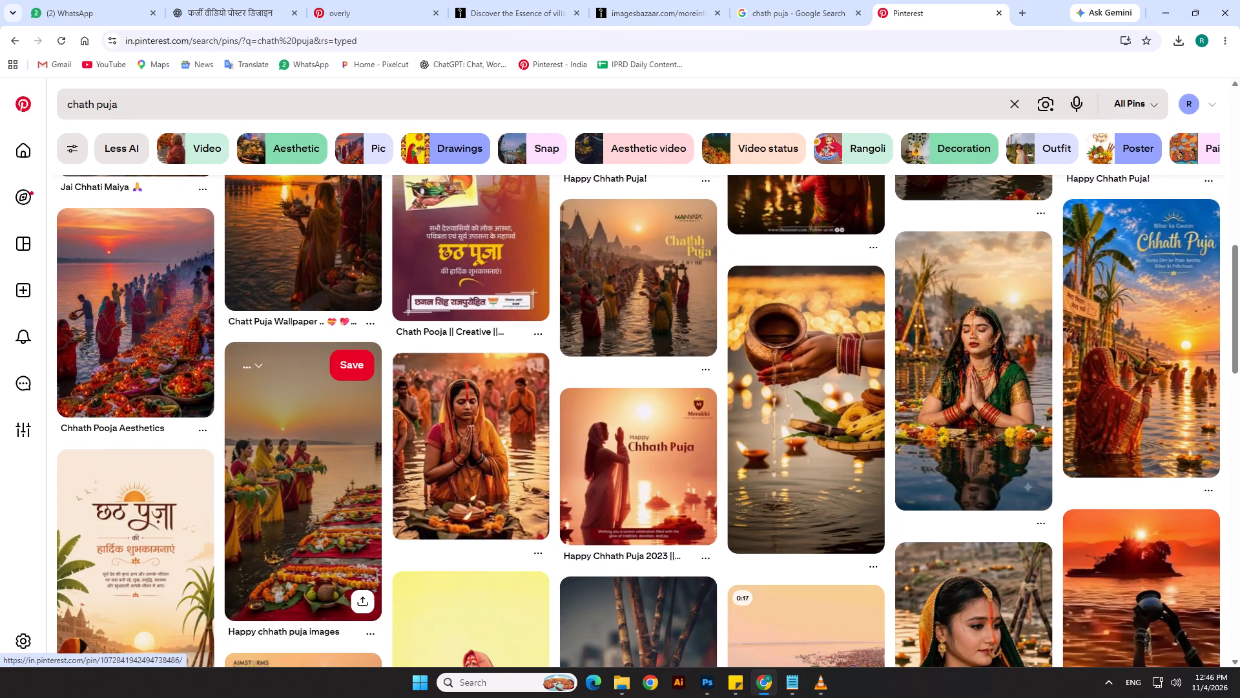
pyautogui.scroll(-3, 288, 353)
pyautogui.scroll(-4, 103, 405)
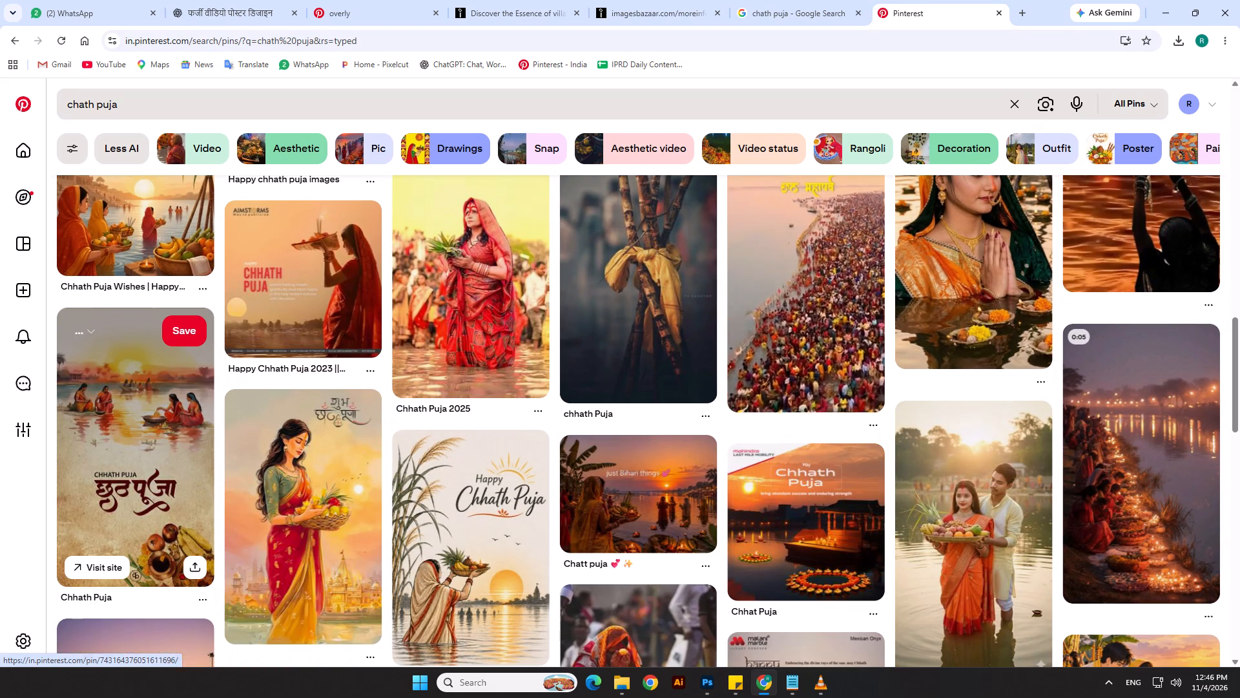
# Refine the Pinterest search to "chath puja image".
pyautogui.click(145, 107)
pyautogui.press('space')
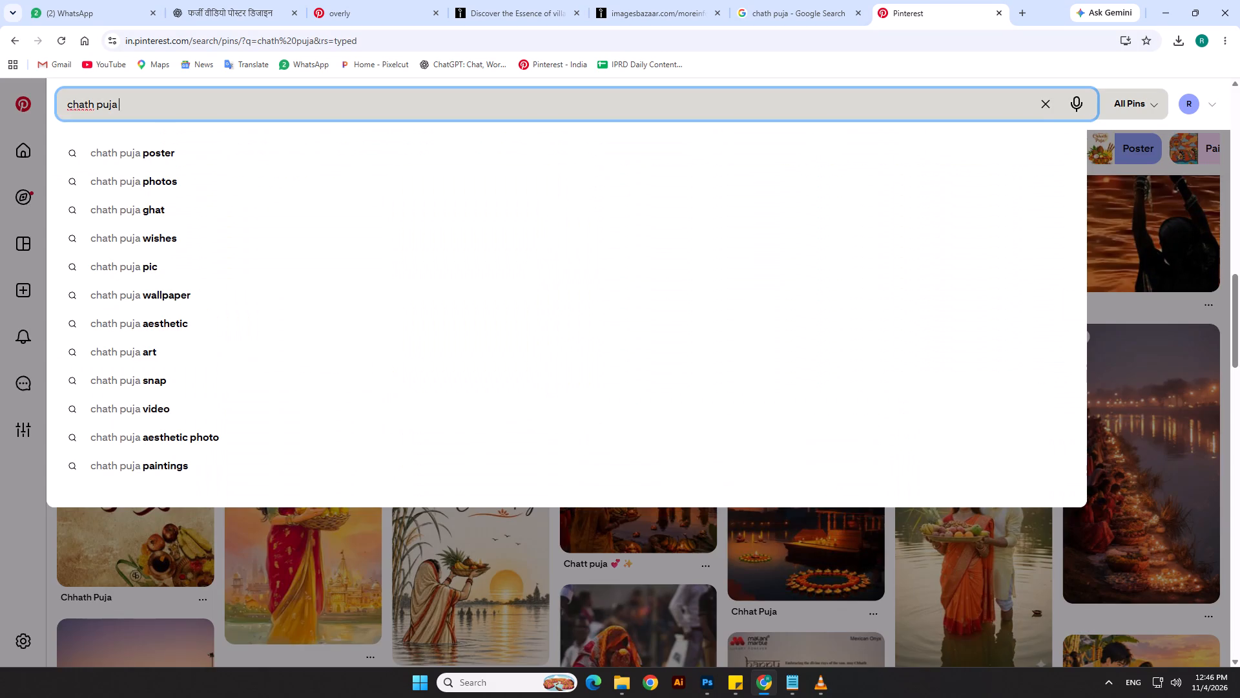
pyautogui.write('imaghe')
pyautogui.press('BackSpace')
pyautogui.press('BackSpace')
pyautogui.press('e')
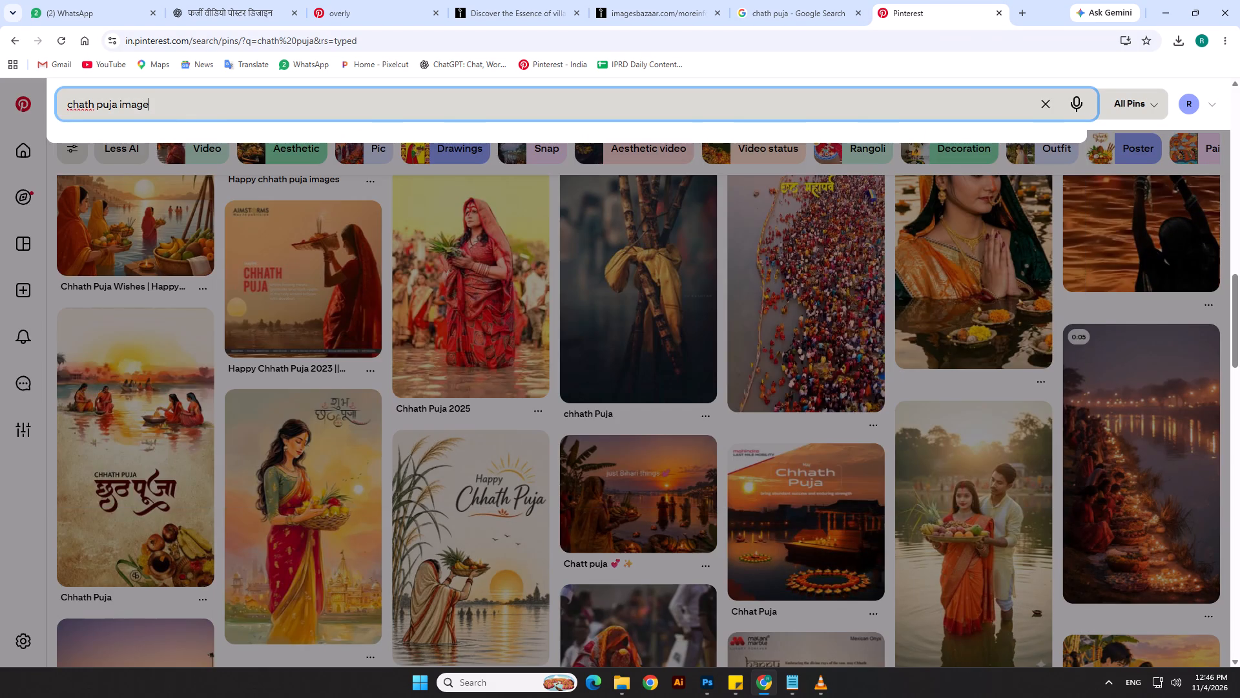
pyautogui.press('Return')
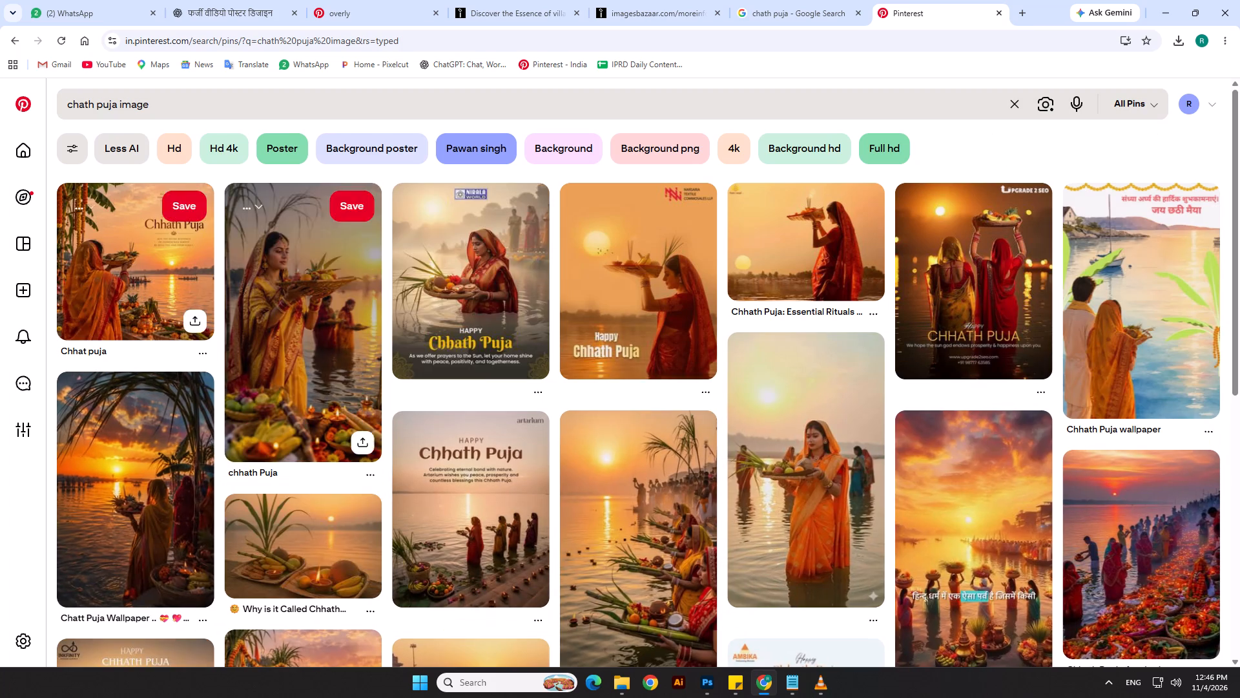
# Look through the Pinterest results for "chath puja image" for a picture that suits the poster.
pyautogui.scroll(-7, 462, 344)
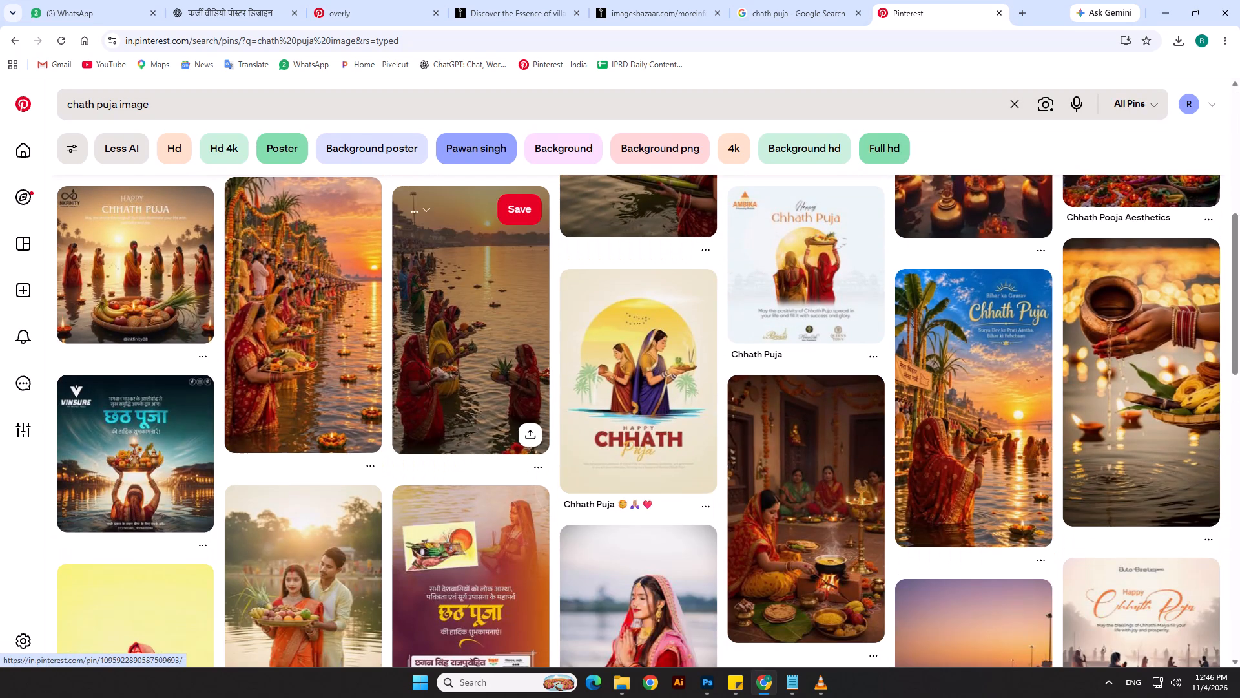
pyautogui.scroll(-8, 575, 421)
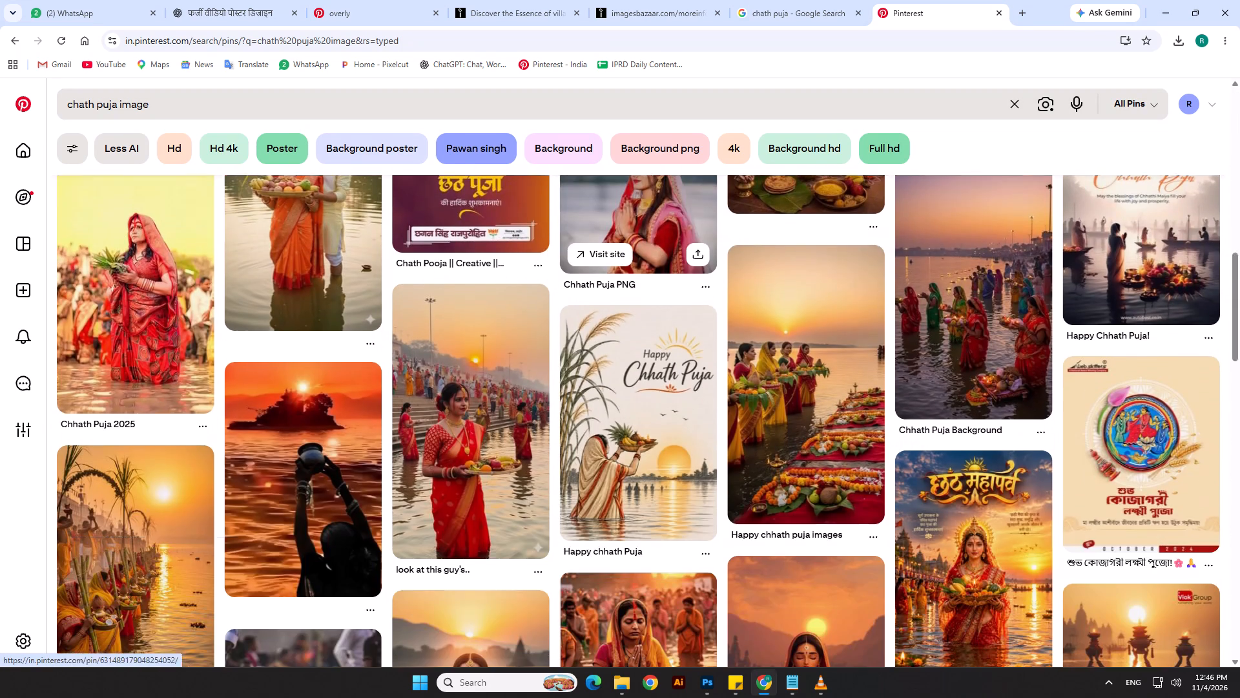
pyautogui.scroll(-13, 575, 421)
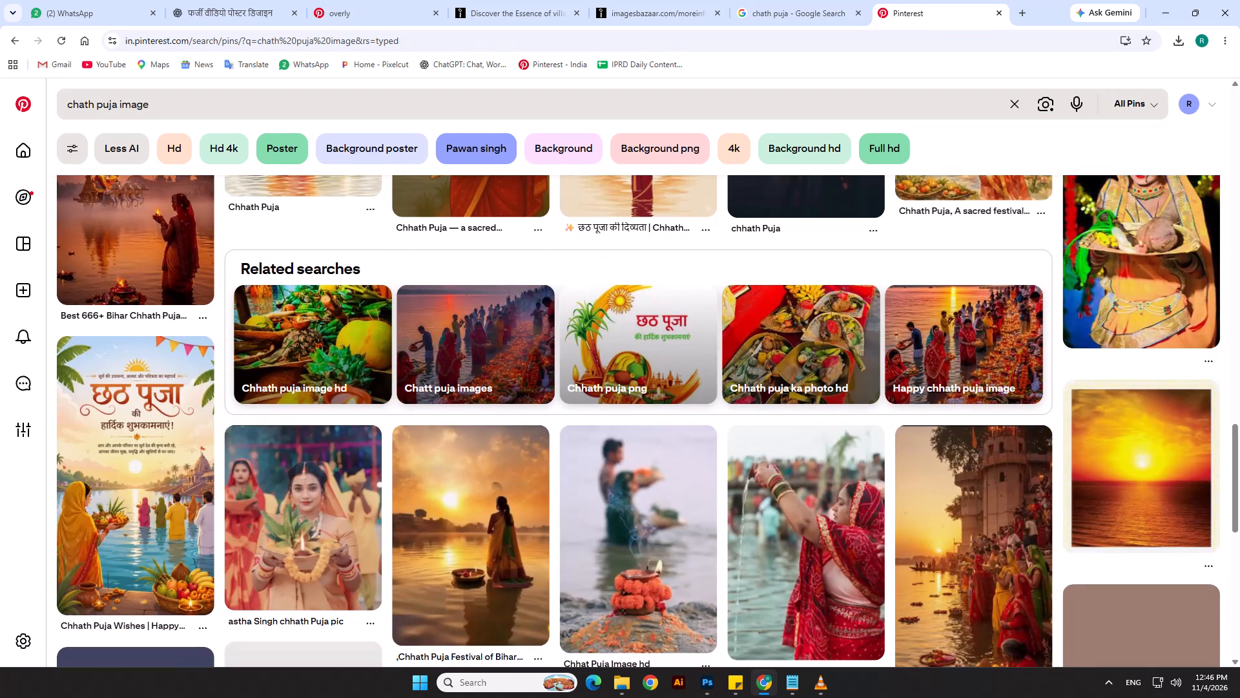
pyautogui.scroll(-6, 575, 421)
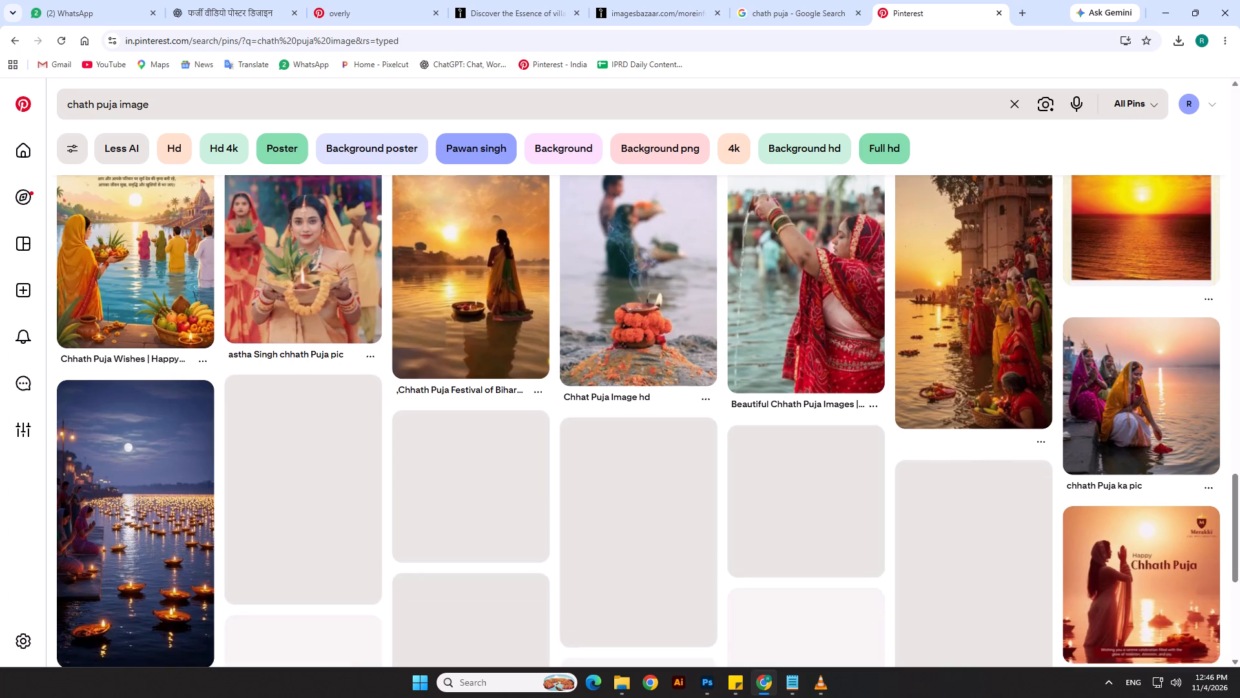
pyautogui.scroll(-4, 575, 421)
pyautogui.scroll(8, 547, 332)
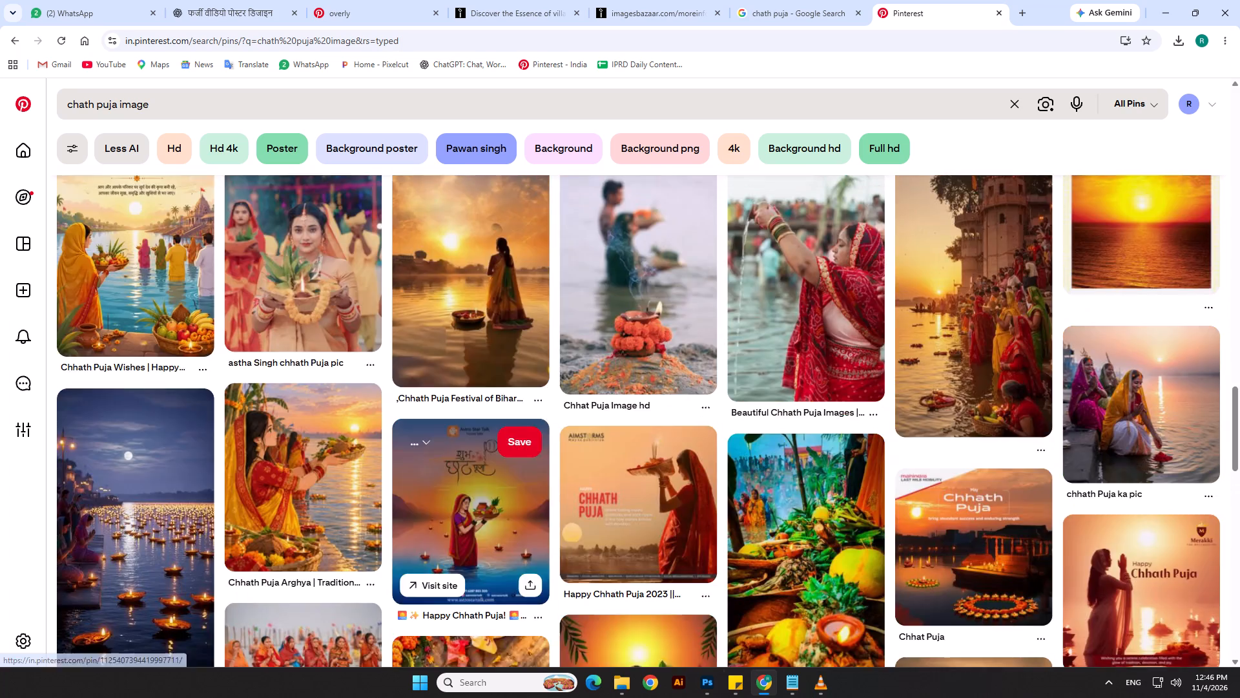
pyautogui.scroll(3, 547, 332)
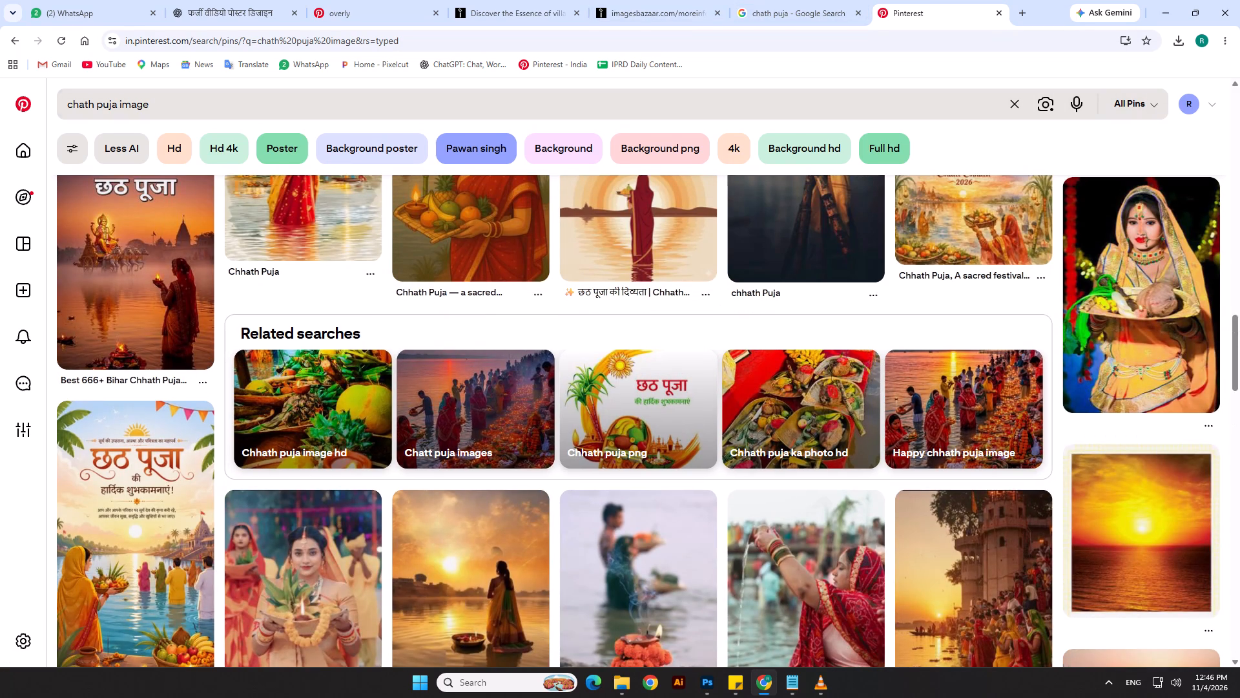
# Switch to File Explorer and look through the Downloads folder for an already saved Chhath Puja image.
pyautogui.click(617, 683)
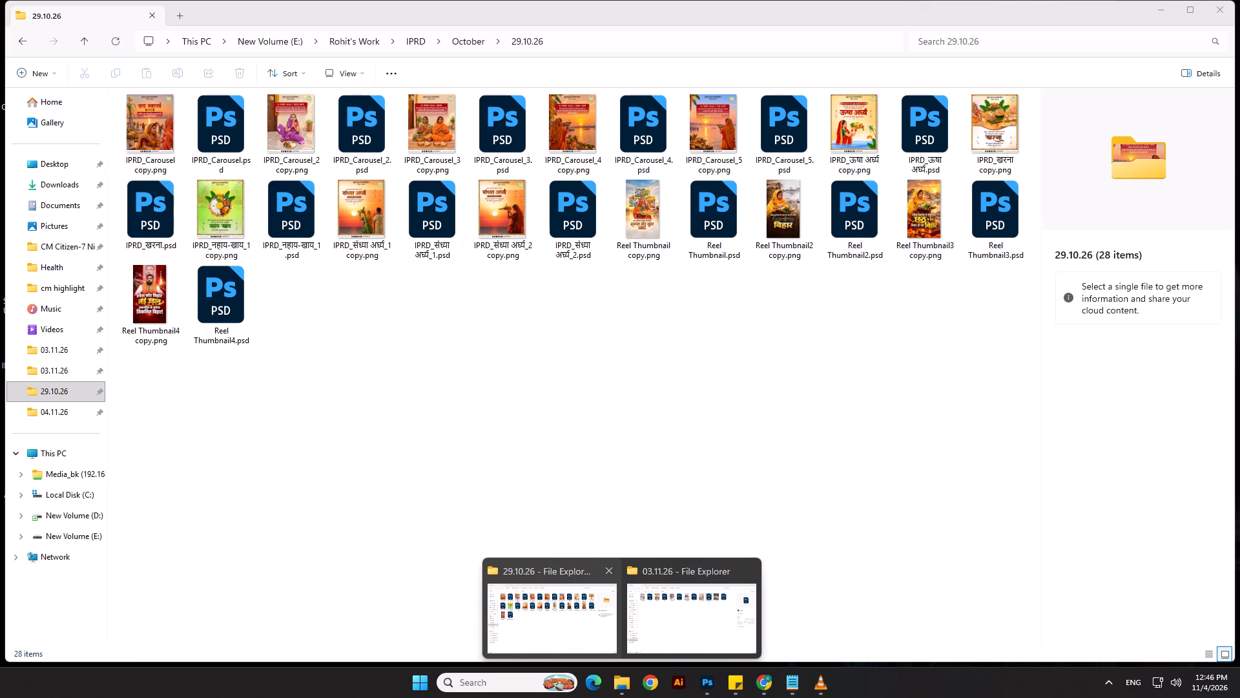
pyautogui.click(590, 617)
pyautogui.click(61, 182)
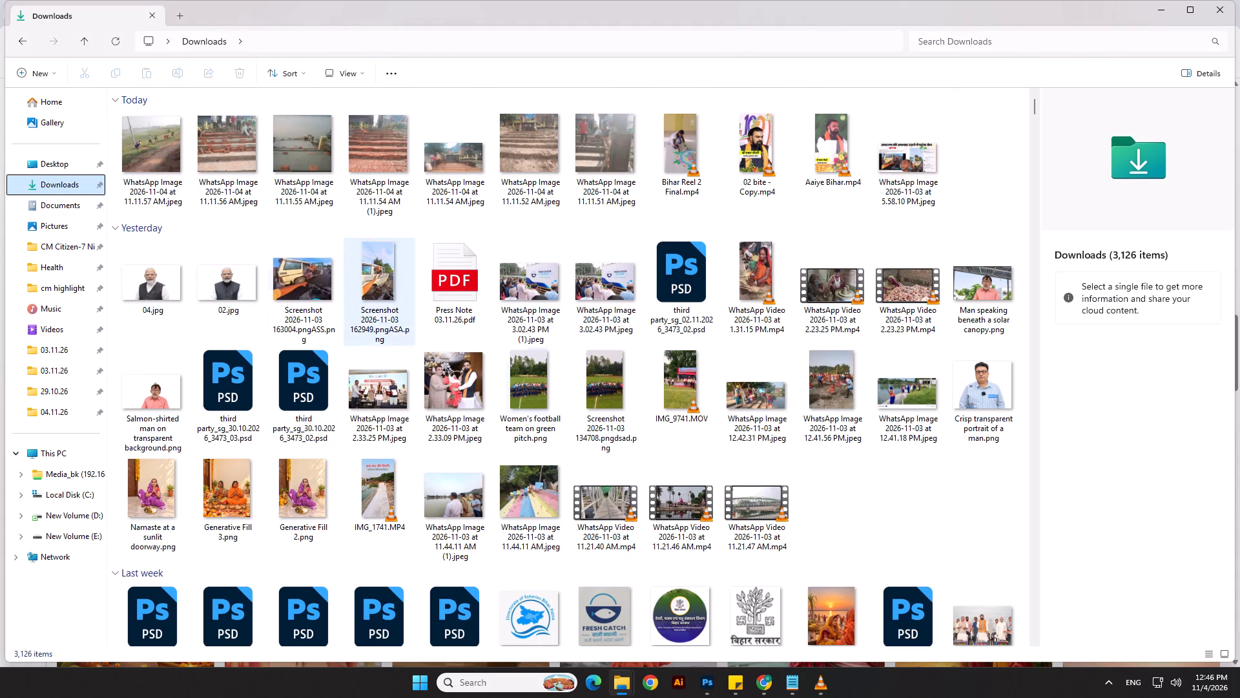
pyautogui.scroll(-4, 652, 483)
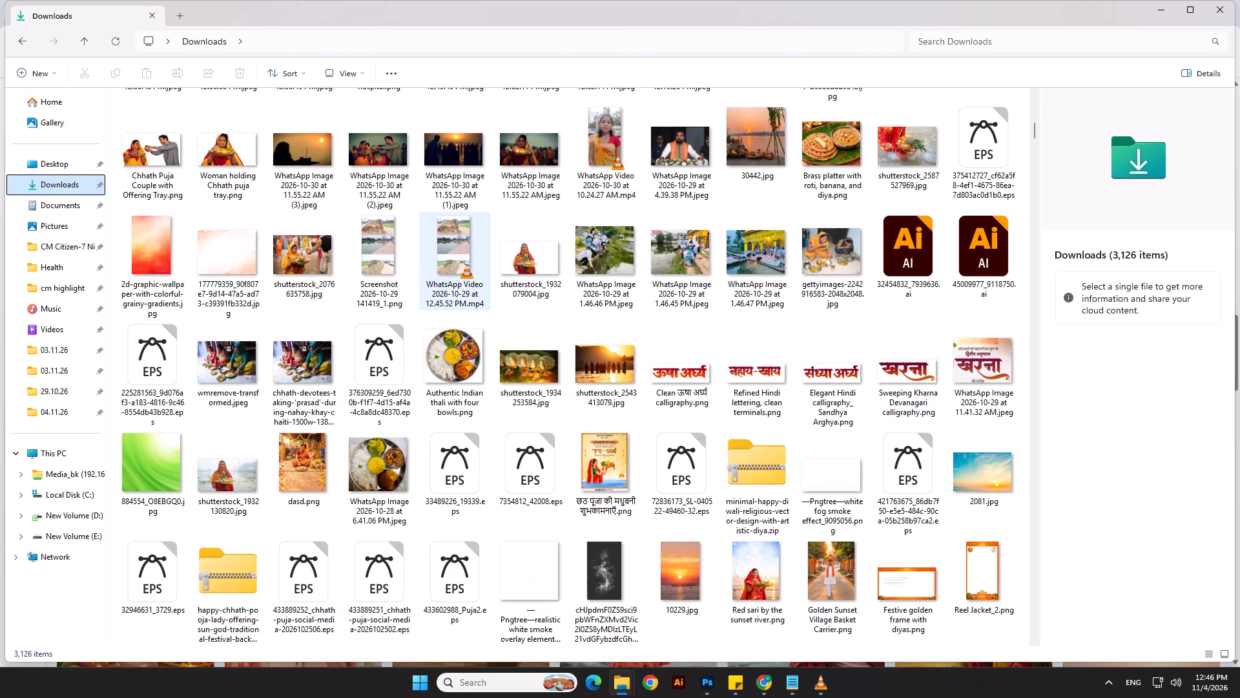
pyautogui.scroll(-2, 491, 335)
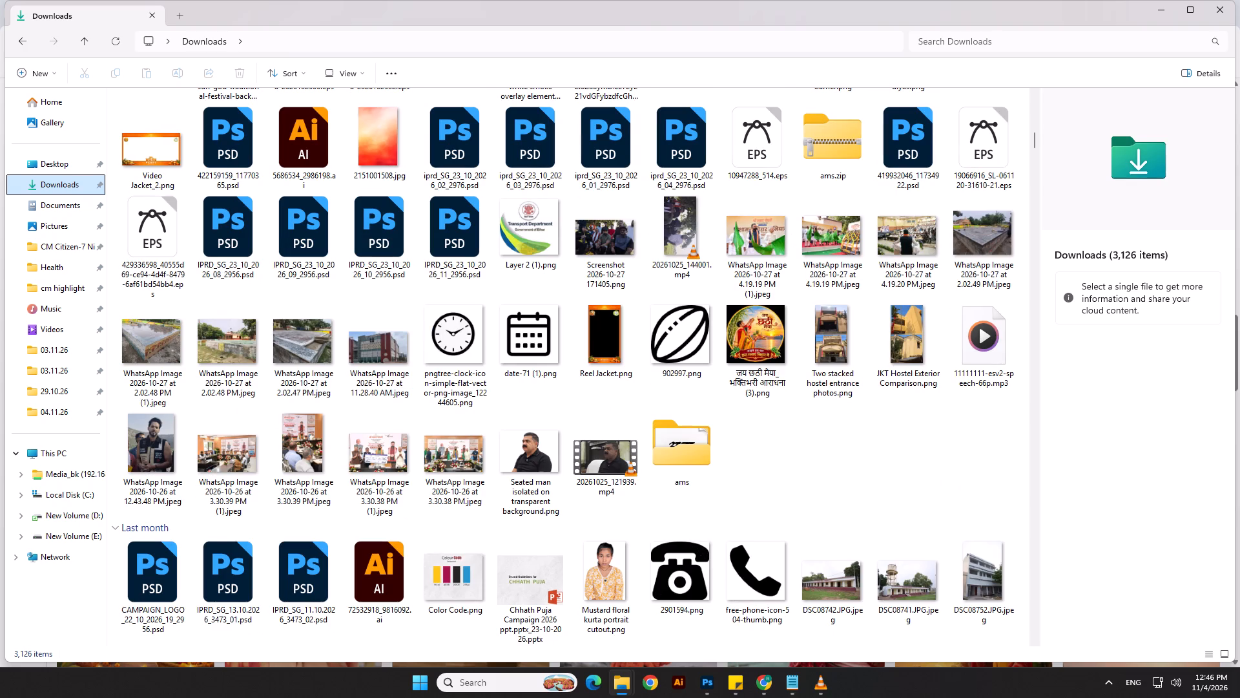
pyautogui.scroll(-2, 491, 335)
pyautogui.scroll(2, 491, 335)
pyautogui.scroll(-1, 491, 335)
# Return to Chrome, open imagesbazaar.com in a new tab and search it for "chhath puja".
pyautogui.hotkey('alt', 'Tab')
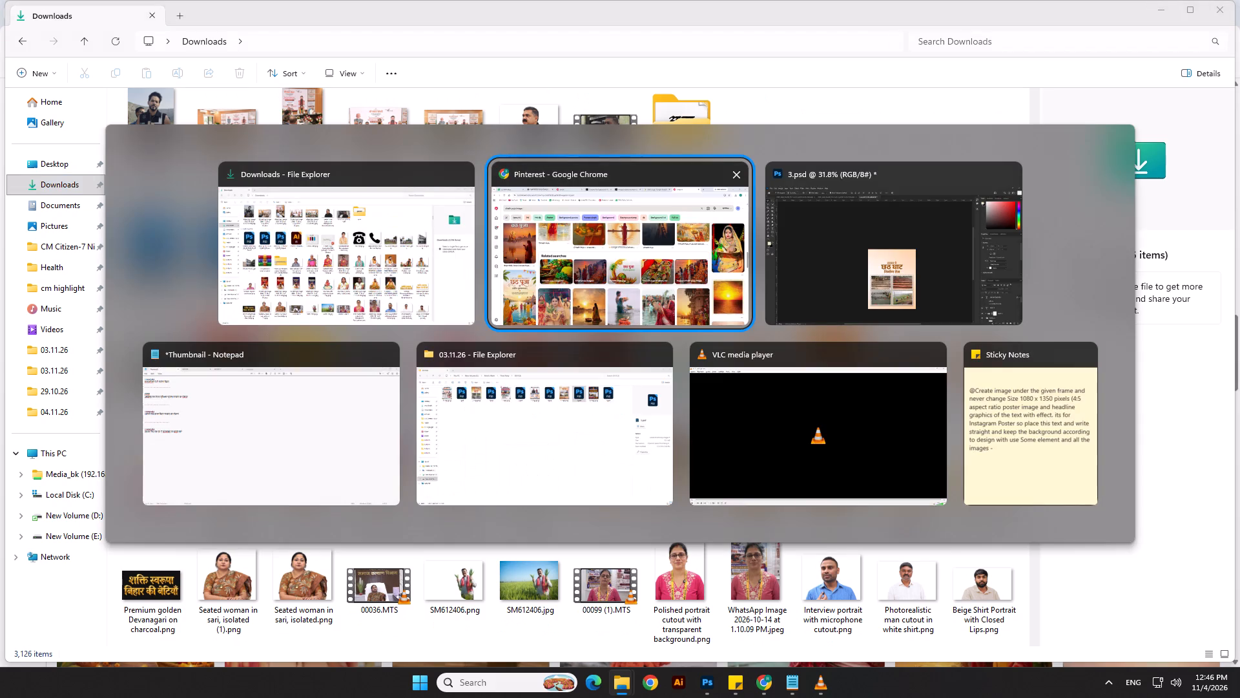
pyautogui.keyDown('alt'); pyautogui.click(665, 279); pyautogui.keyUp('alt')
pyautogui.click(1027, 12)
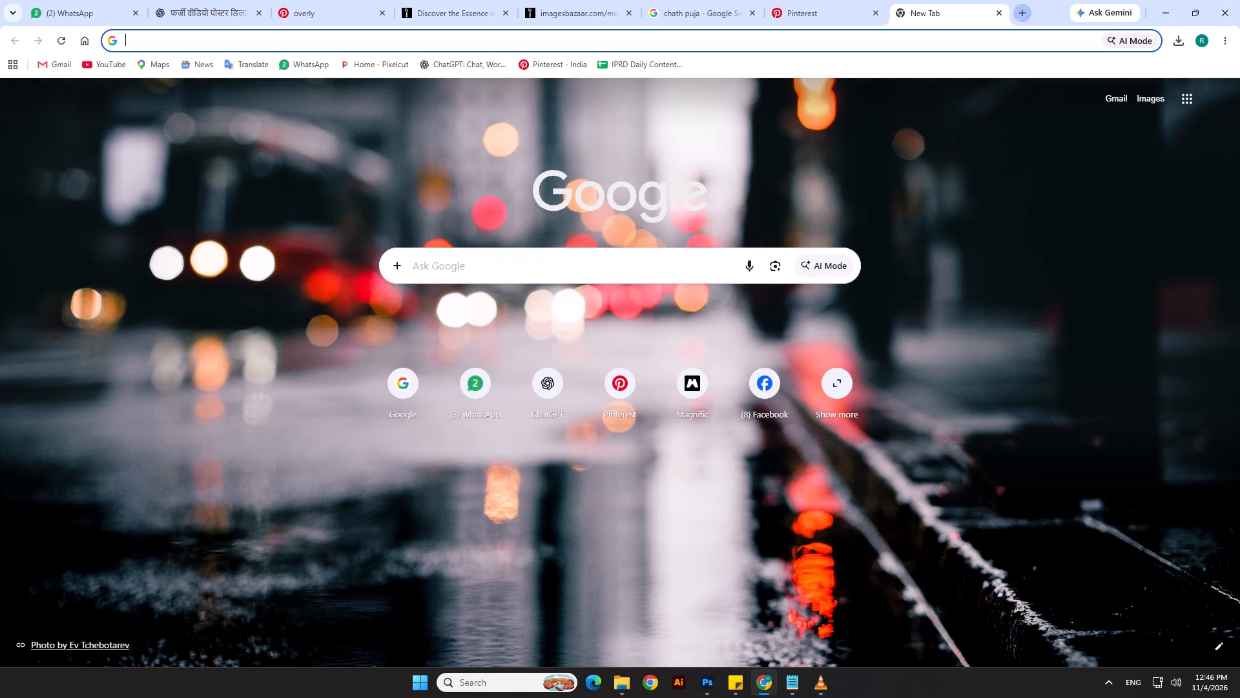
pyautogui.click(1003, 47)
pyautogui.press('i')
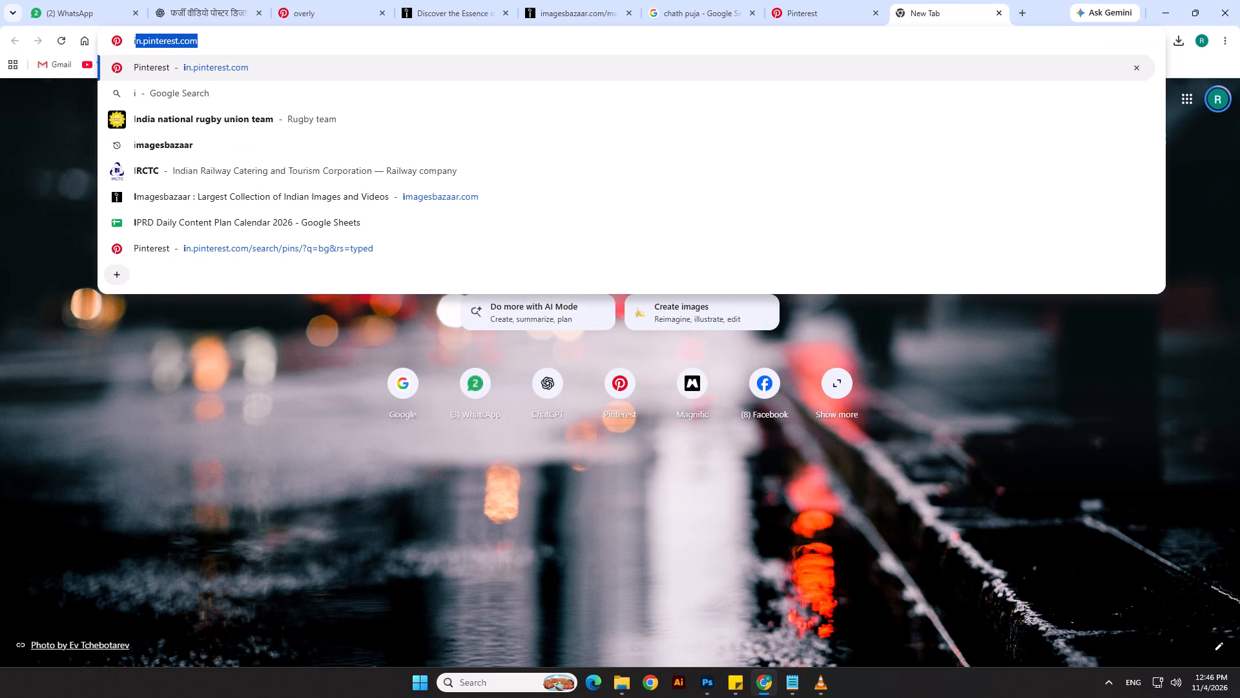
pyautogui.press('m')
pyautogui.press('Return')
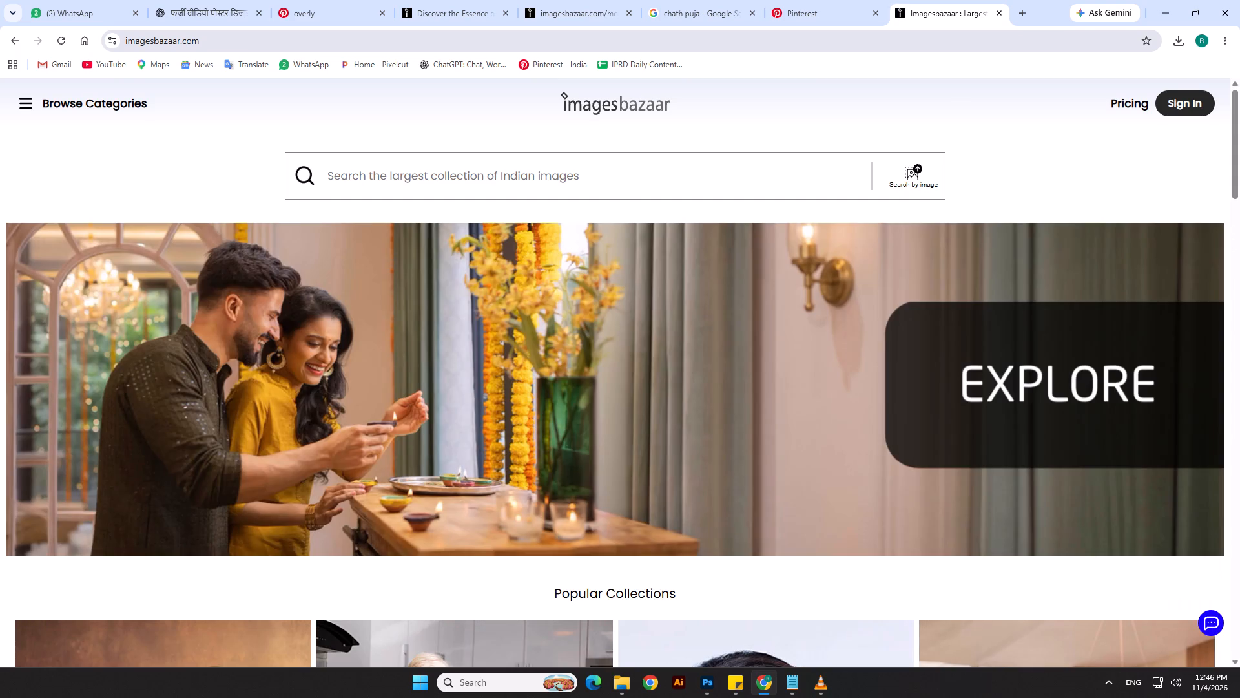
pyautogui.click(670, 168)
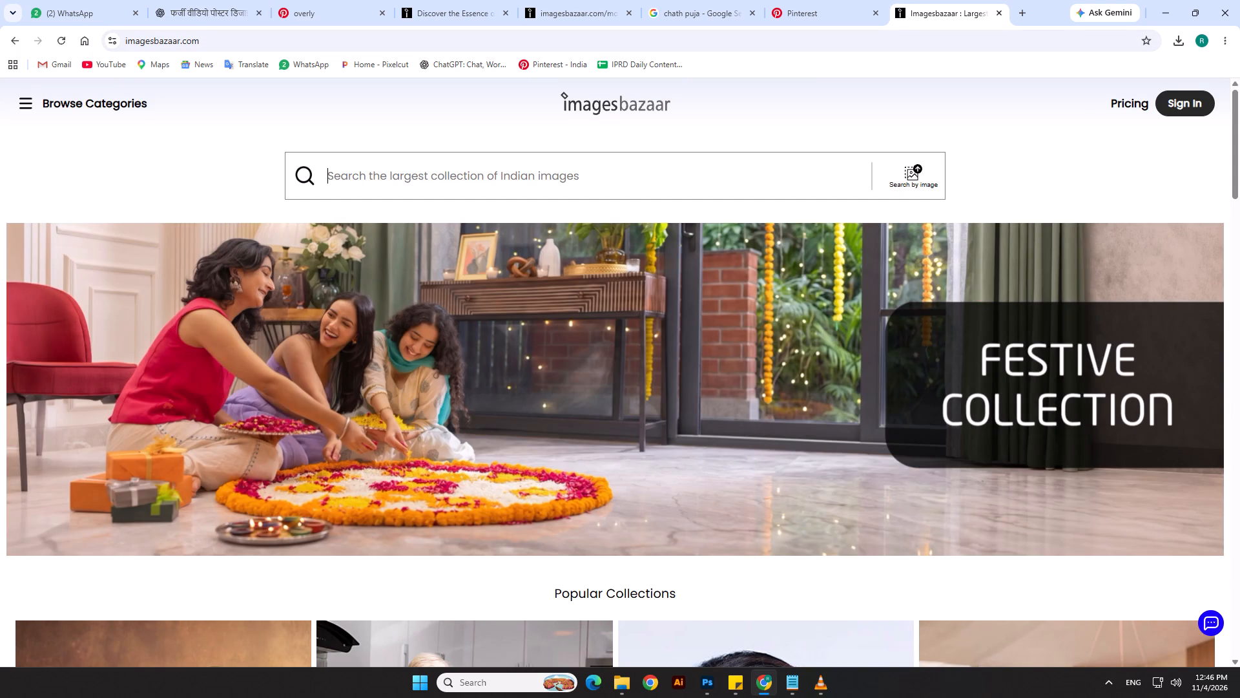
pyautogui.write('chhath puja')
pyautogui.press('Return')
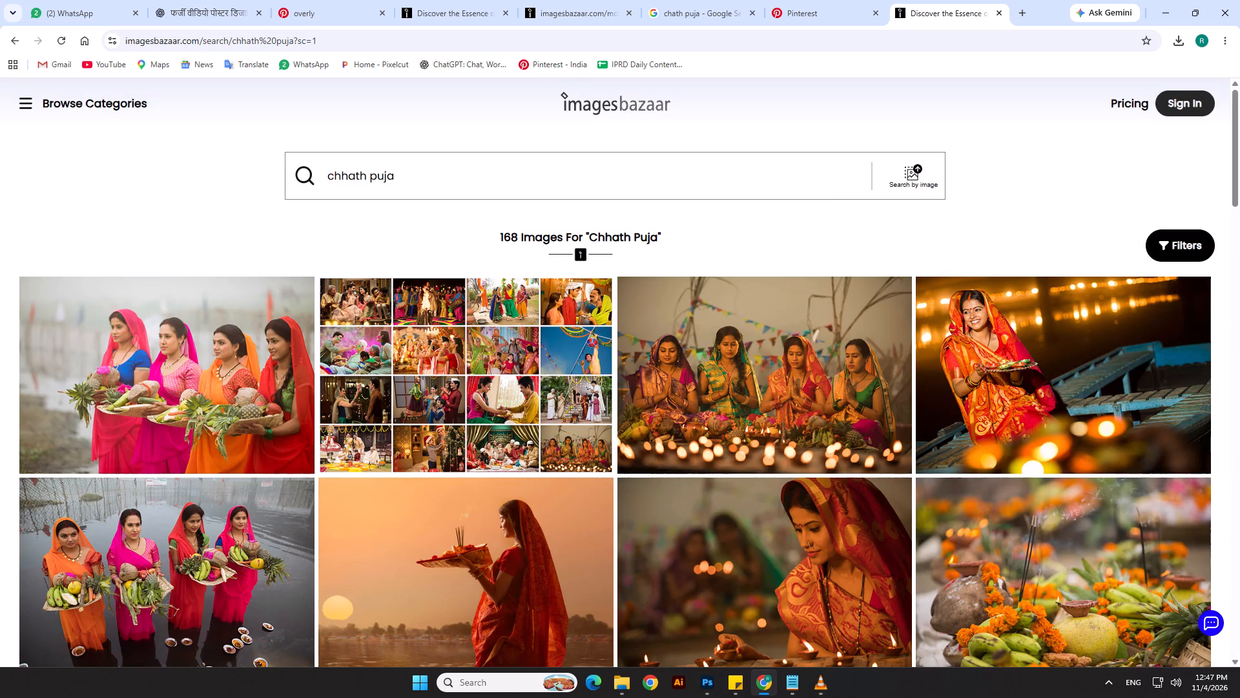
# Look through the imagesbazaar results for "chhath puja" for a photo that suits the poster.
pyautogui.scroll(-11, 761, 421)
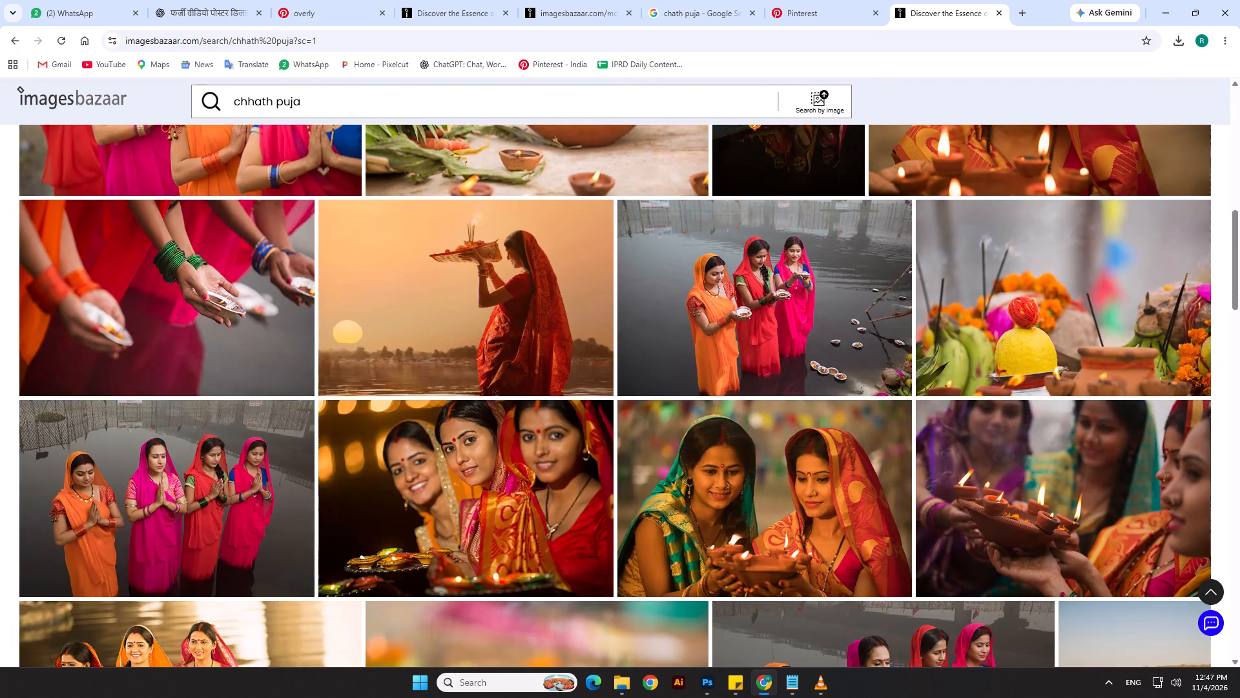
pyautogui.scroll(-14, 767, 423)
pyautogui.scroll(-8, 767, 423)
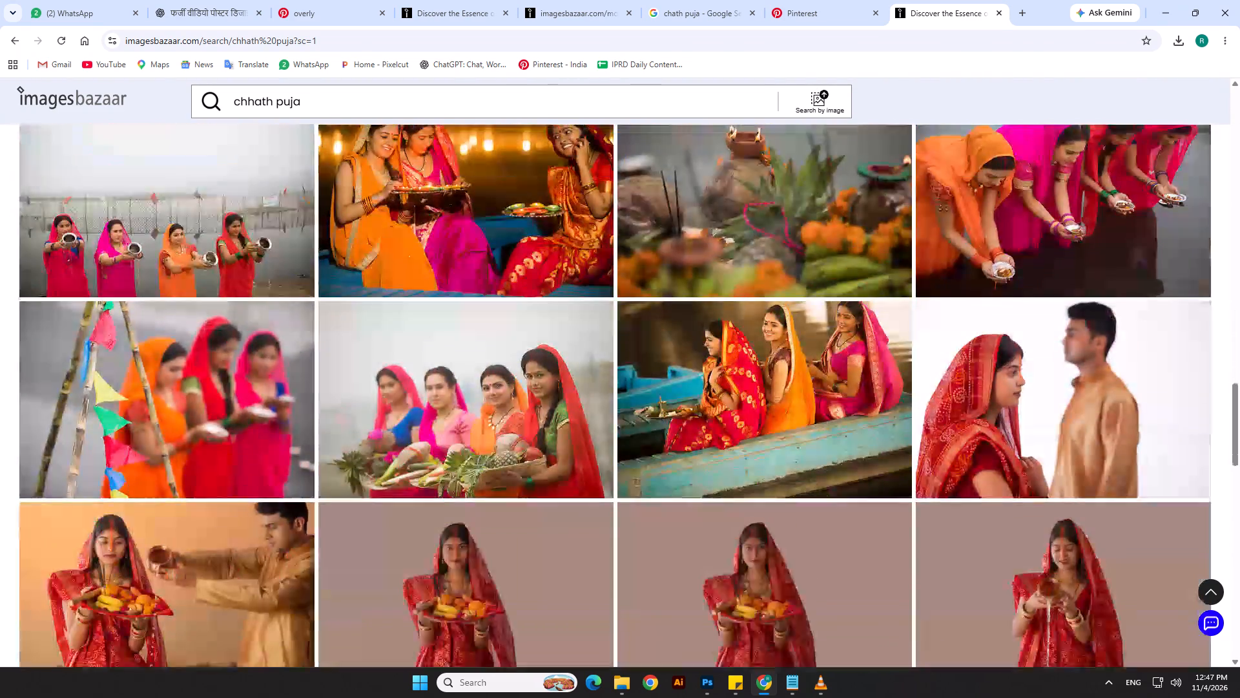
pyautogui.scroll(-19, 767, 423)
pyautogui.scroll(-3, 767, 423)
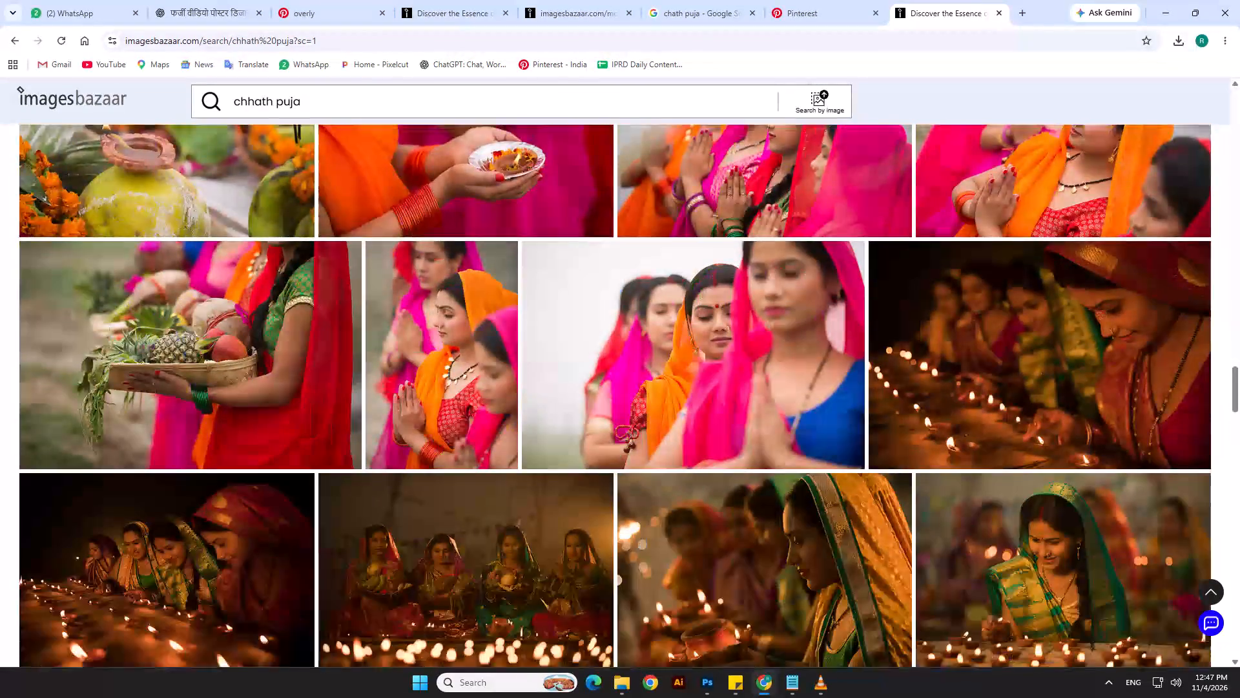
pyautogui.scroll(-11, 766, 423)
pyautogui.scroll(-12, 766, 423)
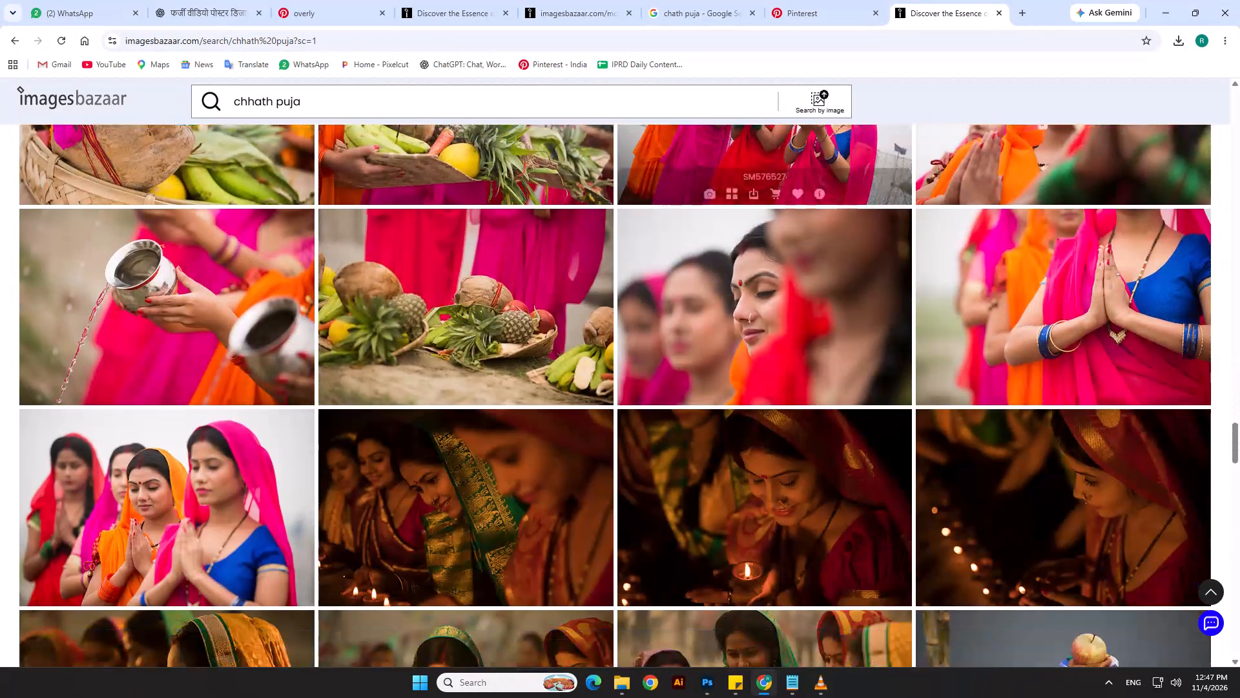
pyautogui.scroll(-10, 766, 423)
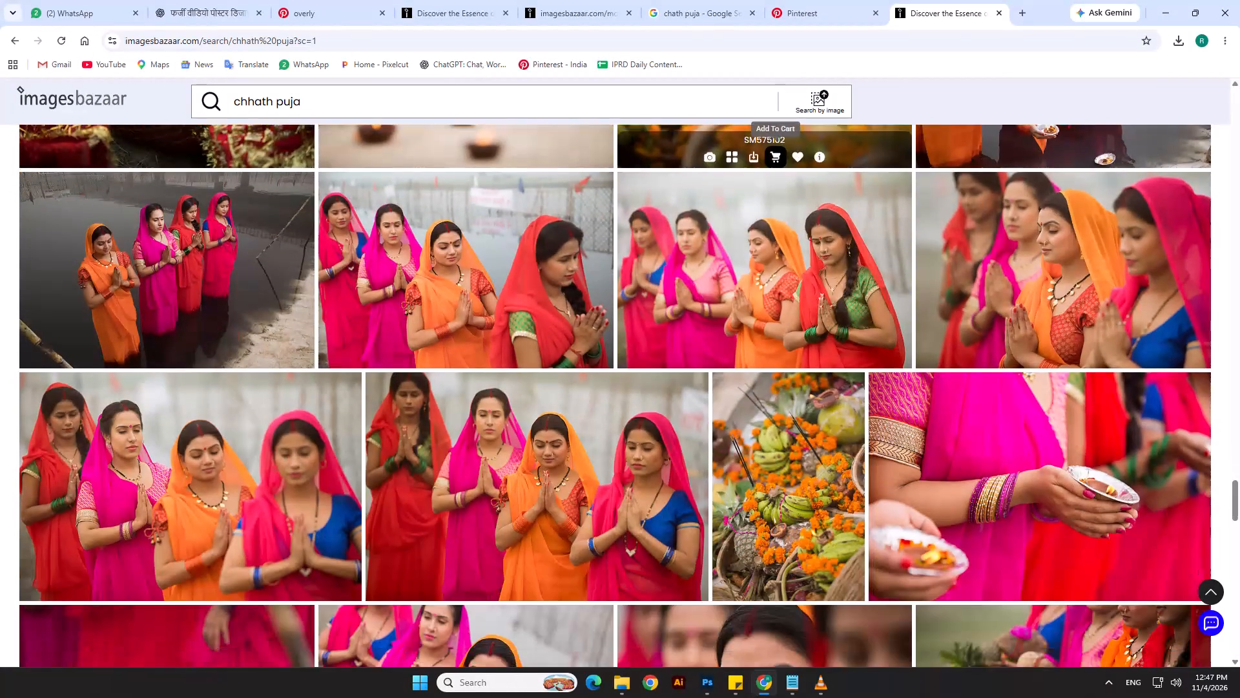
pyautogui.scroll(-2, 766, 423)
pyautogui.scroll(-19, 766, 423)
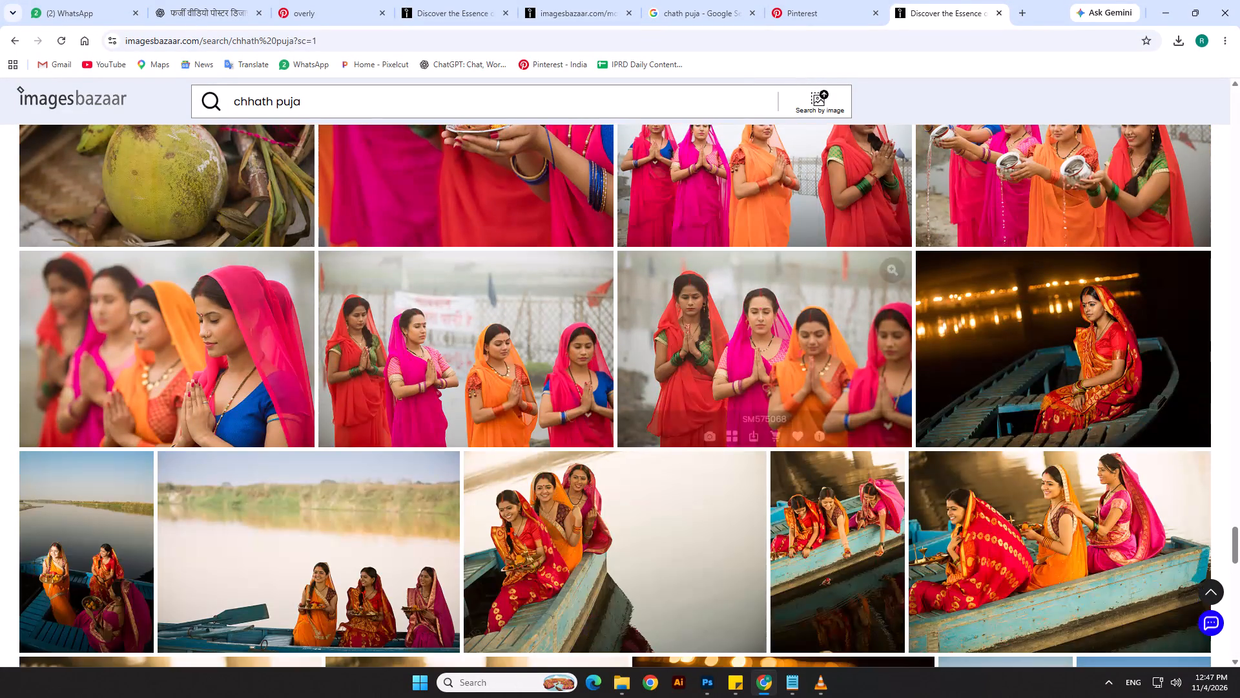
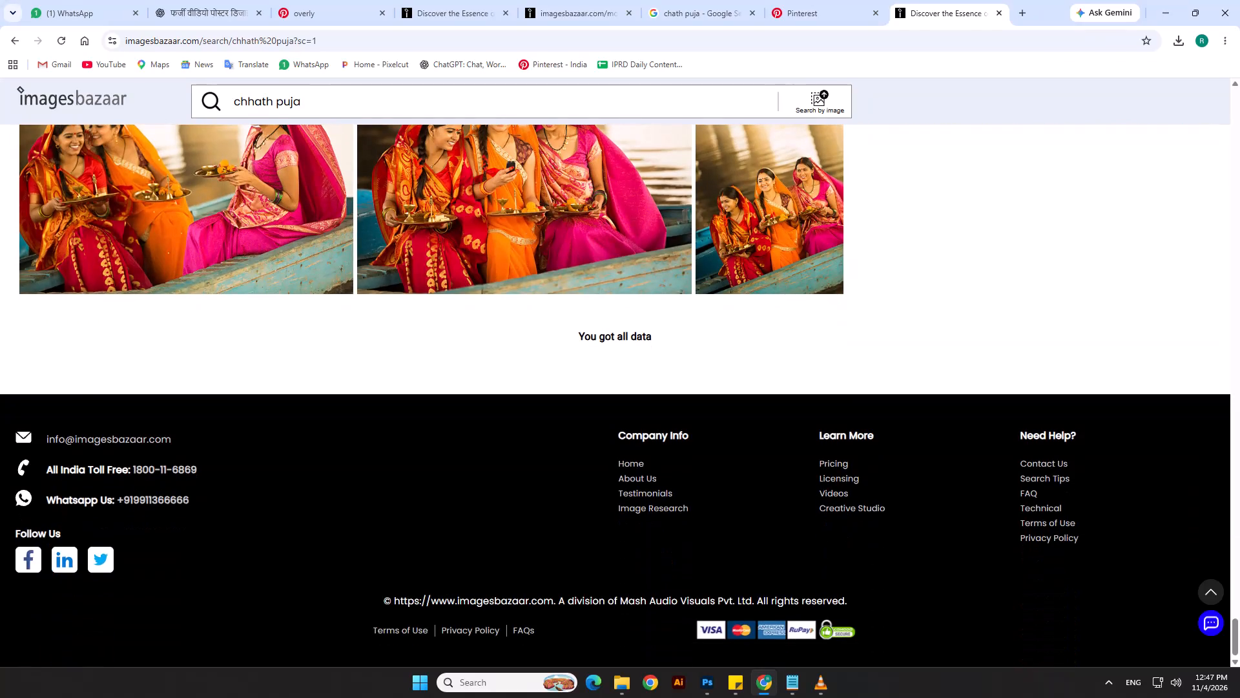
# Look back through the imagesbazaar results for "chhath puja" for a photo that suits the poster.
pyautogui.scroll(20, 486, 434)
pyautogui.scroll(9, 486, 434)
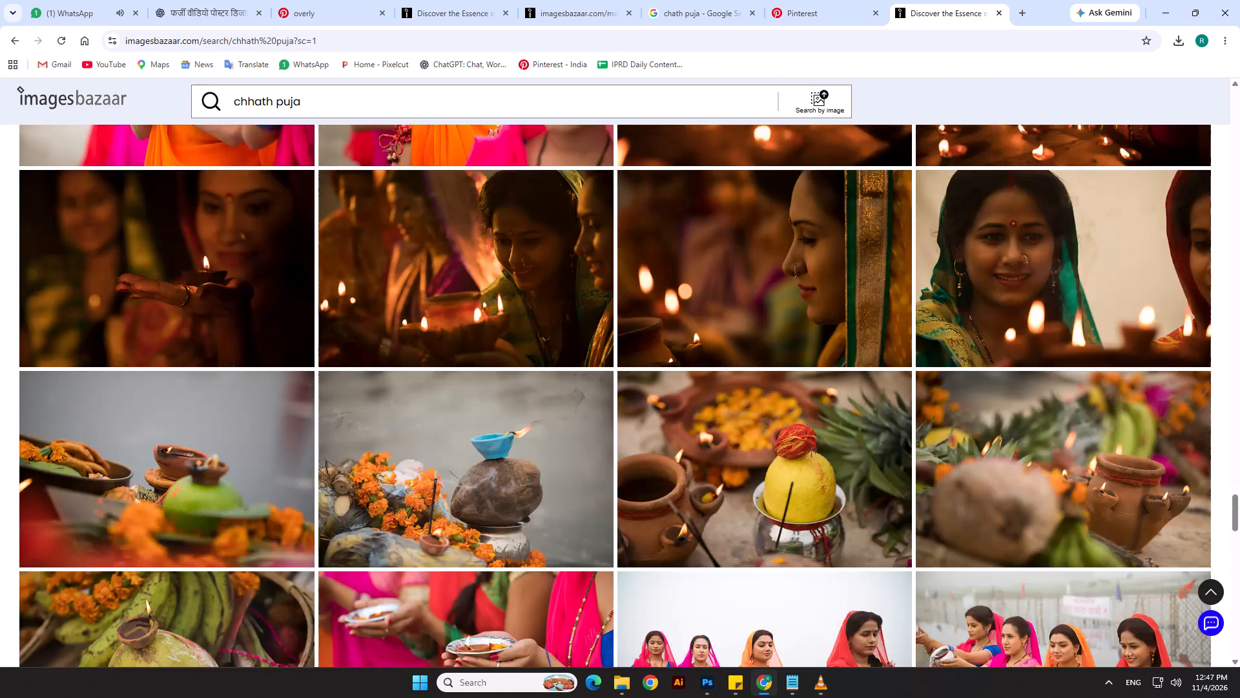
pyautogui.scroll(16, 486, 434)
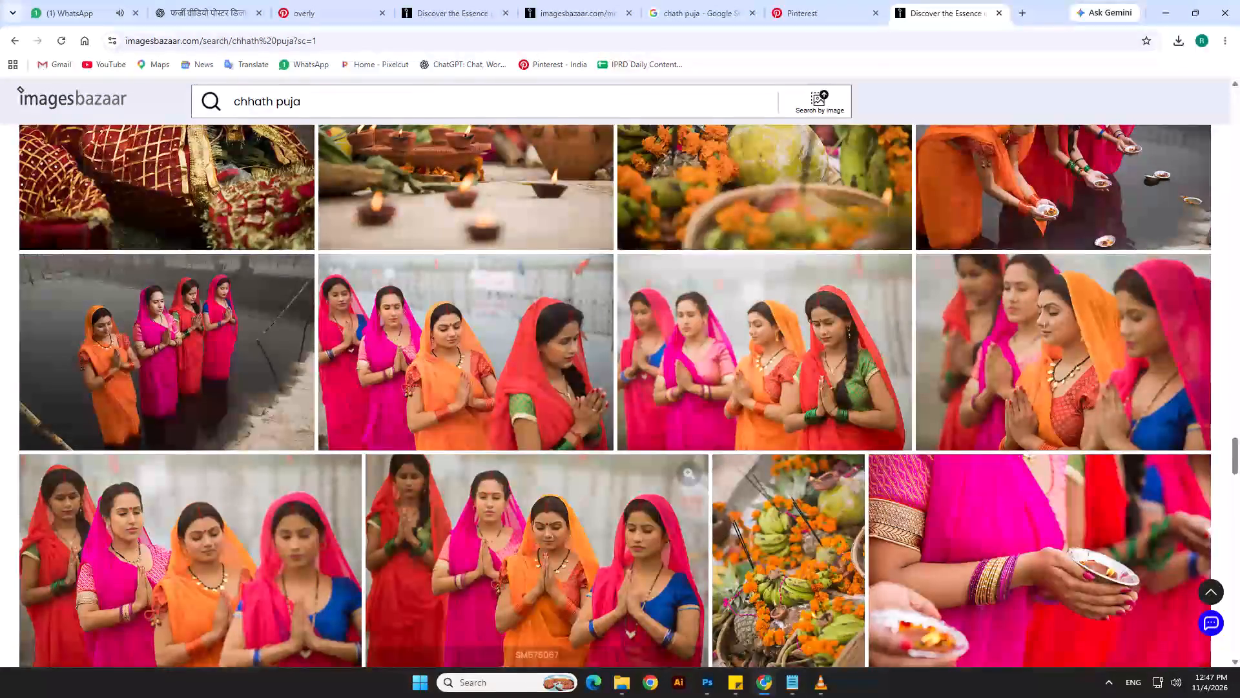
pyautogui.scroll(3, 462, 483)
pyautogui.scroll(13, 405, 418)
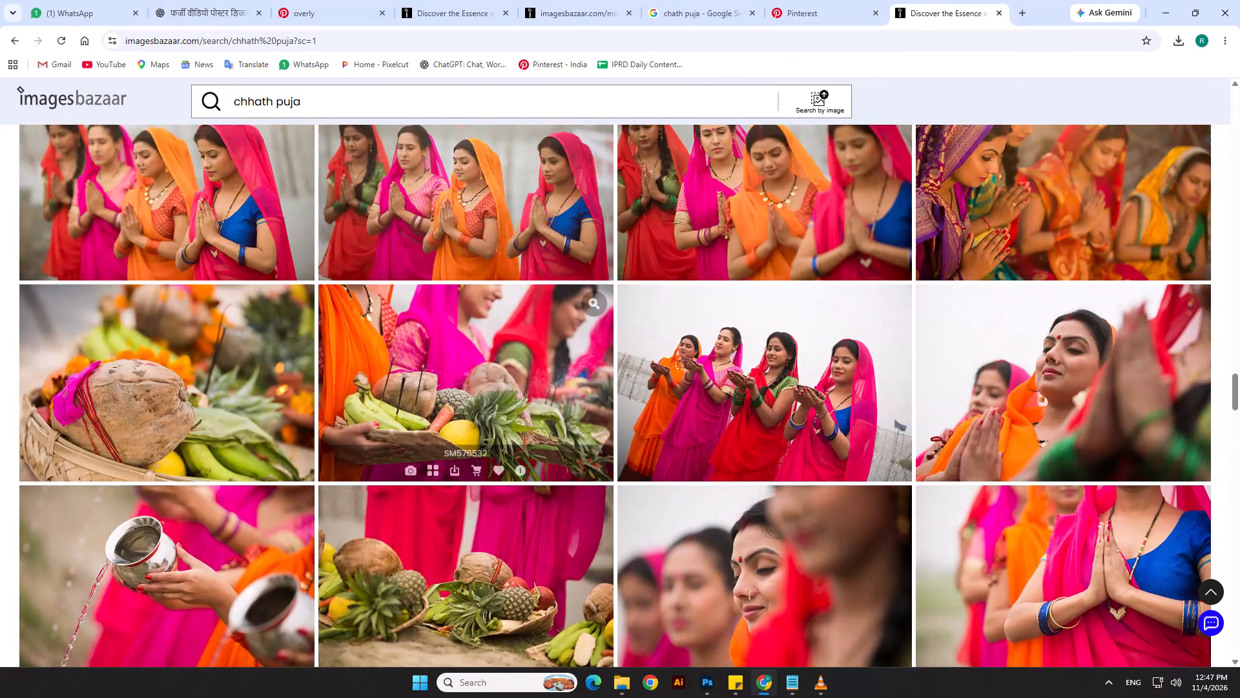
pyautogui.scroll(18, 395, 372)
pyautogui.scroll(7, 403, 349)
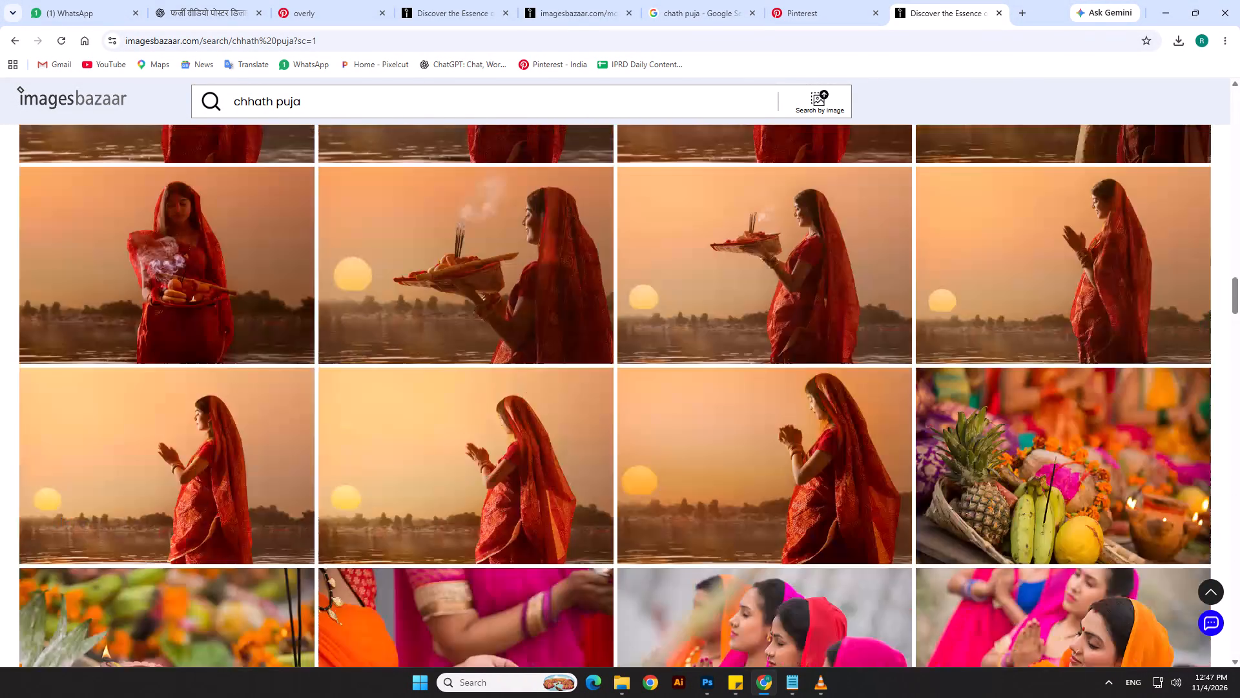
pyautogui.scroll(20, 403, 349)
pyautogui.scroll(13, 426, 341)
pyautogui.scroll(8, 426, 341)
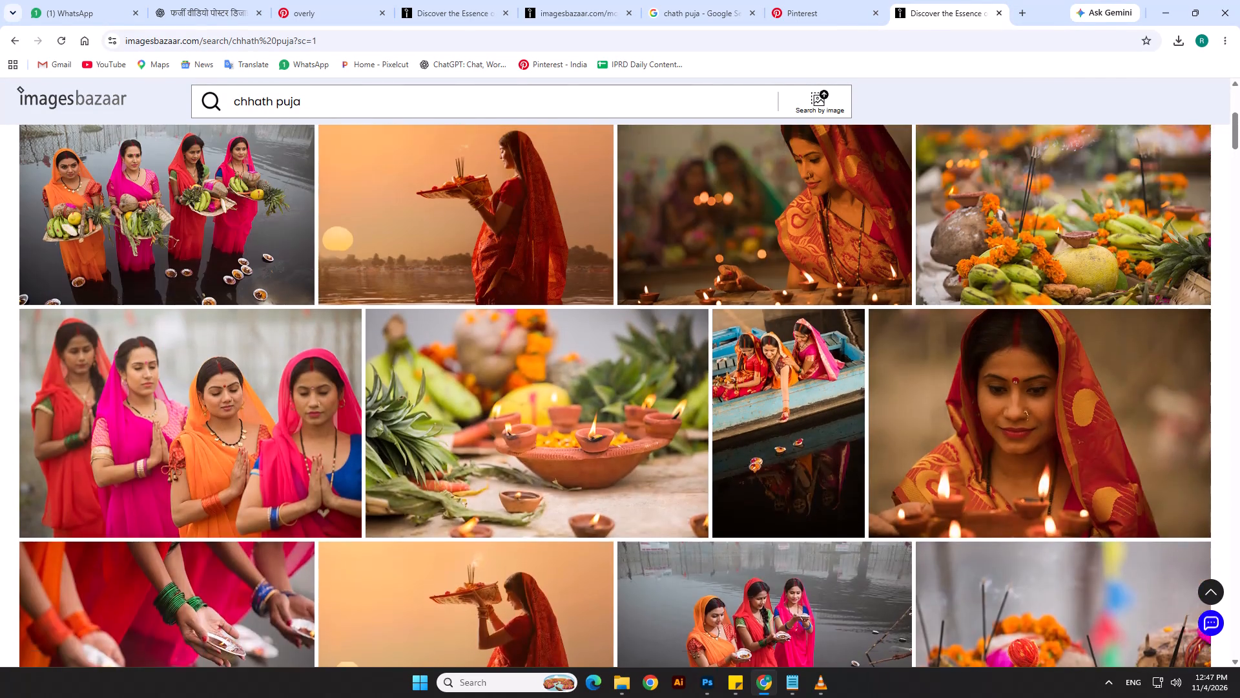
pyautogui.scroll(7, 426, 341)
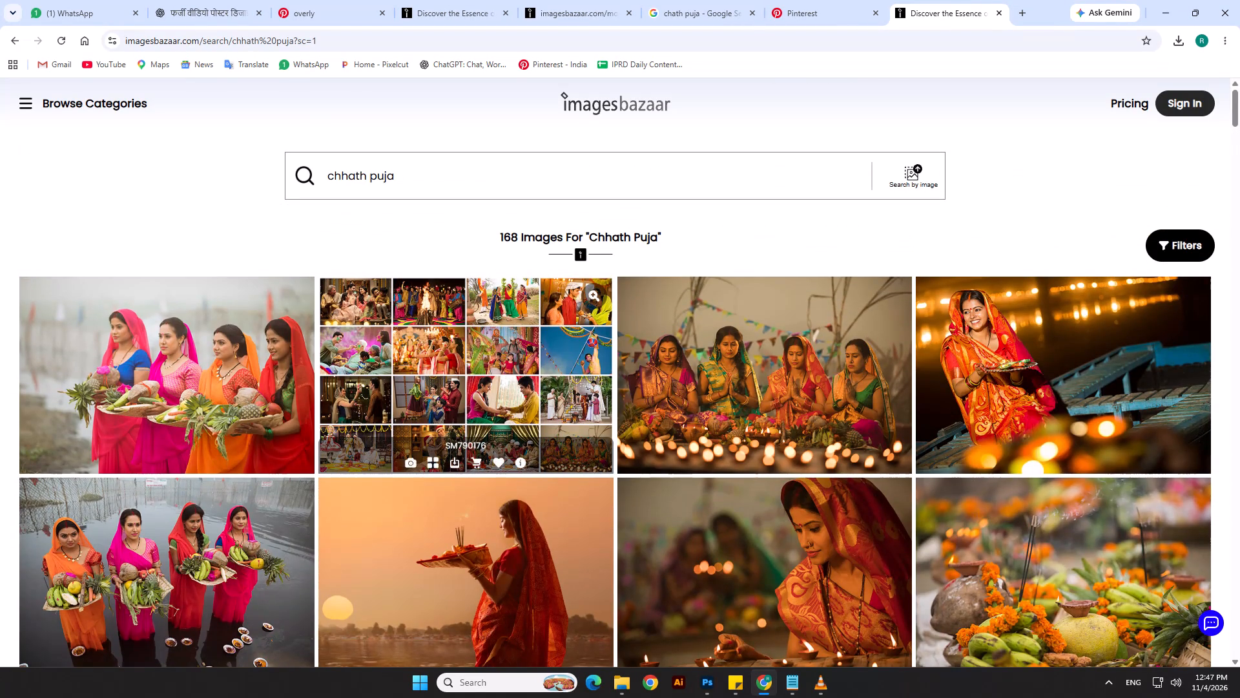
pyautogui.scroll(3, 426, 341)
# Open shutterstock.com in the same tab and search it for "chhath puja image".
pyautogui.click(860, 43)
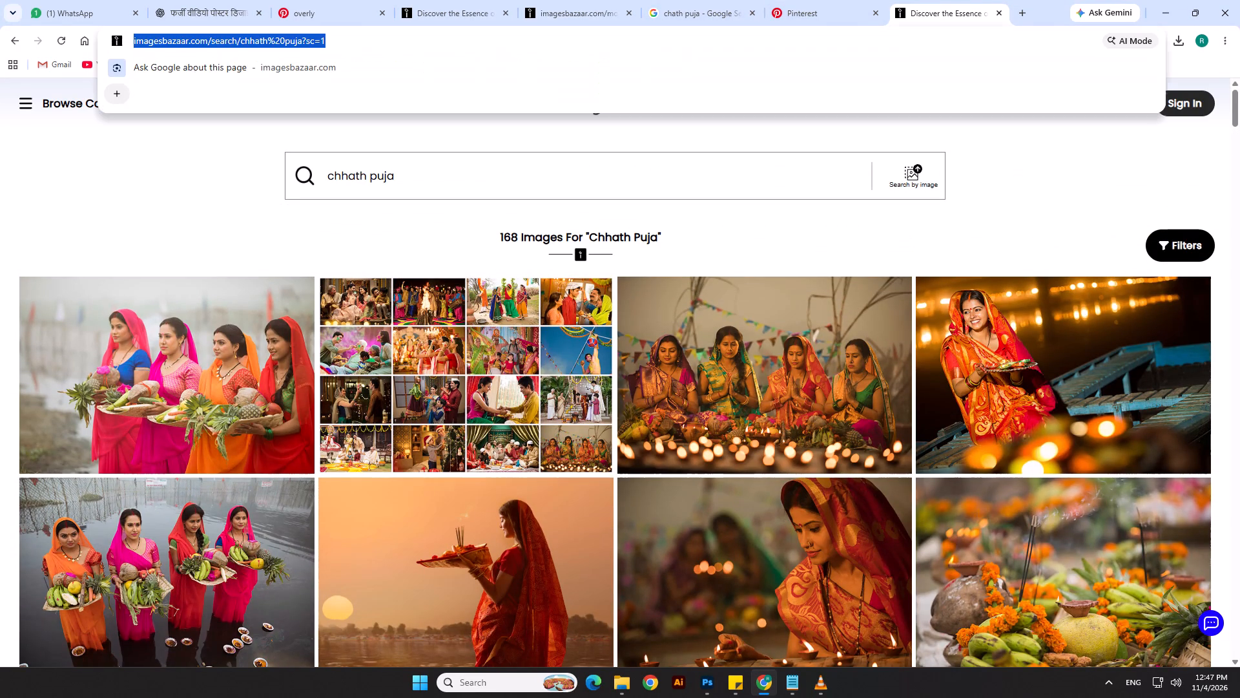
pyautogui.write('shu')
pyautogui.press('Return')
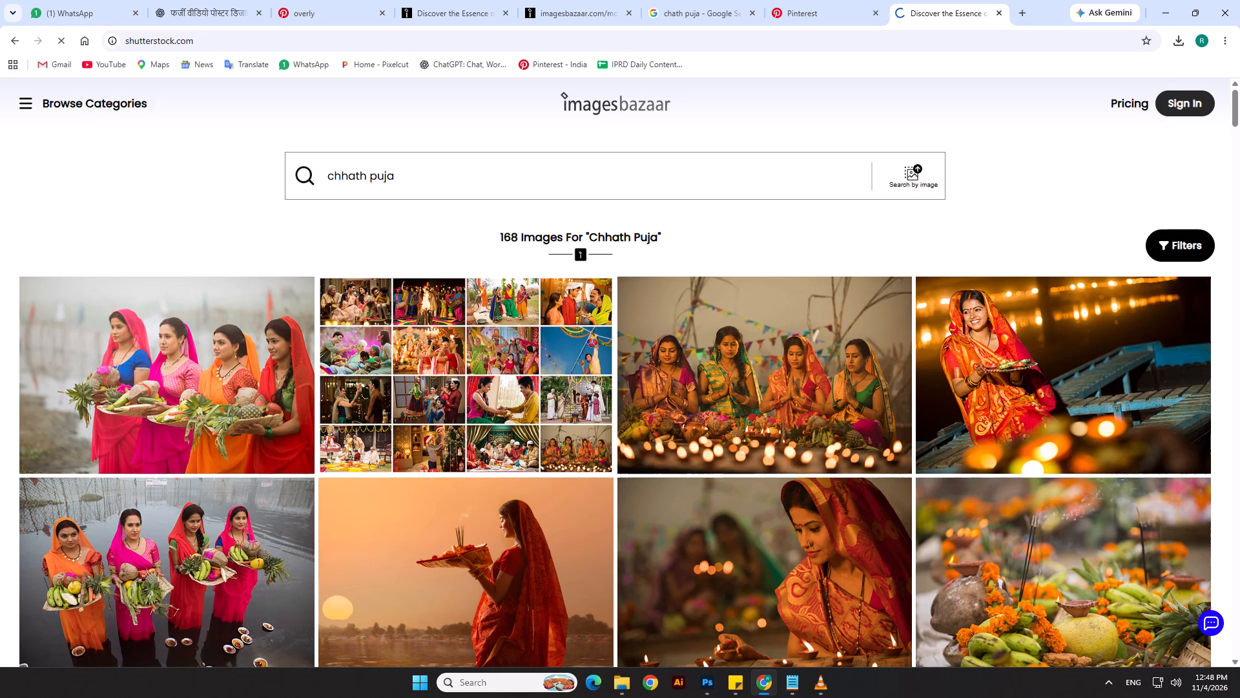
pyautogui.click(453, 315)
pyautogui.write('chhath puja iamg')
pyautogui.press('BackSpace')
pyautogui.press('BackSpace')
pyautogui.press('BackSpace')
pyautogui.write('mage')
pyautogui.press('Return')
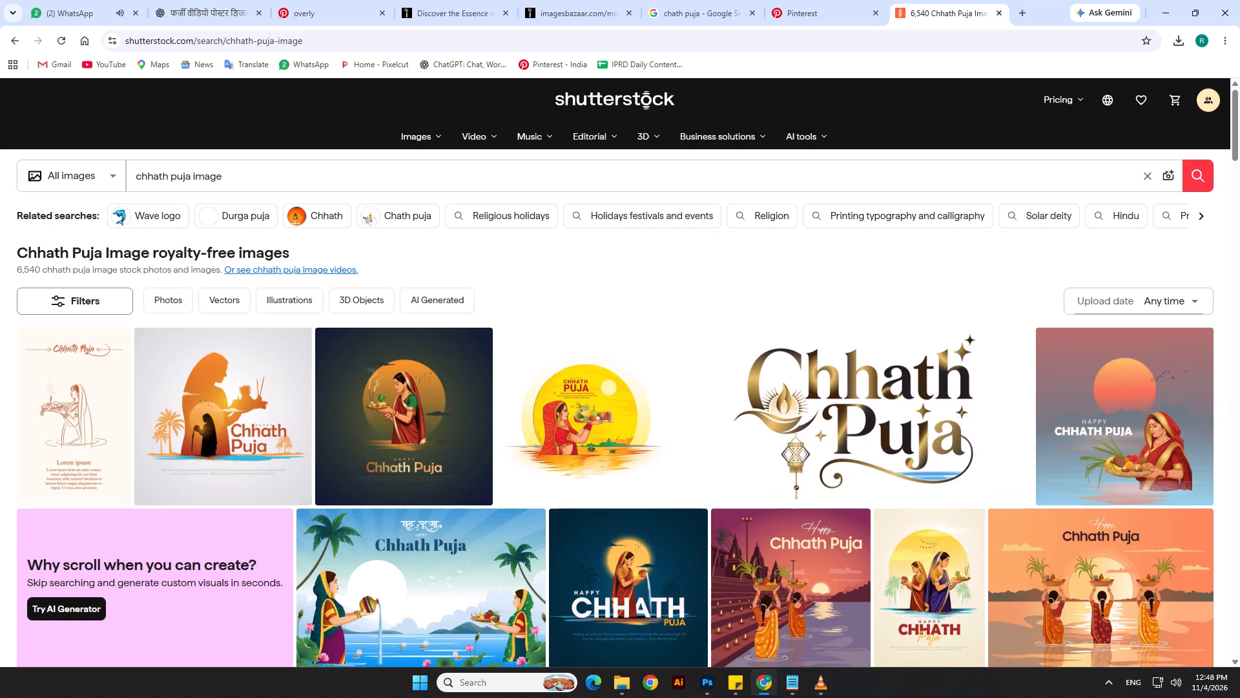
# Look through the Shutterstock results for "chhath puja image" for a photo that suits the poster.
pyautogui.scroll(-5, 442, 334)
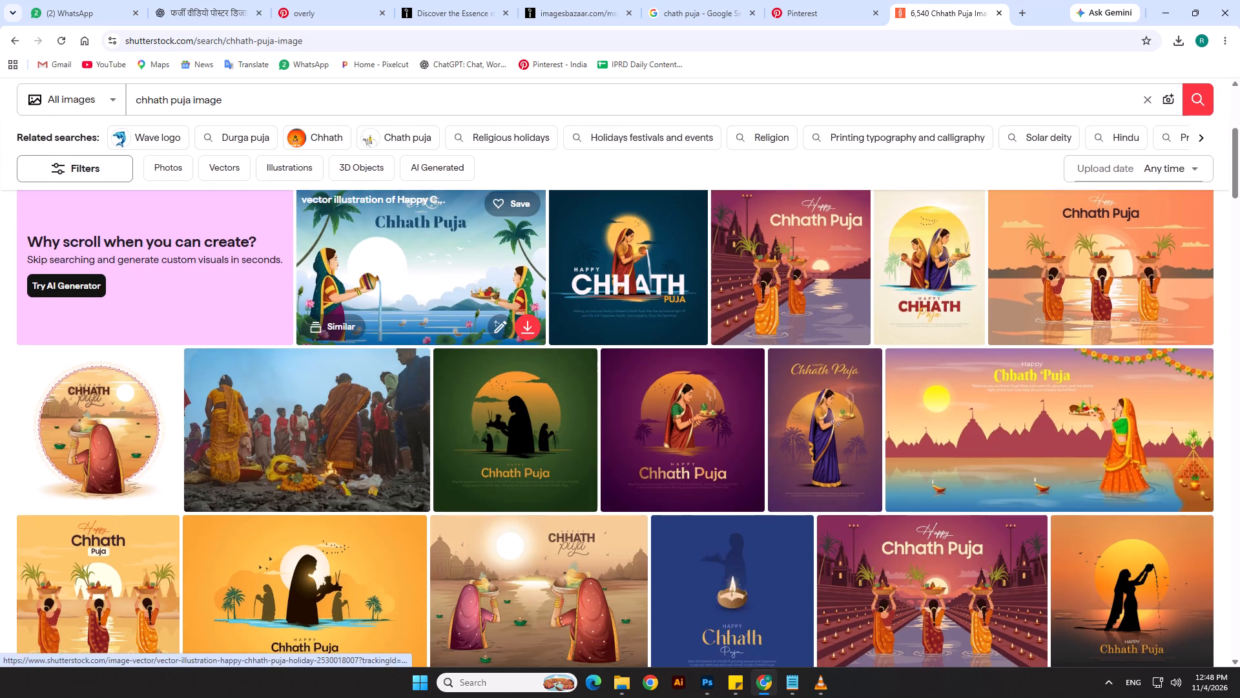
pyautogui.scroll(-6, 451, 302)
pyautogui.scroll(1, 451, 302)
pyautogui.scroll(-12, 451, 302)
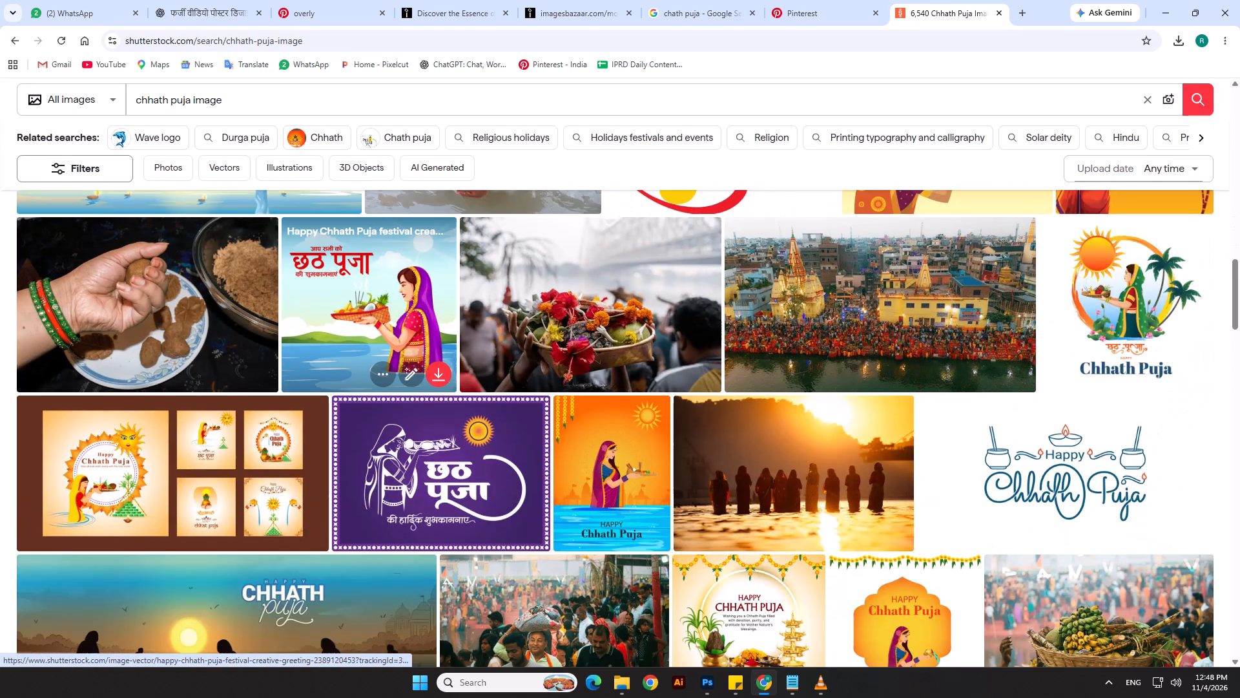
pyautogui.scroll(-12, 451, 304)
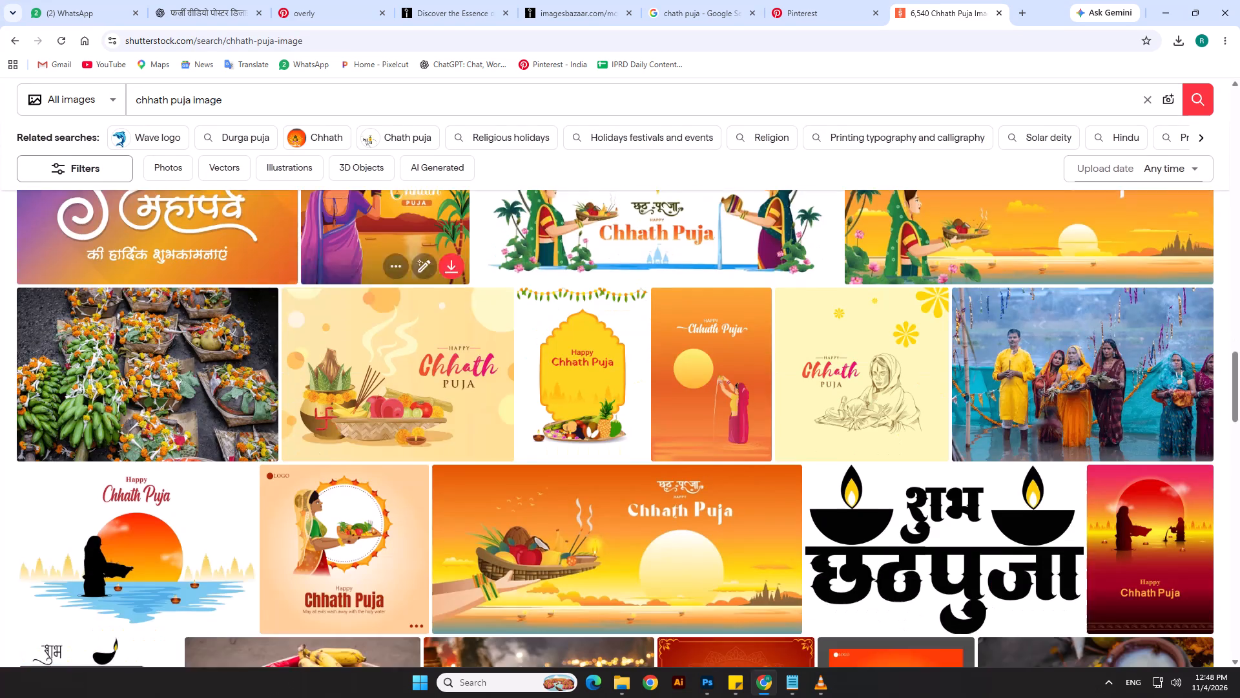
pyautogui.scroll(-4, 451, 304)
# Shorten the Shutterstock search to "chhath puja".
pyautogui.moveTo(264, 101); pyautogui.dragTo(207, 109)
pyautogui.press('BackSpace')
pyautogui.press('BackSpace')
pyautogui.press('BackSpace')
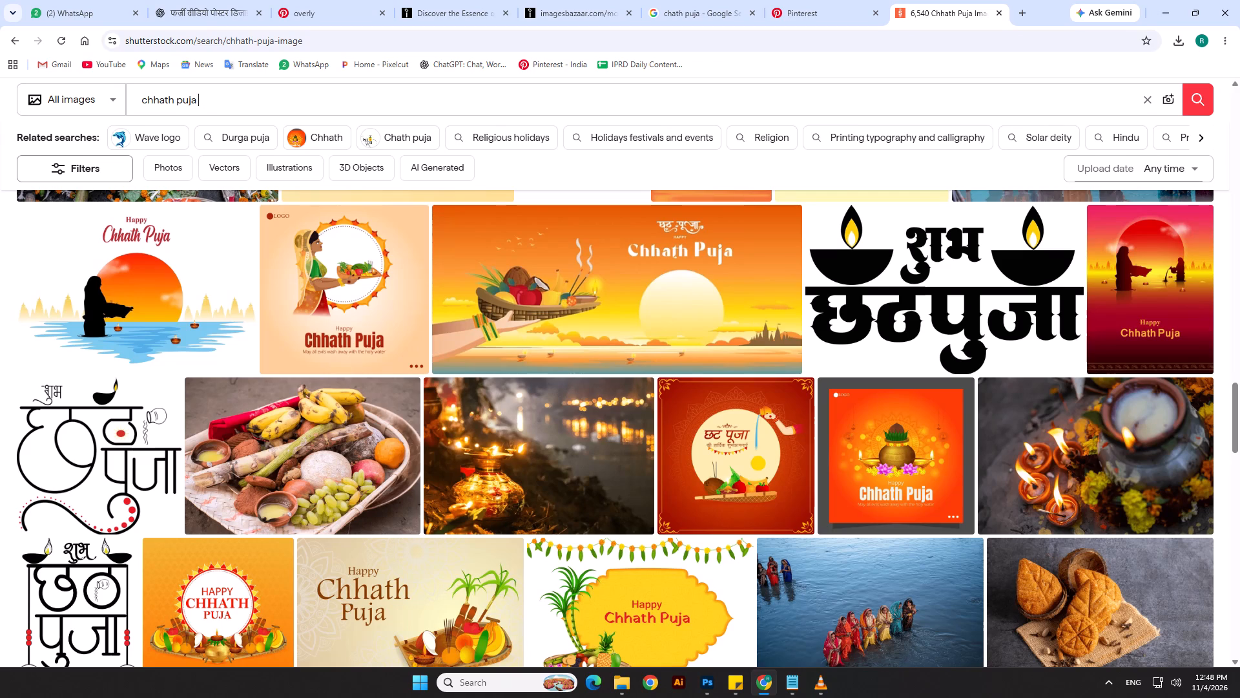
pyautogui.press('Return')
# Open the photo of women standing in the river at sunset, acknowledge its editorial-use condition and redownload the large JPG.
pyautogui.scroll(-10, 411, 298)
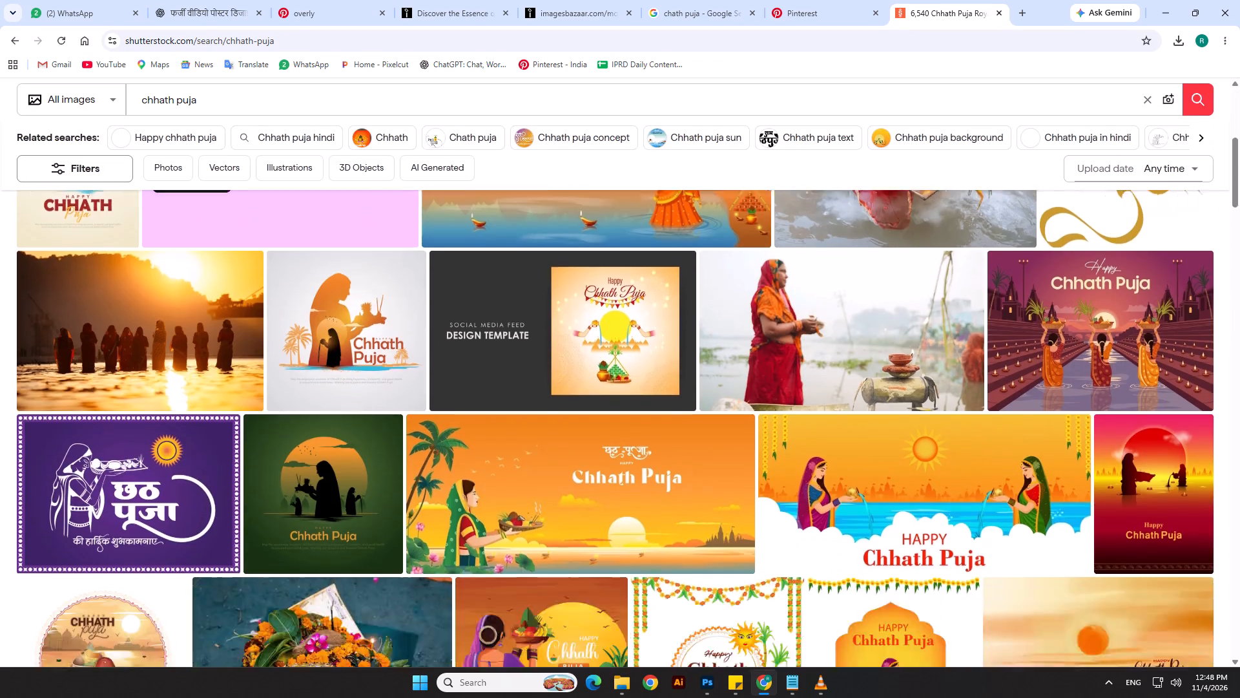
pyautogui.scroll(4, 414, 312)
pyautogui.click(131, 326)
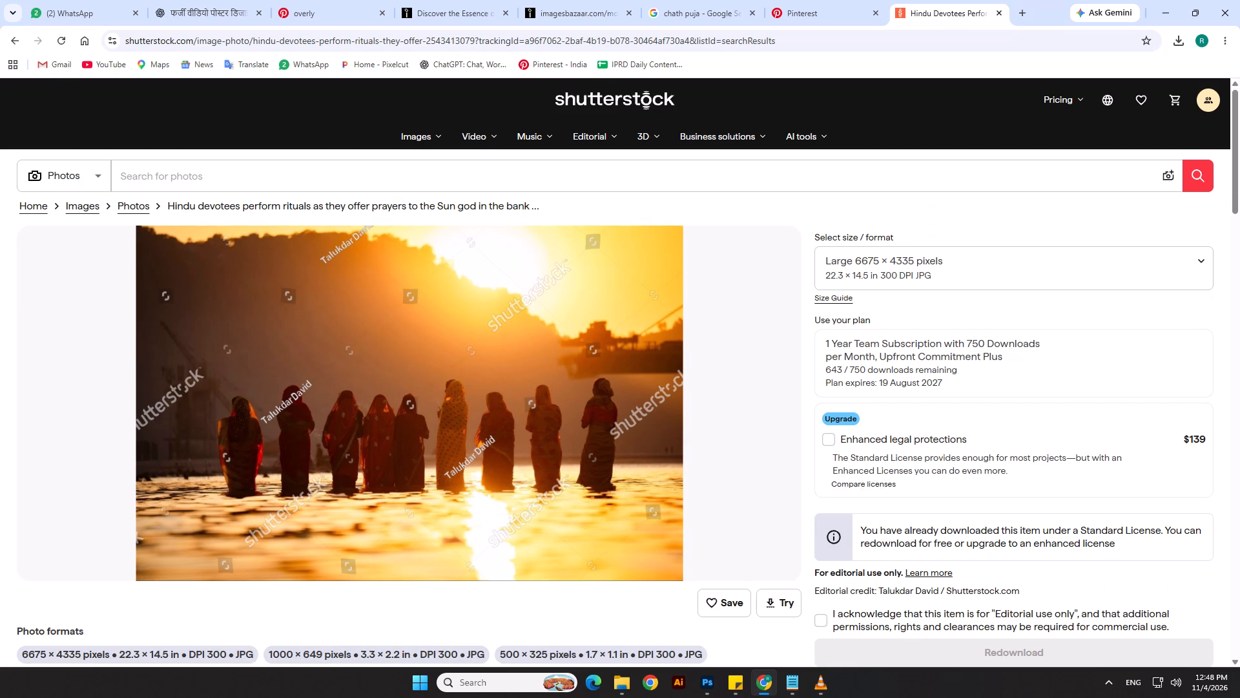
pyautogui.click(818, 624)
pyautogui.click(933, 652)
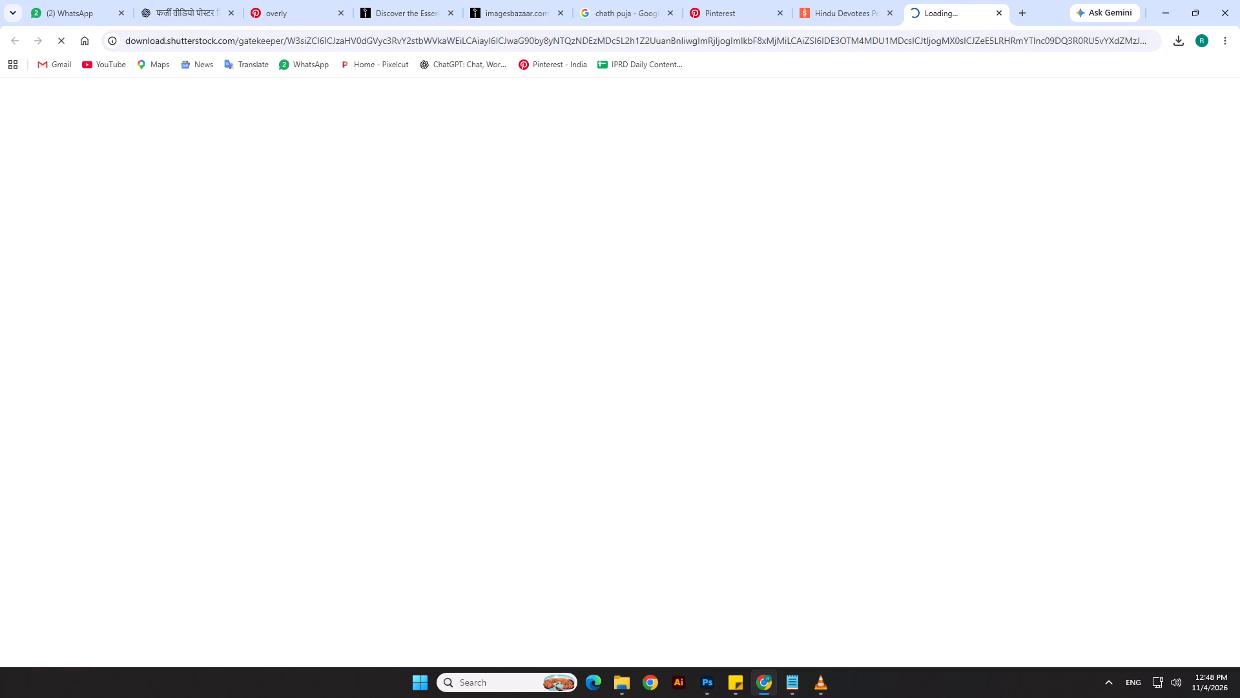
pyautogui.hotkey('alt', 'Tab')
pyautogui.hotkey('alt', 'Tab')
pyautogui.hotkey('alt', 'Tab')
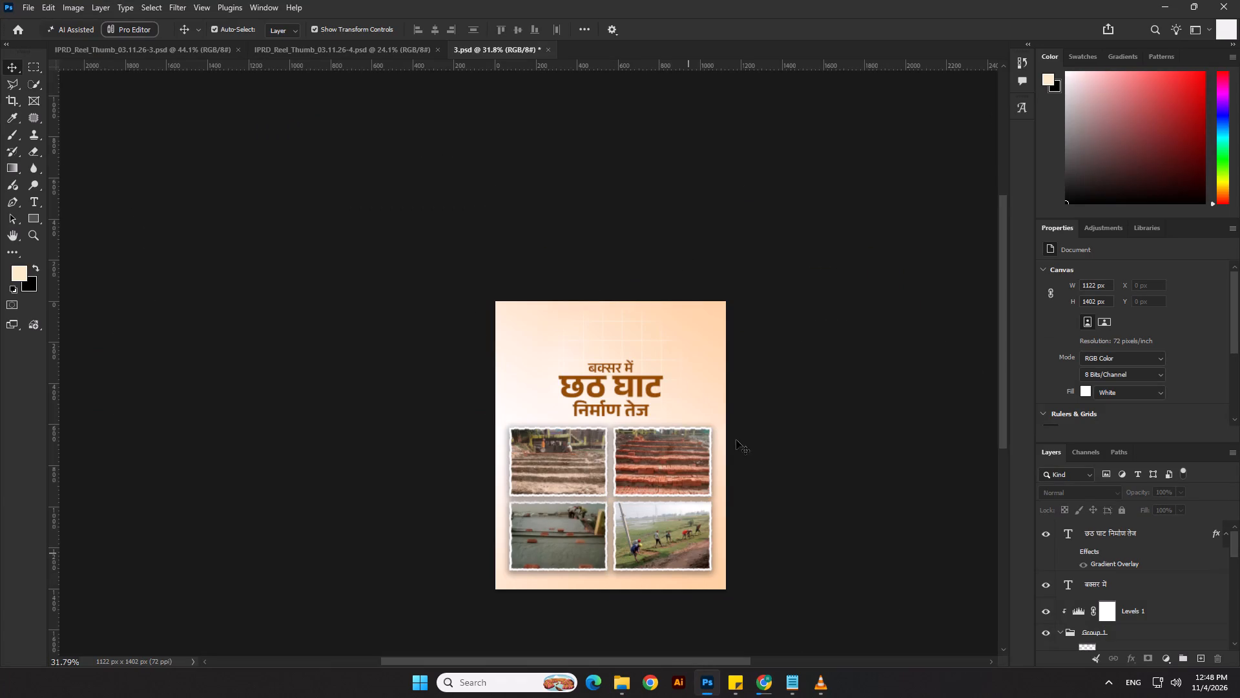
pyautogui.click(707, 347)
pyautogui.scroll(-7, 1080, 573)
pyautogui.scroll(1, 1084, 575)
pyautogui.scroll(-4, 1084, 575)
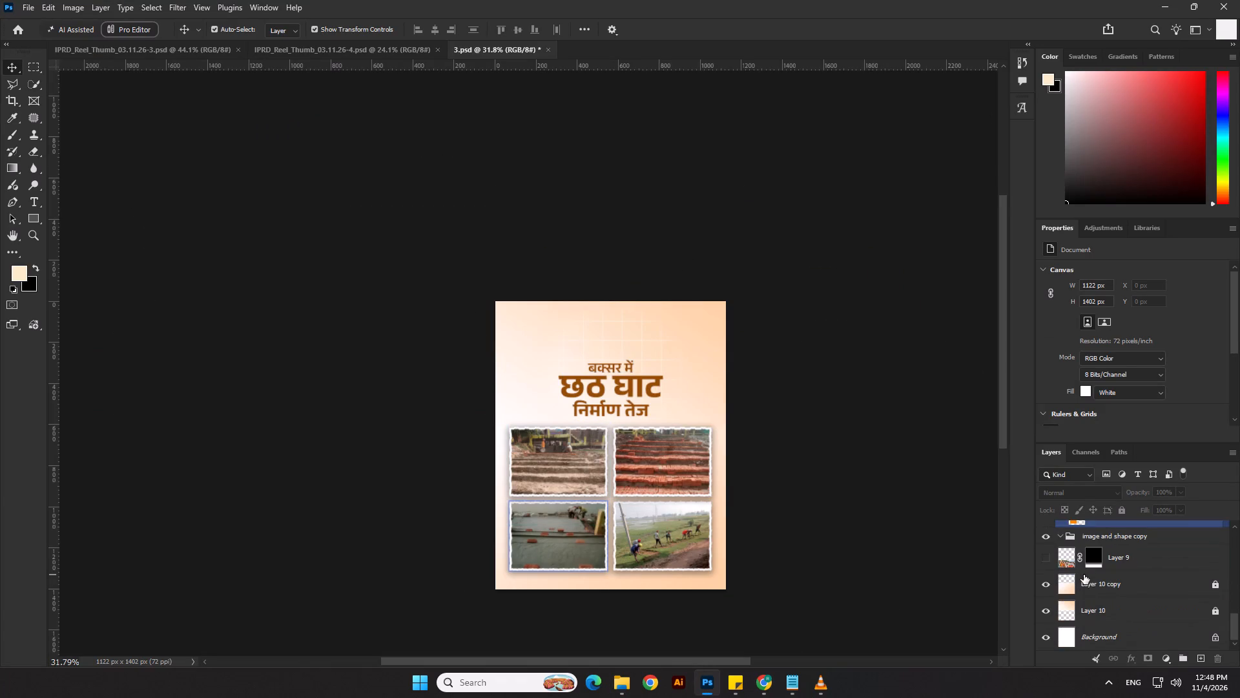
pyautogui.click(1098, 592)
pyautogui.hotkey('alt', 'Tab')
pyautogui.hotkey('alt', 'Tab')
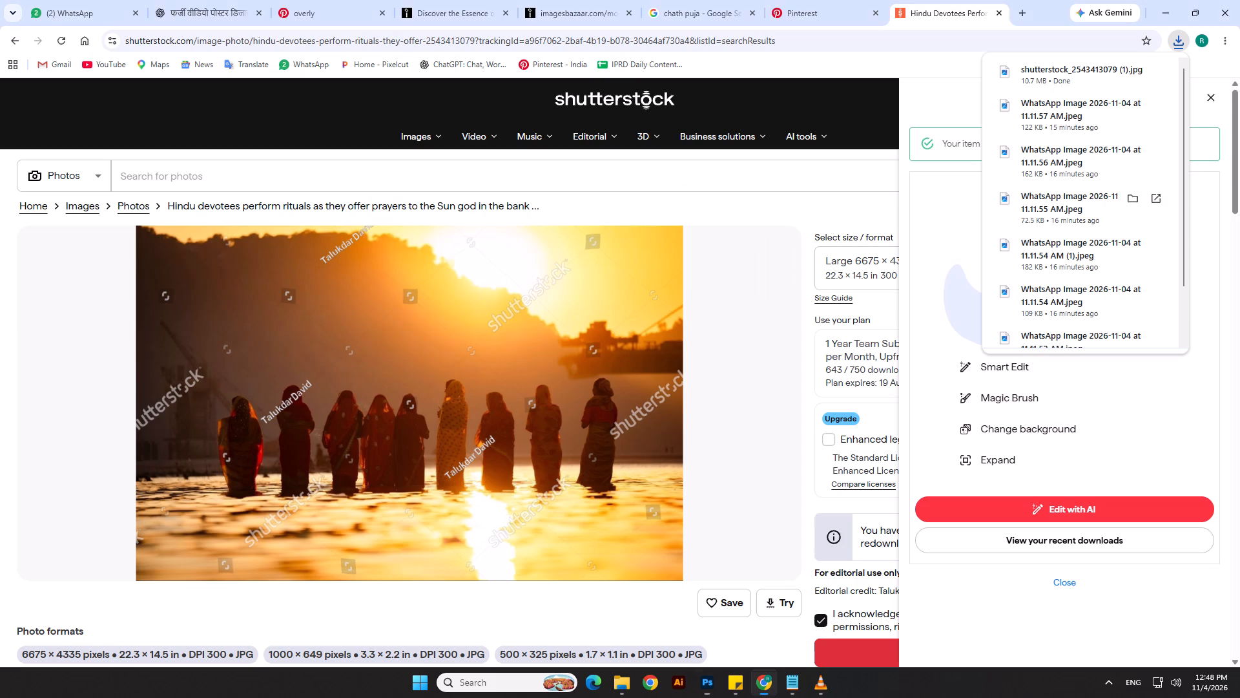
pyautogui.moveTo(1074, 76); pyautogui.dragTo(626, 347)
pyautogui.hotkey('alt', 'Tab')
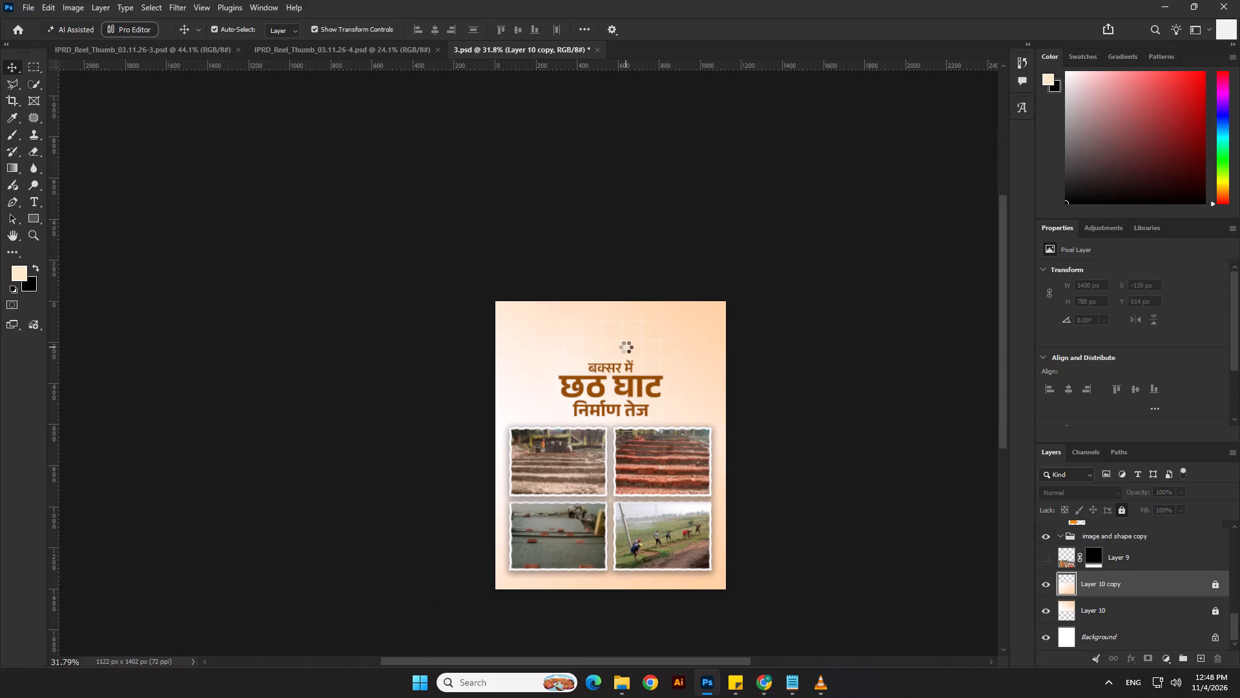
# Move the placed sunset photo up behind the heading to about Y 138.50 px, keeping it horizontally centred, and commit it.
pyautogui.moveTo(677, 401); pyautogui.dragTo(678, 295)
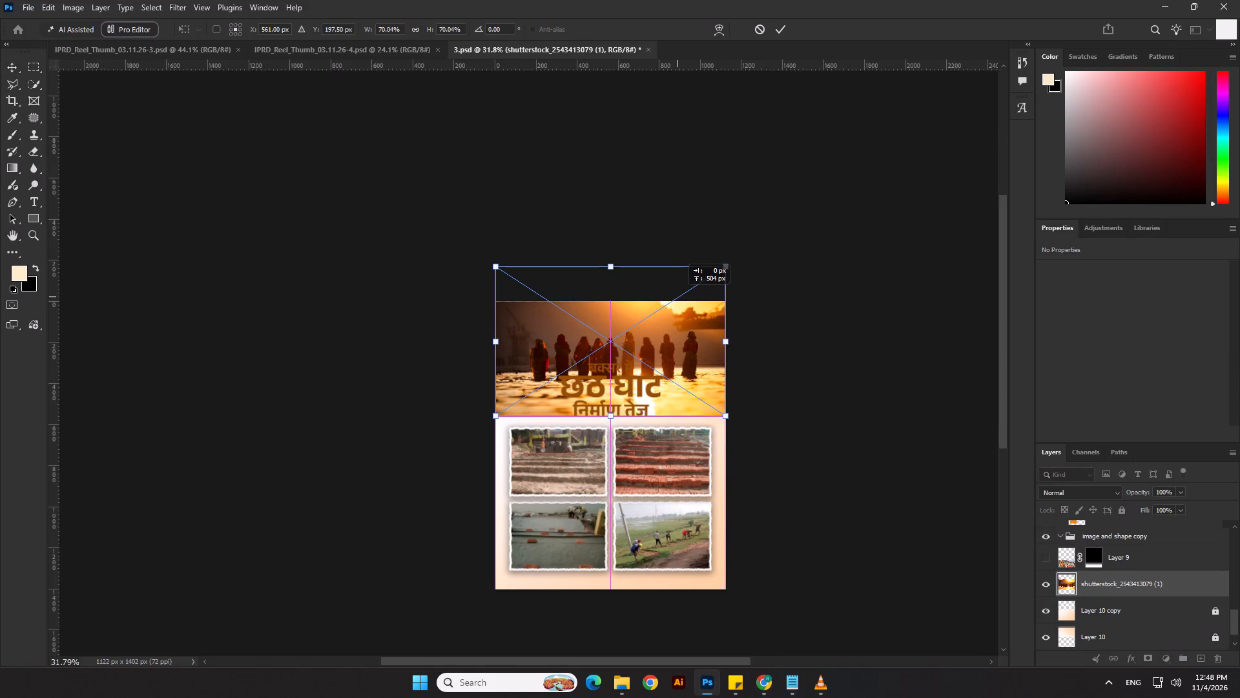
pyautogui.moveTo(678, 295); pyautogui.dragTo(680, 285)
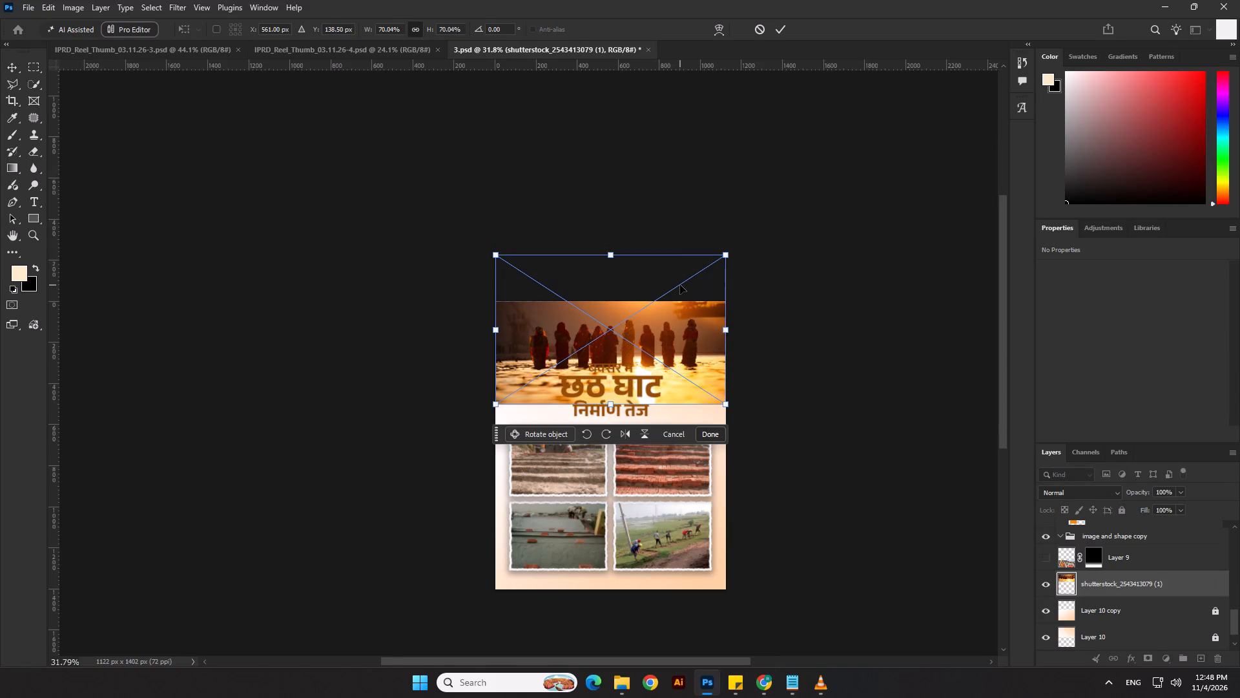
pyautogui.scroll(2, 687, 305)
pyautogui.press('Return')
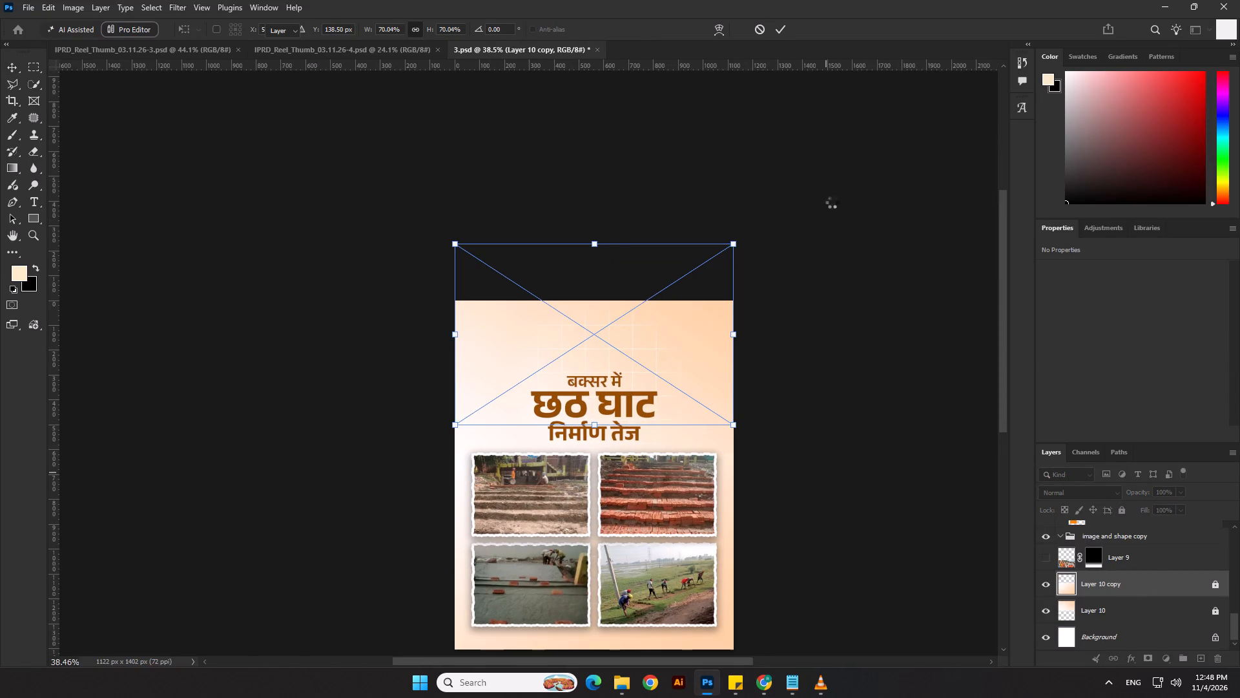
# Add a layer mask to the sunset photo and fade its lower part out with a vertical black-to-white linear gradient.
pyautogui.click(1143, 659)
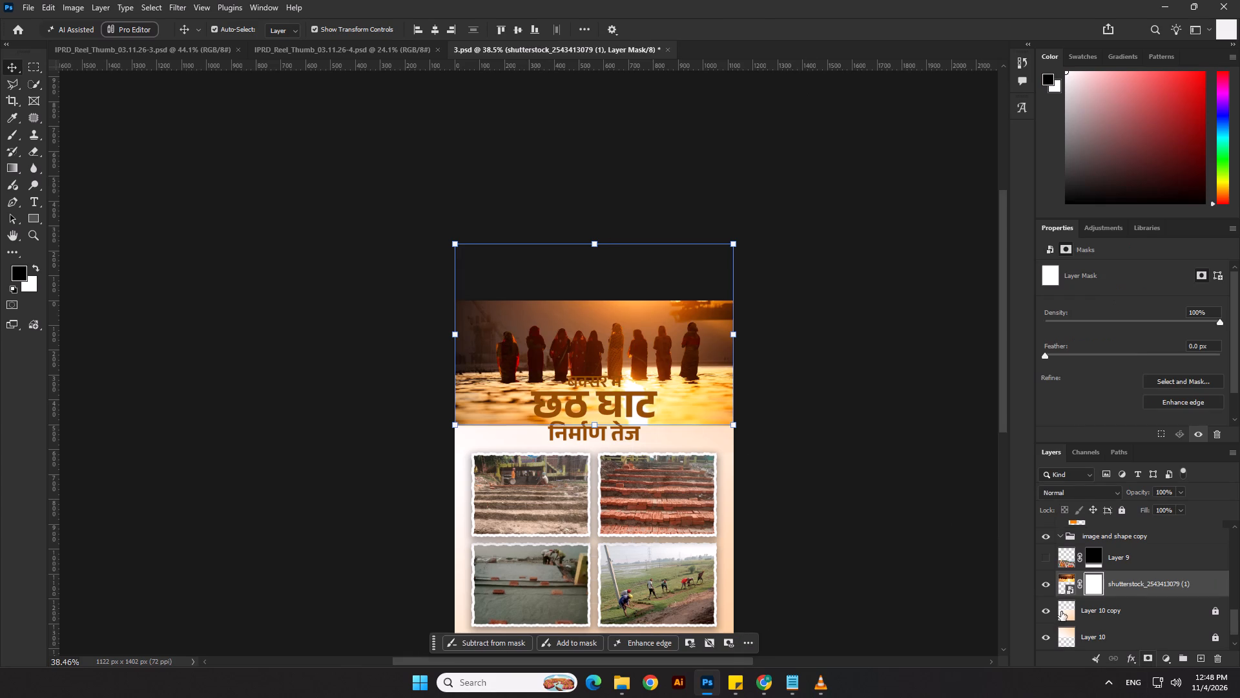
pyautogui.click(16, 169)
pyautogui.moveTo(592, 416); pyautogui.dragTo(592, 414)
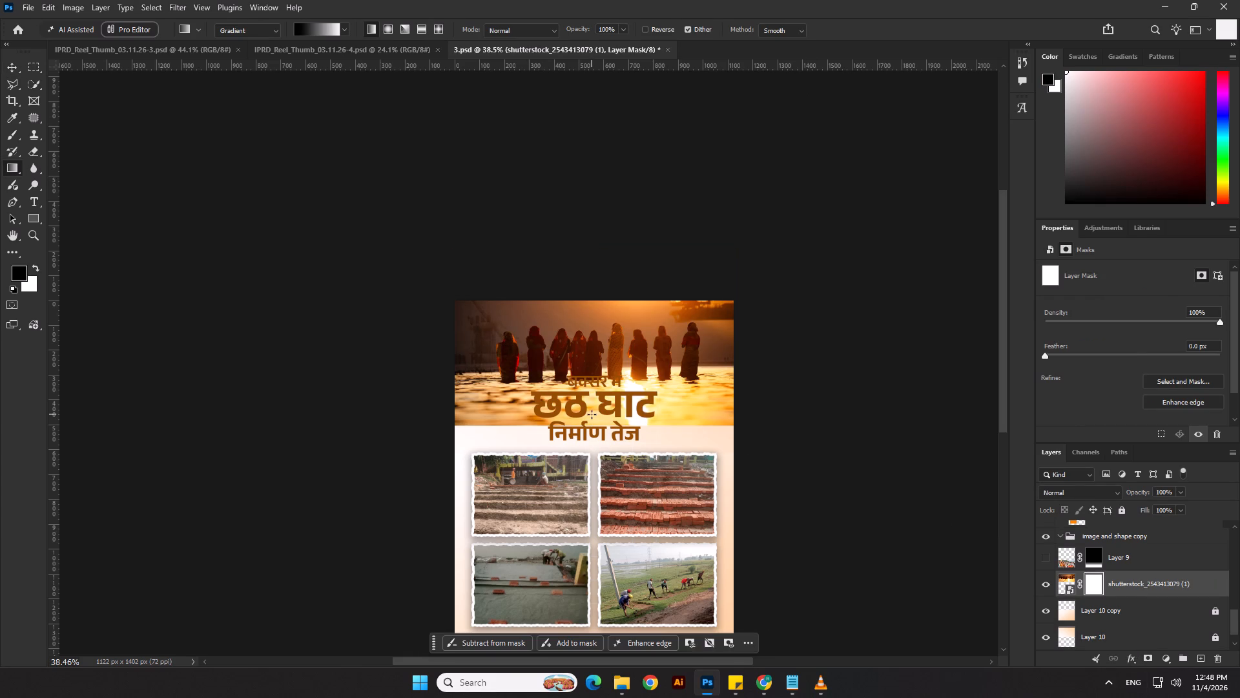
pyautogui.moveTo(592, 414); pyautogui.dragTo(600, 299)
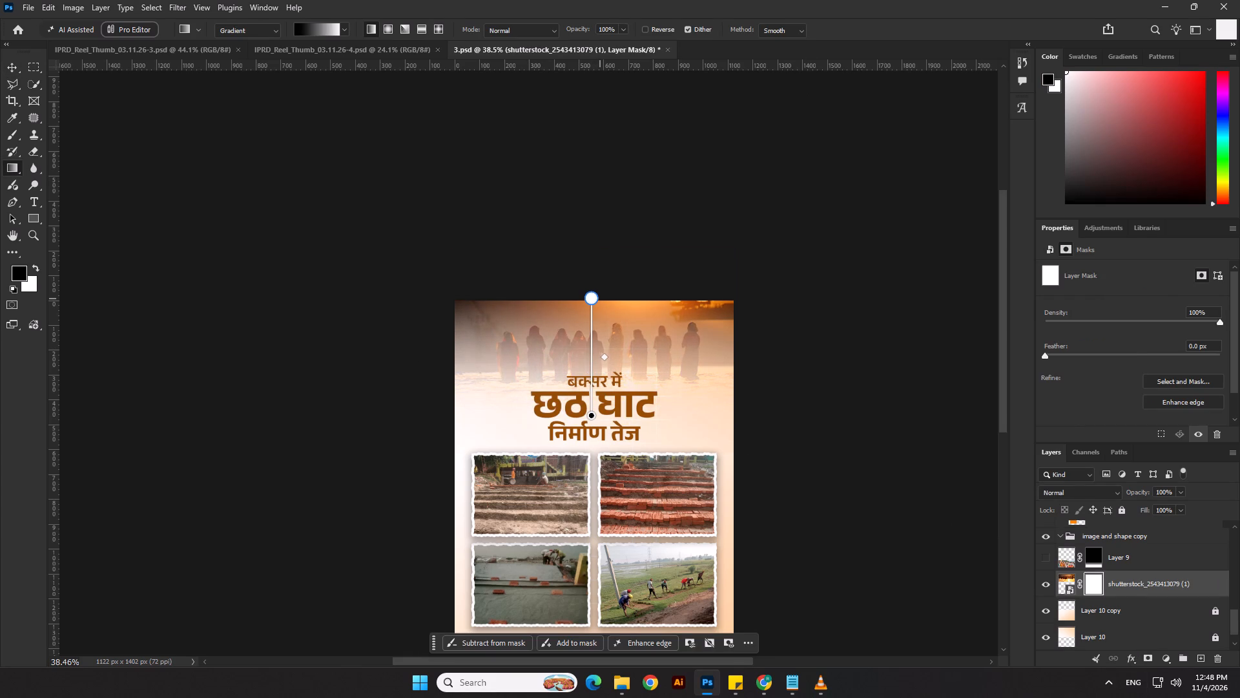
pyautogui.moveTo(600, 299); pyautogui.dragTo(598, 310)
pyautogui.moveTo(605, 362); pyautogui.dragTo(603, 365)
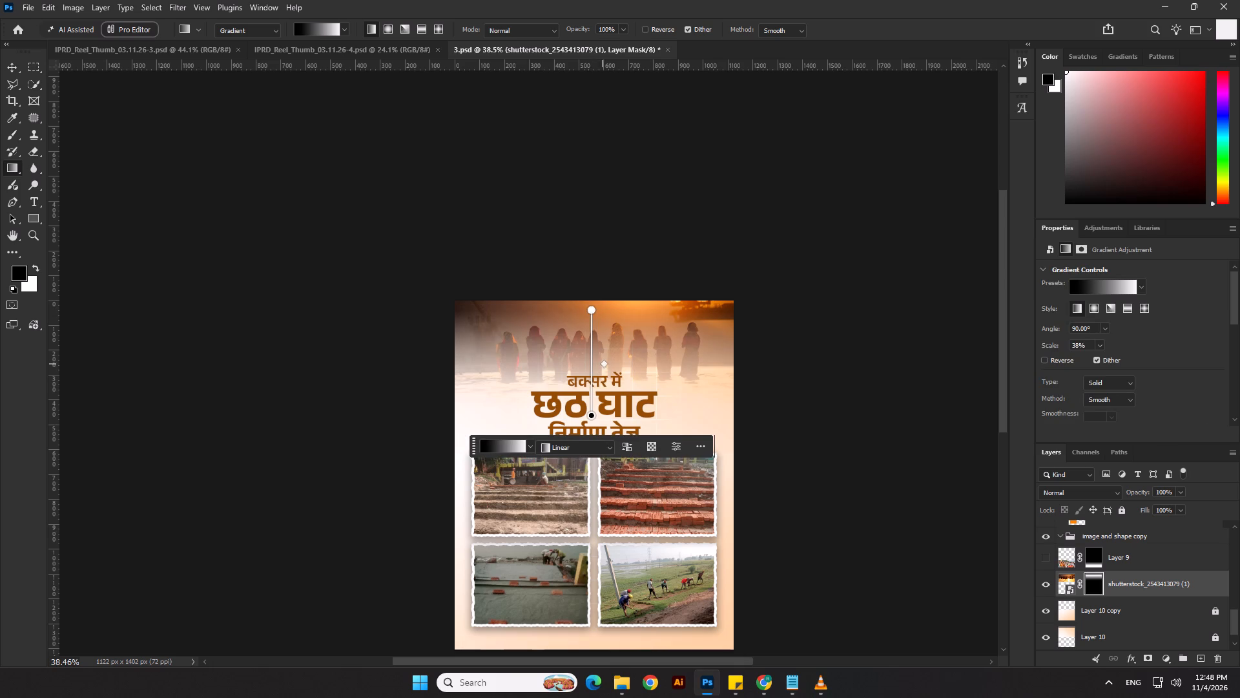
pyautogui.moveTo(603, 365); pyautogui.dragTo(600, 379)
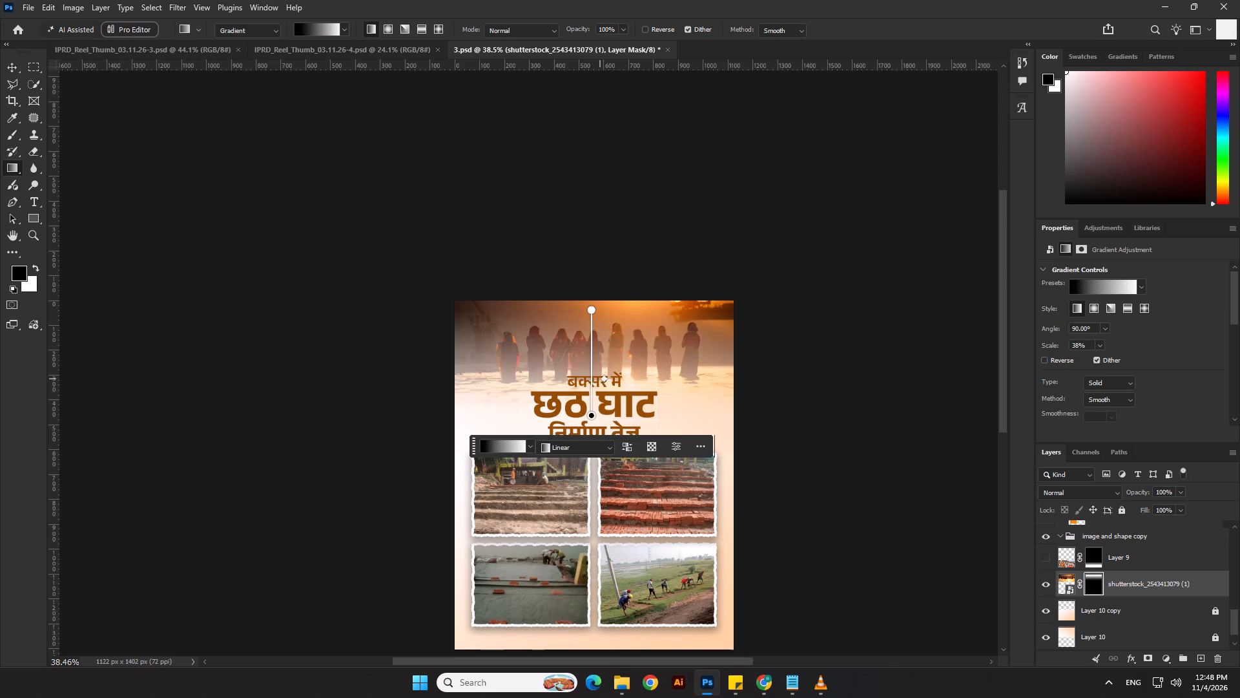
pyautogui.moveTo(600, 379); pyautogui.dragTo(600, 375)
pyautogui.click(15, 67)
pyautogui.click(218, 184)
pyautogui.scroll(-6, 216, 184)
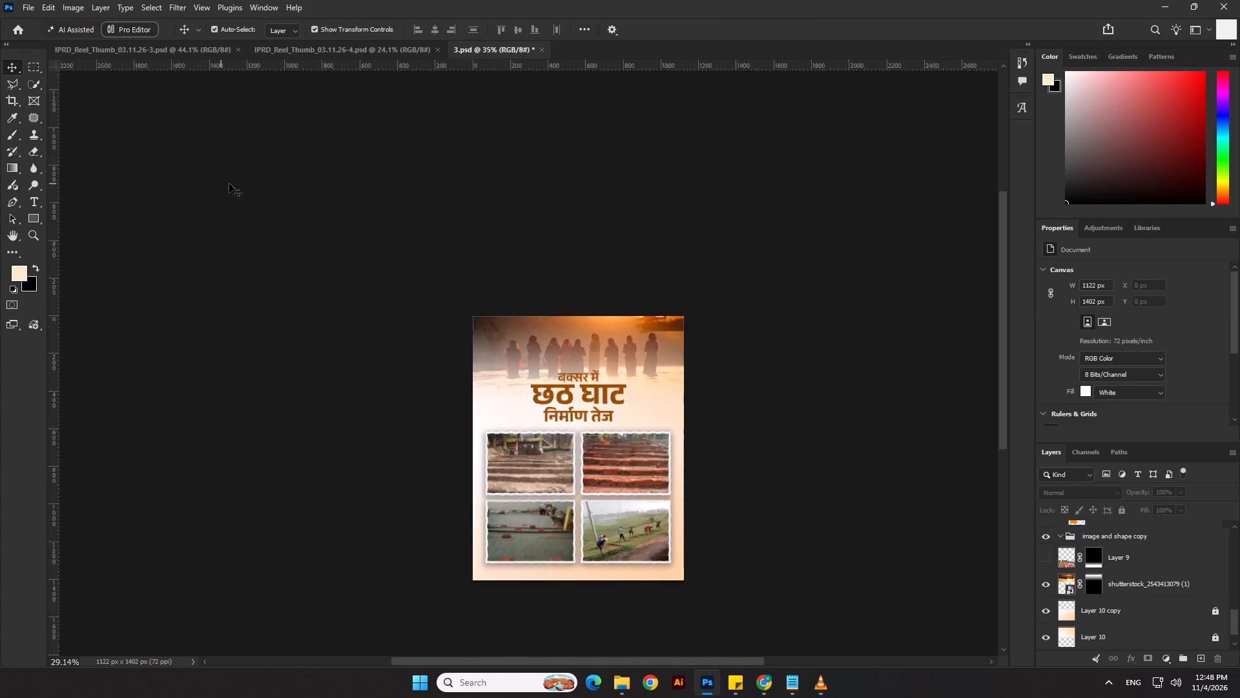
pyautogui.click(800, 446)
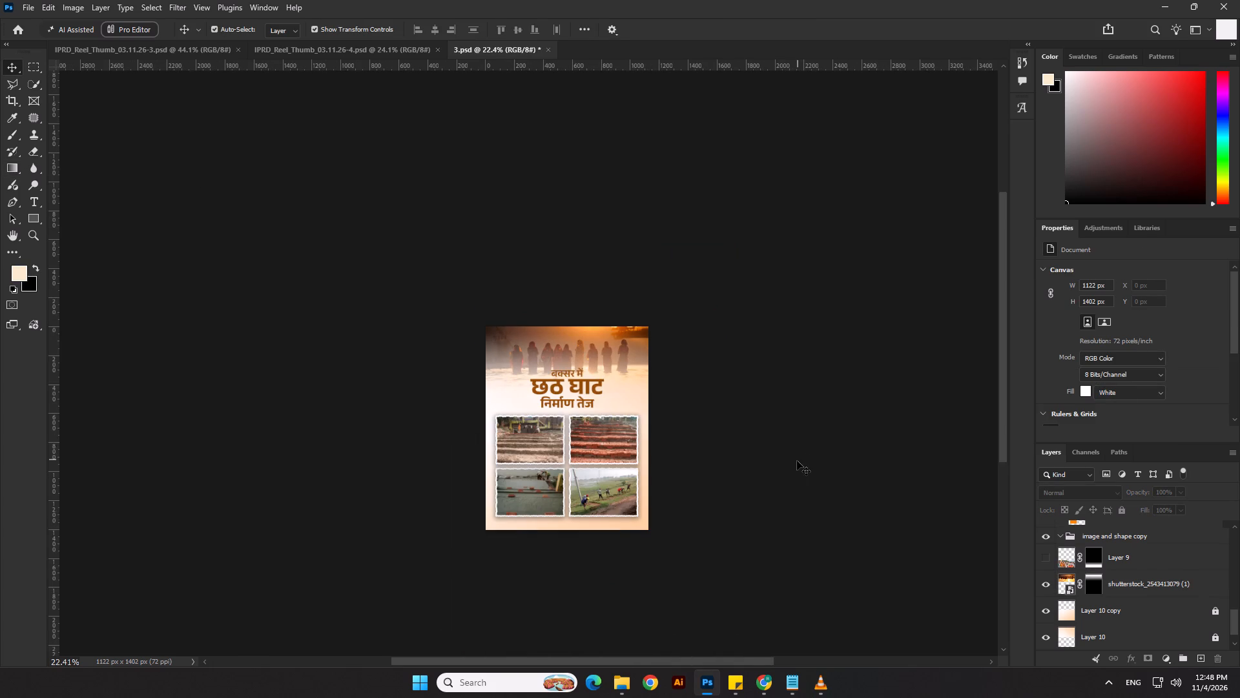
# Enlarge the sunset photo upward from its bottom edge to about 1291 × 839 px.
pyautogui.scroll(9, 797, 461)
pyautogui.click(711, 331)
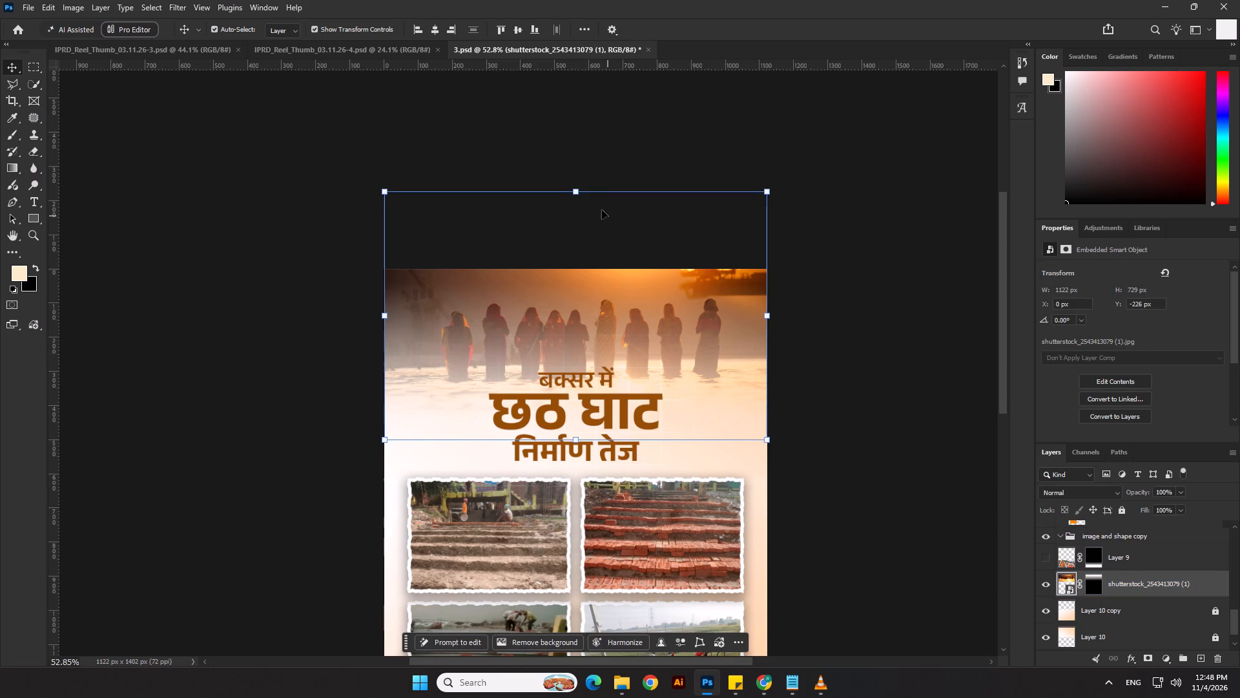
pyautogui.moveTo(583, 190); pyautogui.dragTo(593, 153)
pyautogui.press('Return')
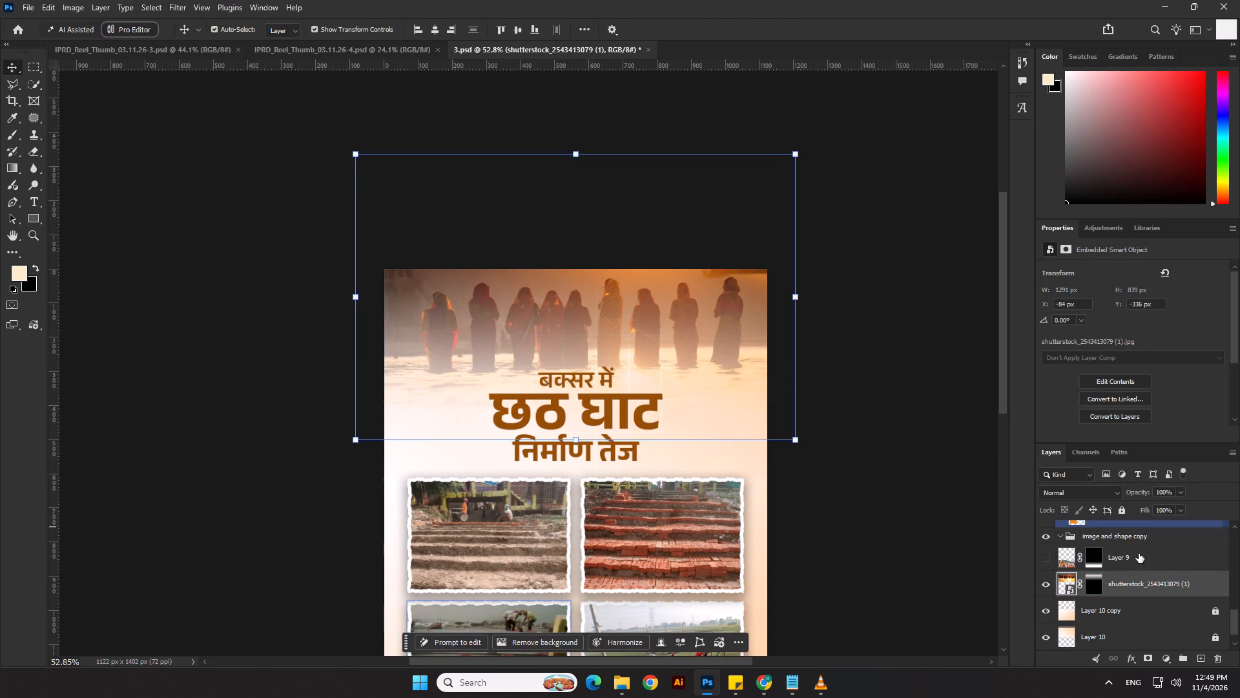
# Duplicate the masked sunset photo layer to strengthen the faded image at the top of the poster.
pyautogui.moveTo(1177, 592); pyautogui.dragTo(1204, 662)
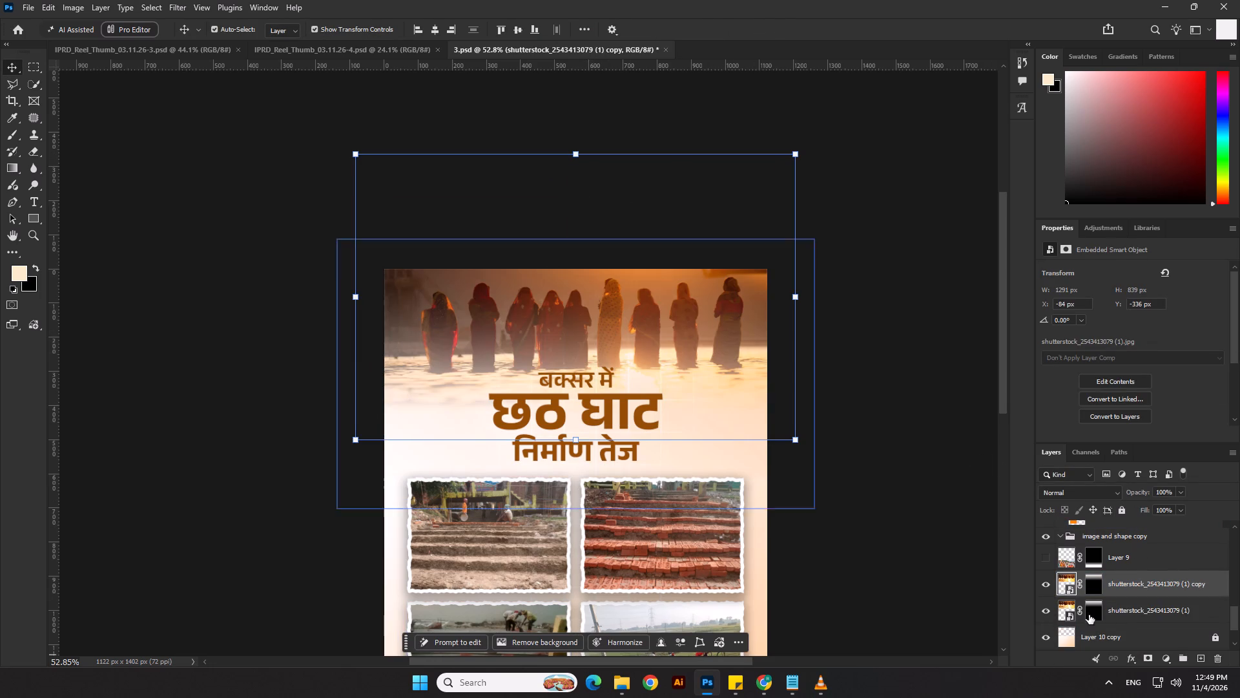
pyautogui.click(883, 521)
pyautogui.scroll(-11, 165, 264)
pyautogui.click(786, 393)
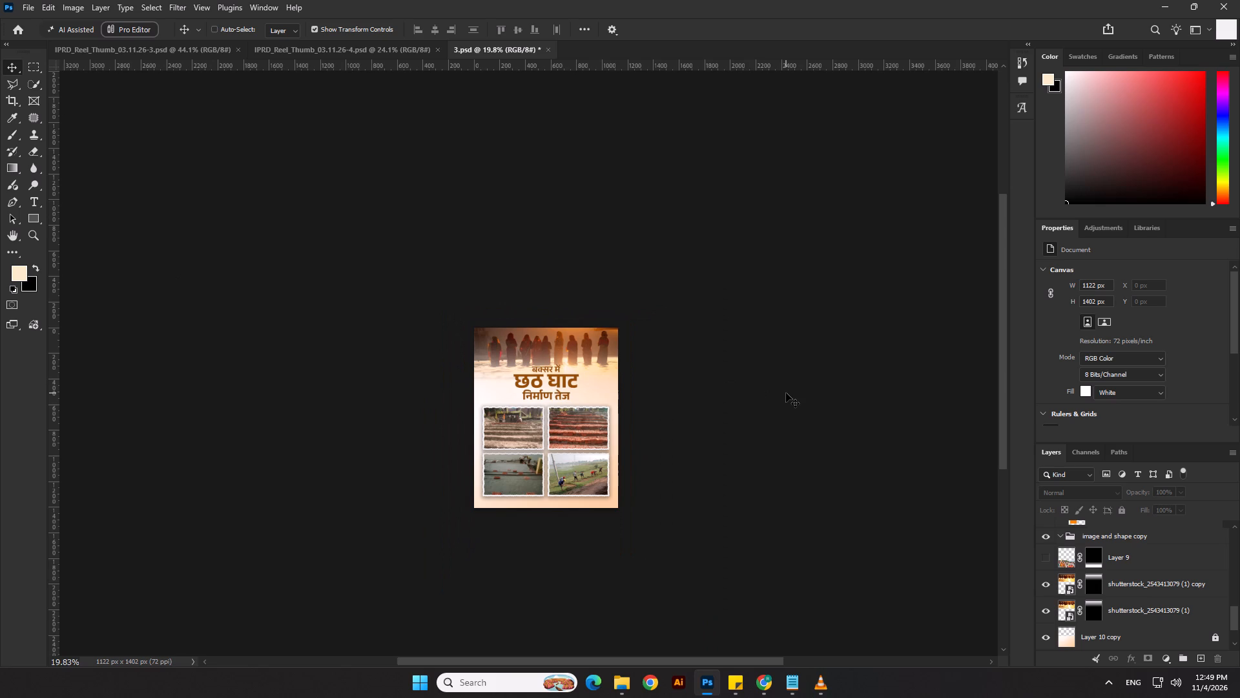
# Select the duplicated sunset photo layer at the top of the poster.
pyautogui.keyDown('ctrl'); pyautogui.scroll(8, 676, 426); pyautogui.keyUp('ctrl')
pyautogui.click(621, 336)
pyautogui.click(623, 326)
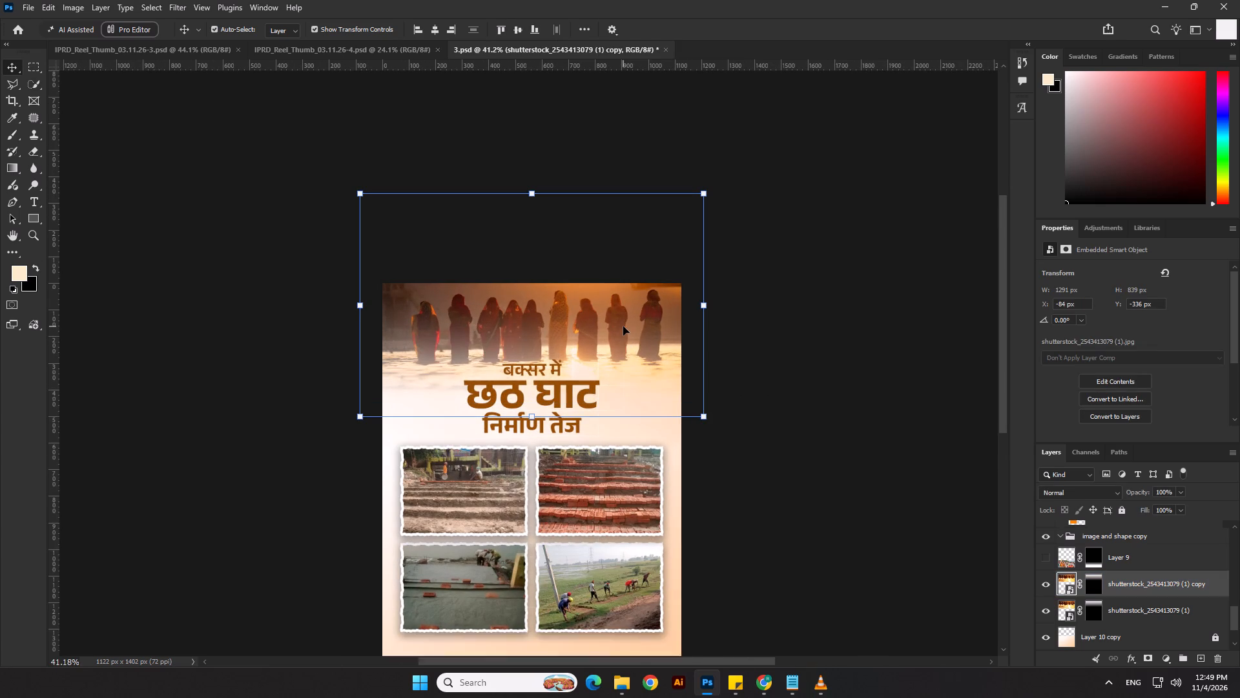
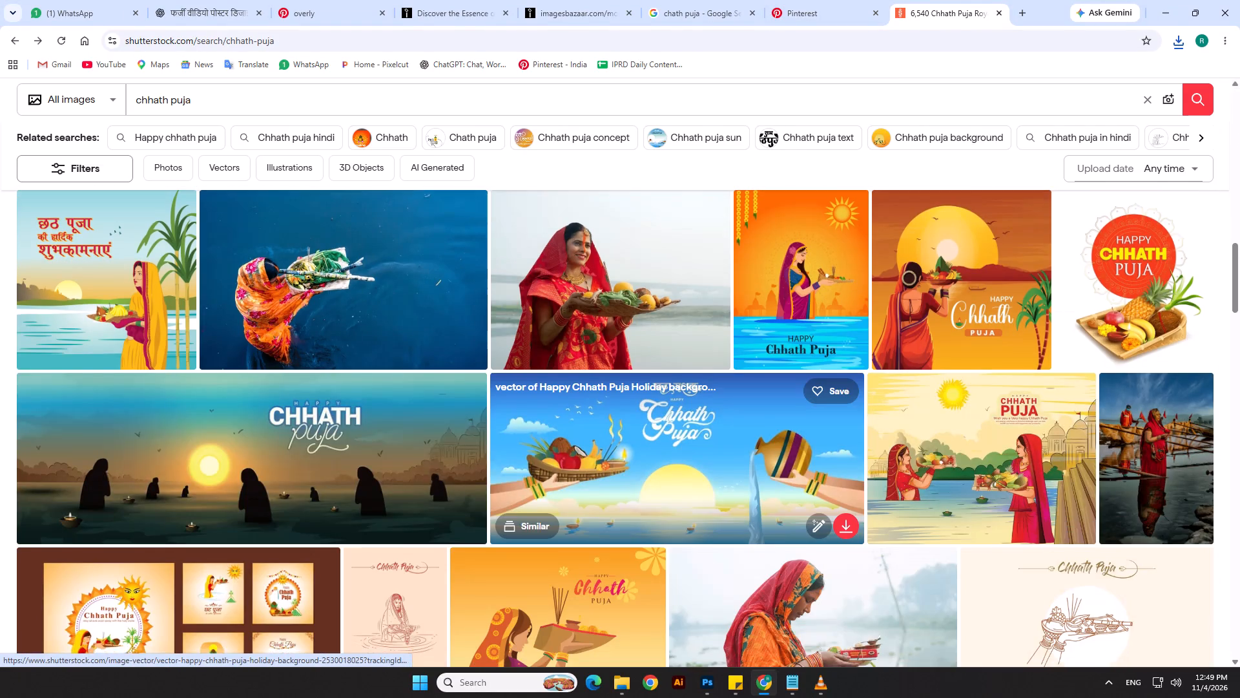
# Find the Shutterstock photo of Chhath devotees standing in the Yamuna river, acknowledge its editorial-only use, and download it at 7304 × 4870 pixels.
pyautogui.scroll(-18, 517, 511)
pyautogui.click(120, 303)
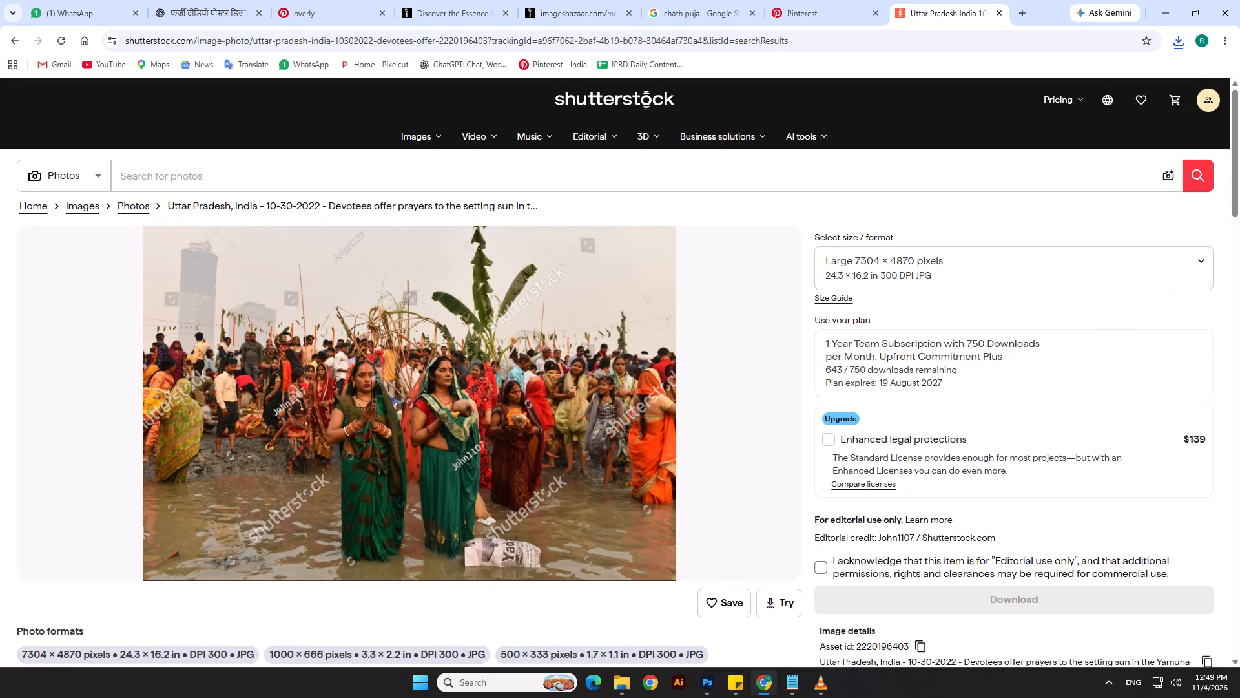
pyautogui.click(821, 564)
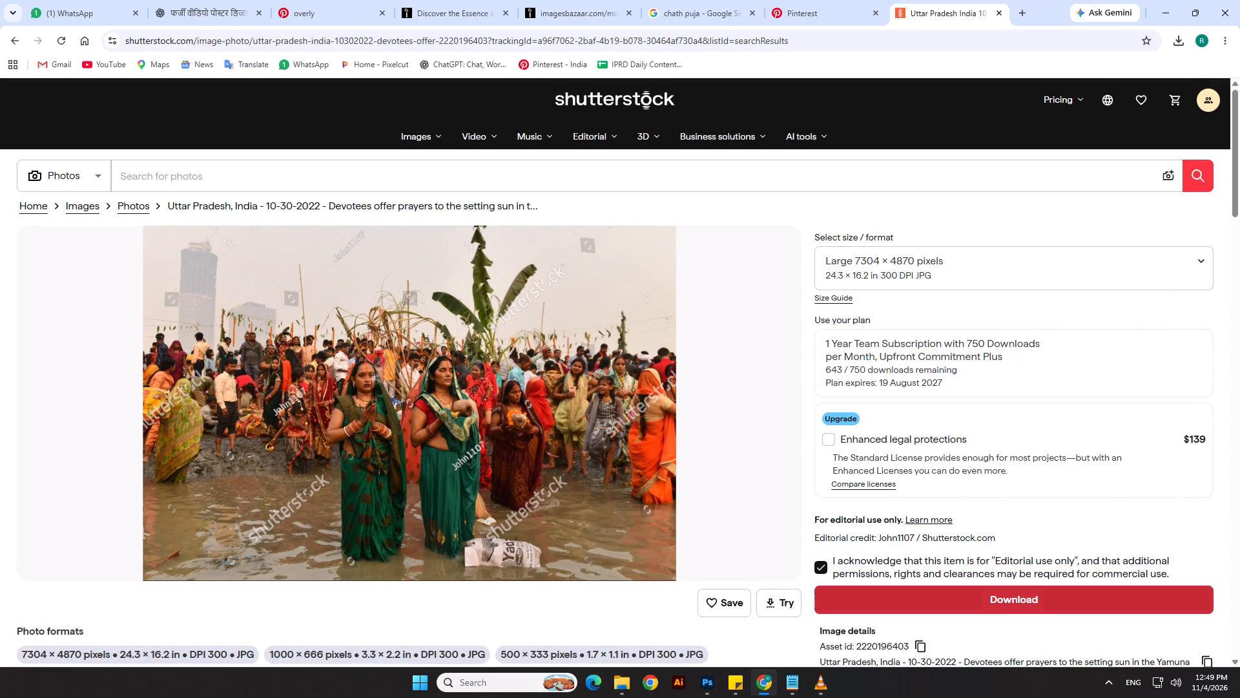
pyautogui.scroll(-8, 563, 443)
pyautogui.scroll(5, 563, 443)
pyautogui.scroll(-6, 750, 421)
pyautogui.scroll(4, 571, 425)
pyautogui.click(1015, 281)
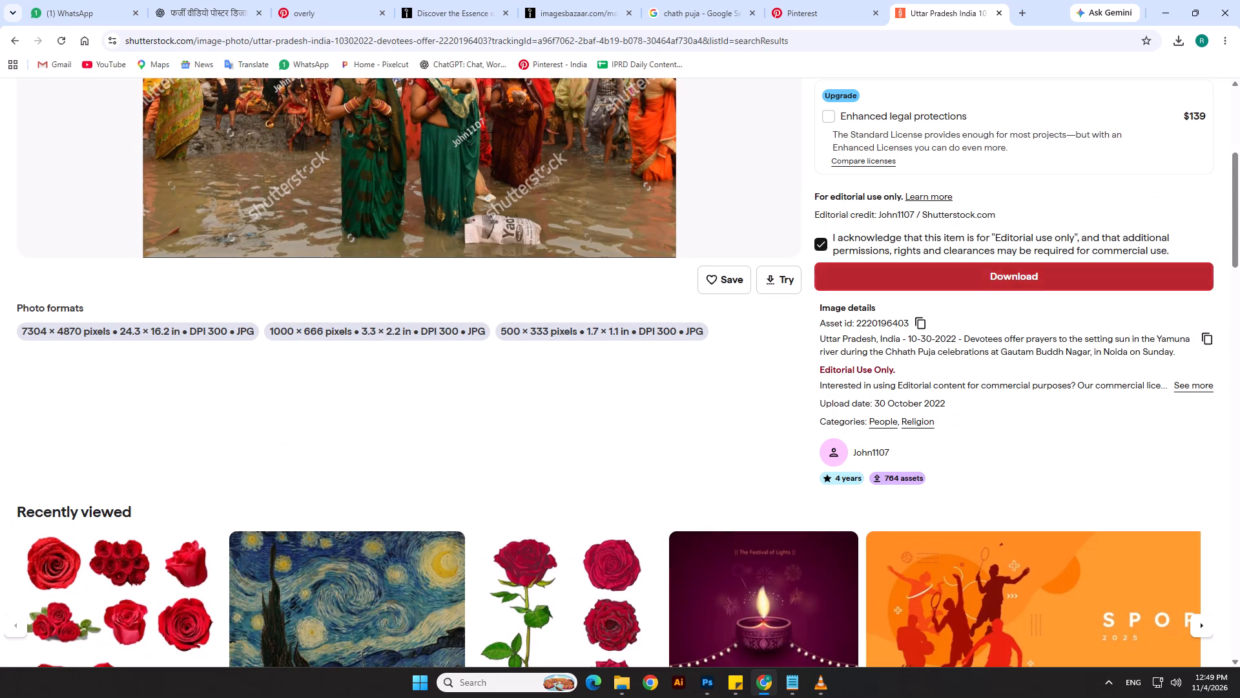
pyautogui.scroll(3, 535, 280)
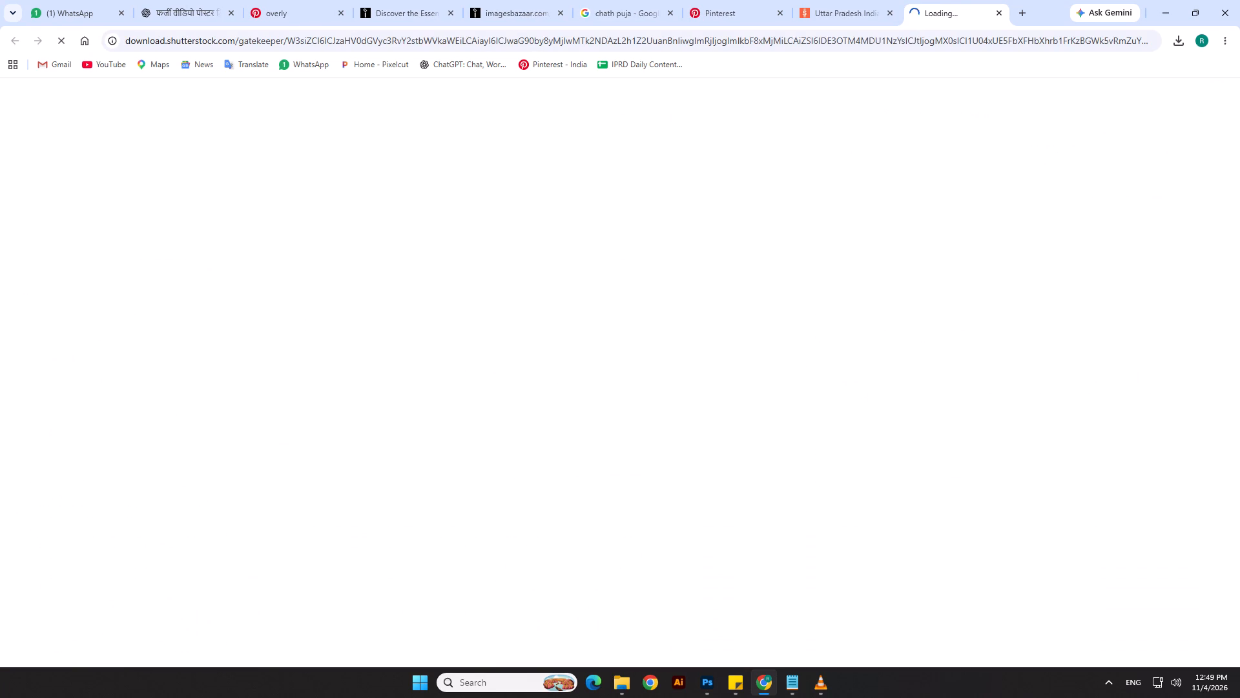
# Place the downloaded devotees photo into 3.psd in Photoshop, positioned across the top of the poster behind the heading.
pyautogui.hotkey('alt', 'Tab')
pyautogui.hotkey('alt', 'Tab')
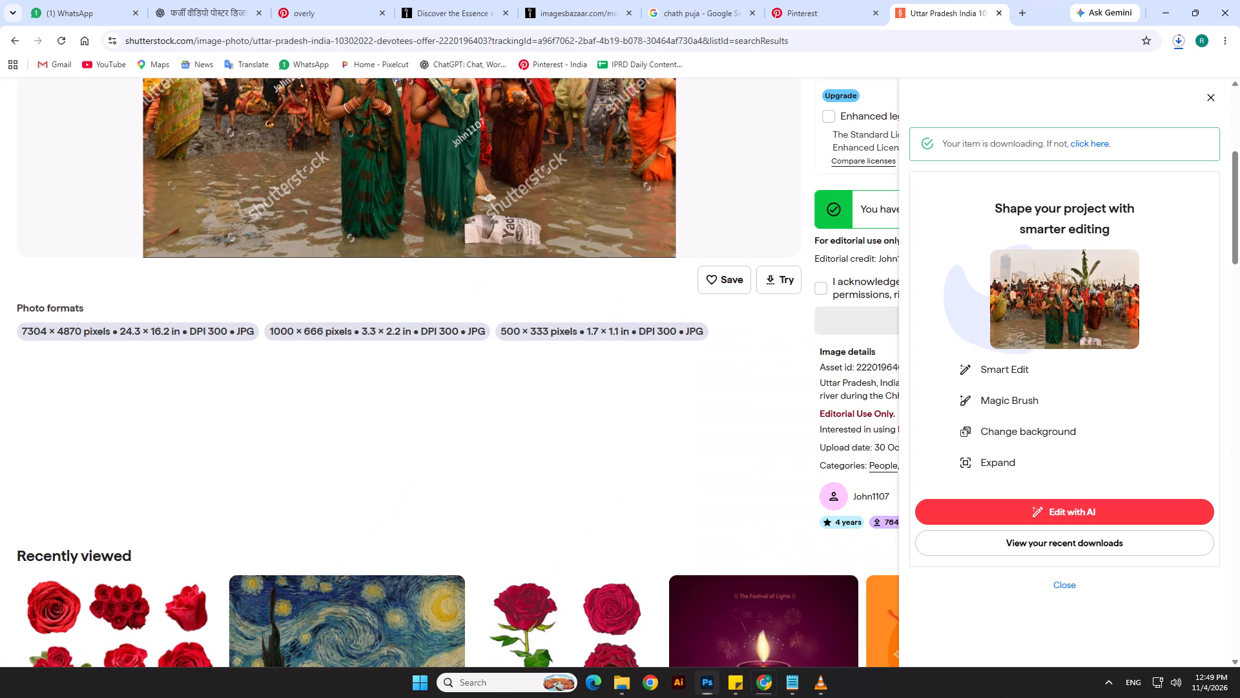
pyautogui.moveTo(1102, 74); pyautogui.dragTo(696, 315)
pyautogui.hotkey('alt', 'Tab')
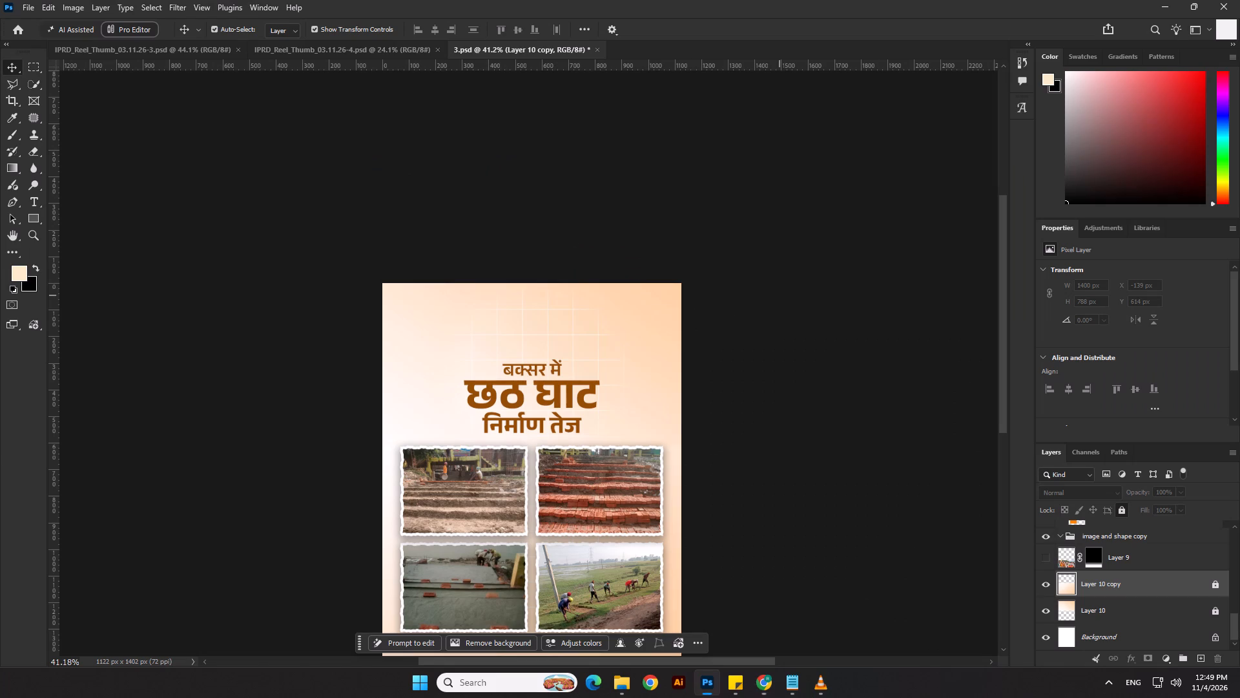
pyautogui.moveTo(696, 315); pyautogui.dragTo(552, 332)
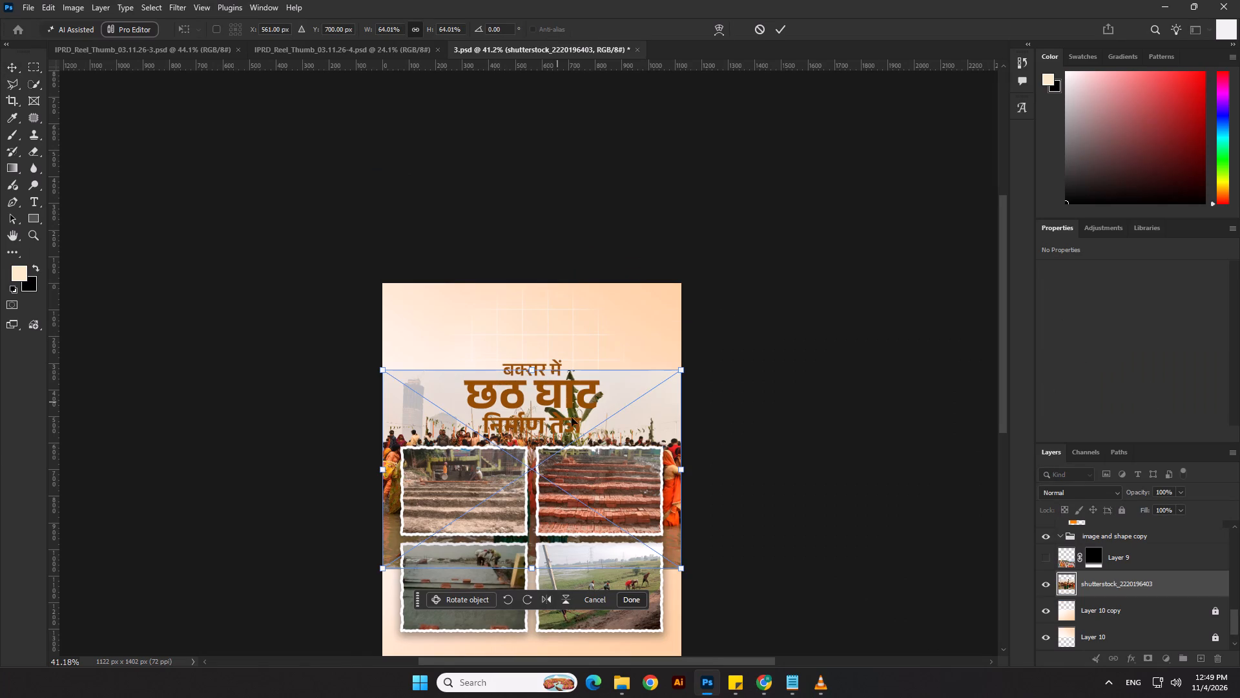
pyautogui.moveTo(625, 405); pyautogui.dragTo(618, 274)
pyautogui.press('Return')
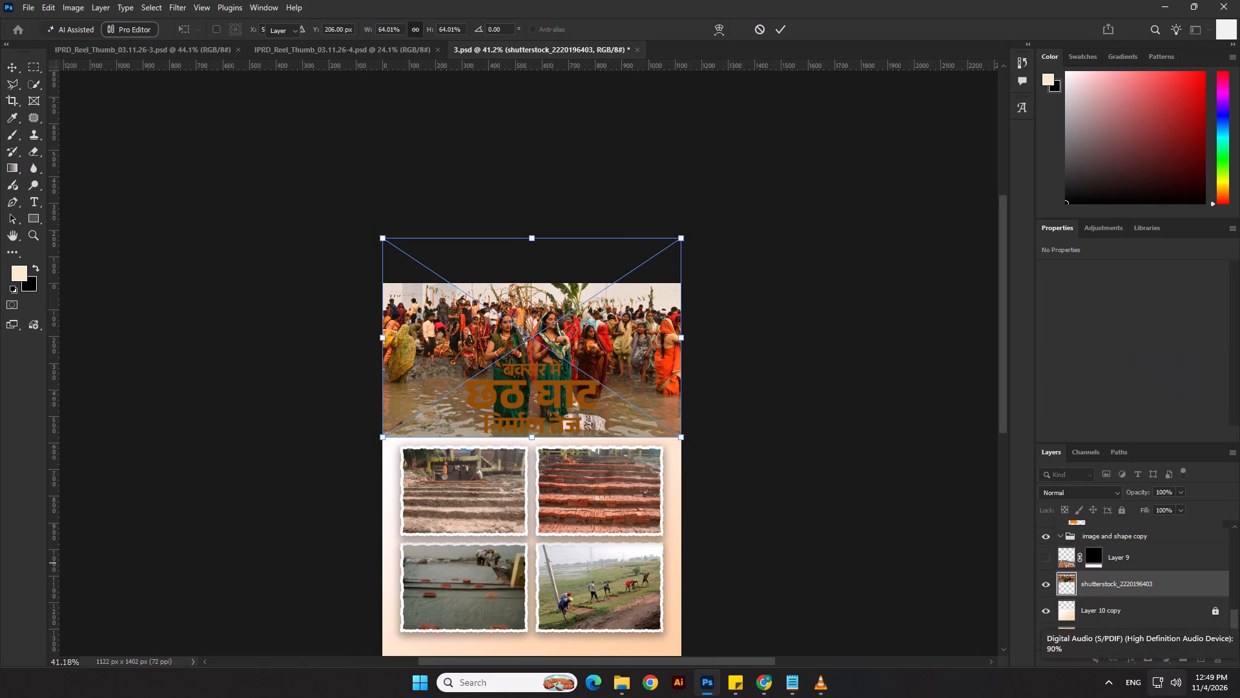
# Add a layer mask to the devotees photo and fade out its lower part with a vertical black-to-white linear gradient.
pyautogui.click(1130, 587)
pyautogui.click(1147, 656)
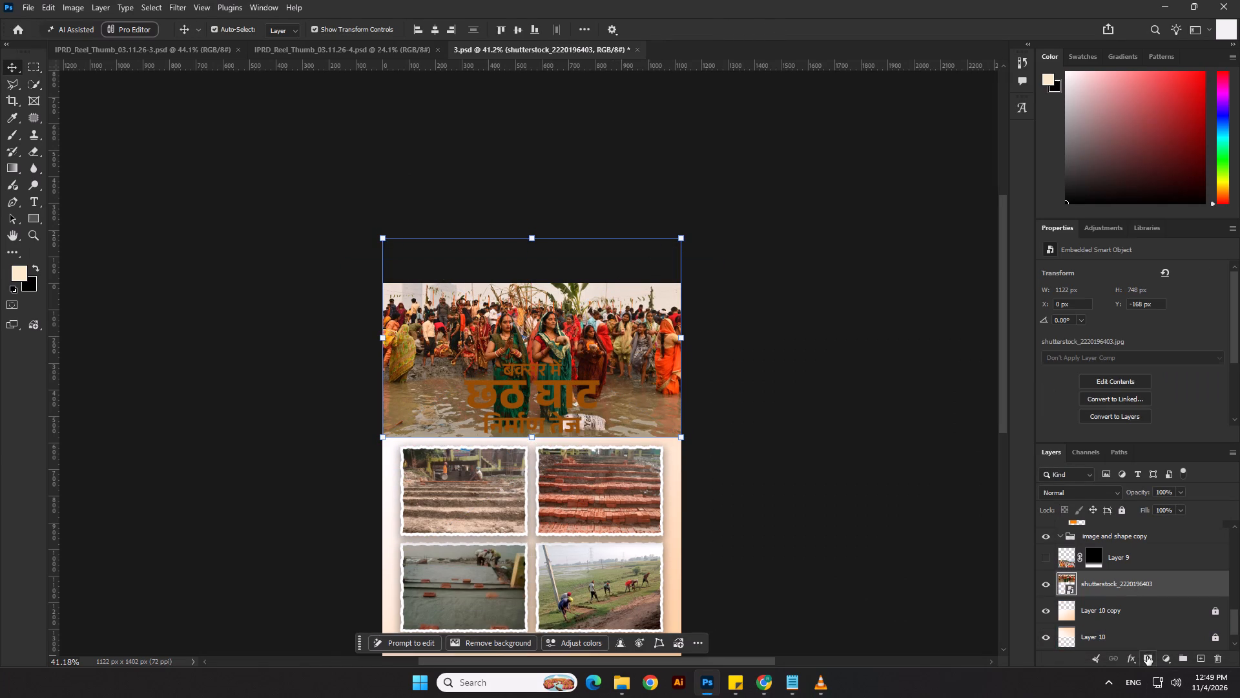
pyautogui.click(13, 164)
pyautogui.moveTo(530, 436); pyautogui.dragTo(523, 357)
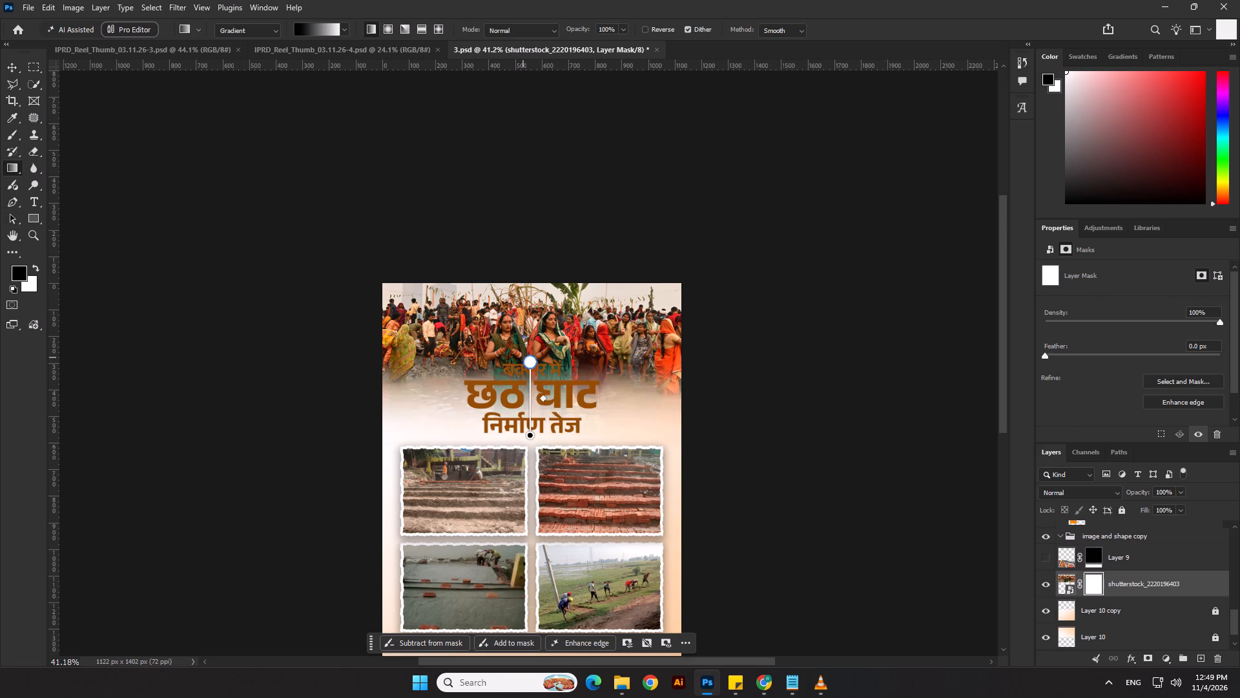
pyautogui.moveTo(523, 357); pyautogui.dragTo(523, 312)
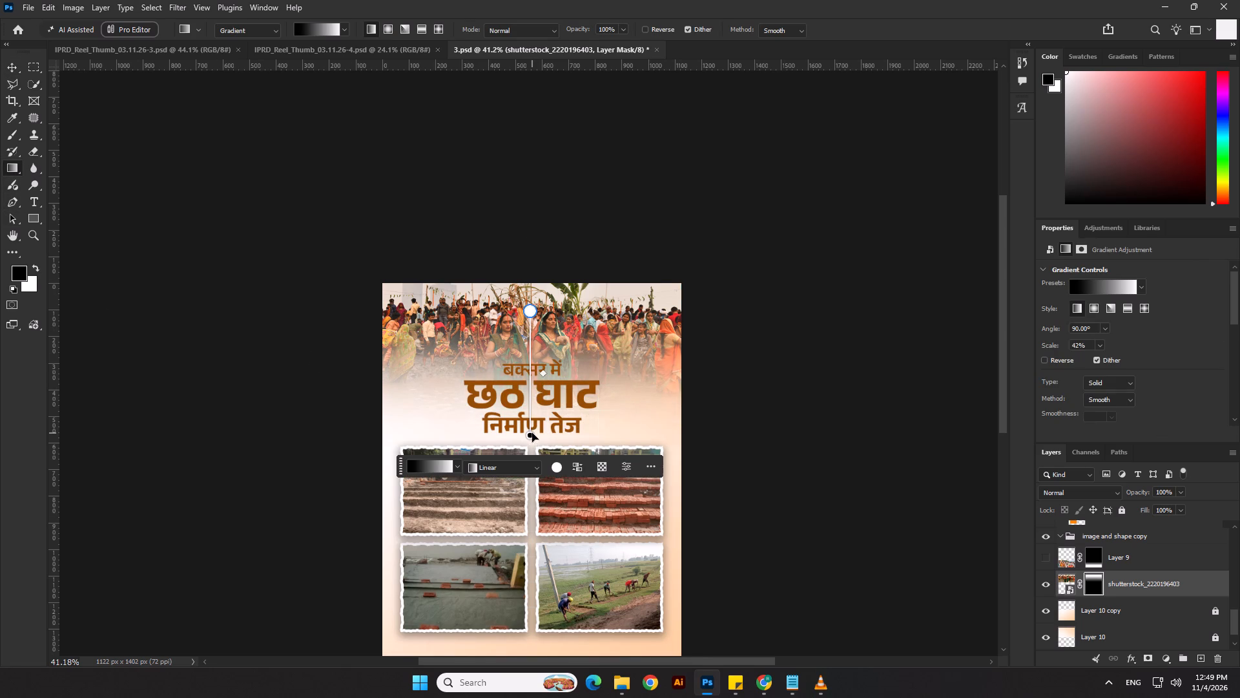
pyautogui.click(543, 372)
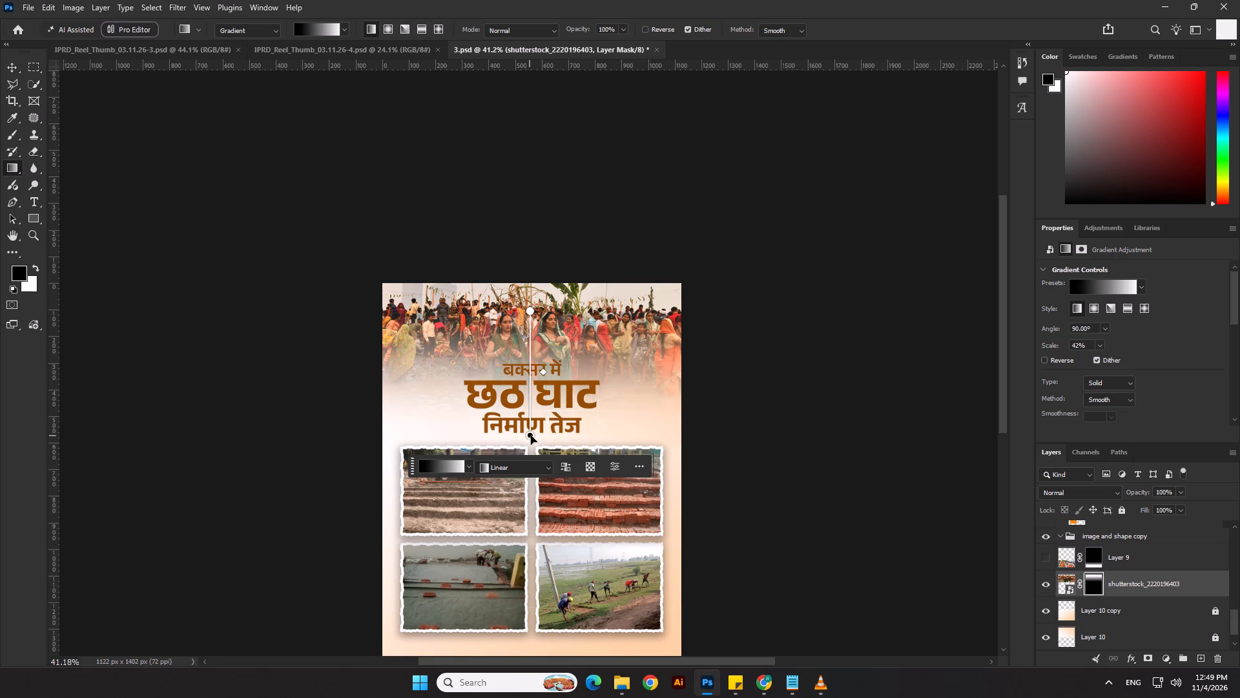
pyautogui.moveTo(532, 436); pyautogui.dragTo(535, 410)
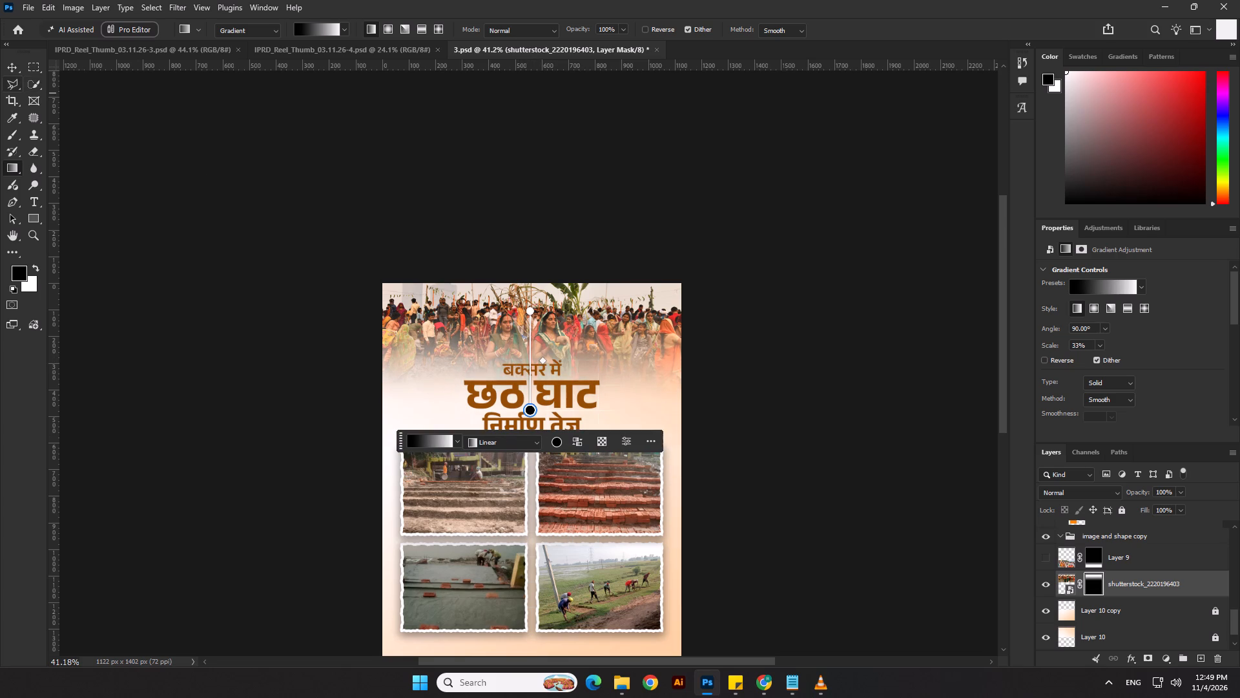
# Enlarge the masked devotees photo proportionally upward from its bottom edge to about 103.6%.
pyautogui.click(3, 65)
pyautogui.moveTo(533, 232); pyautogui.dragTo(537, 207)
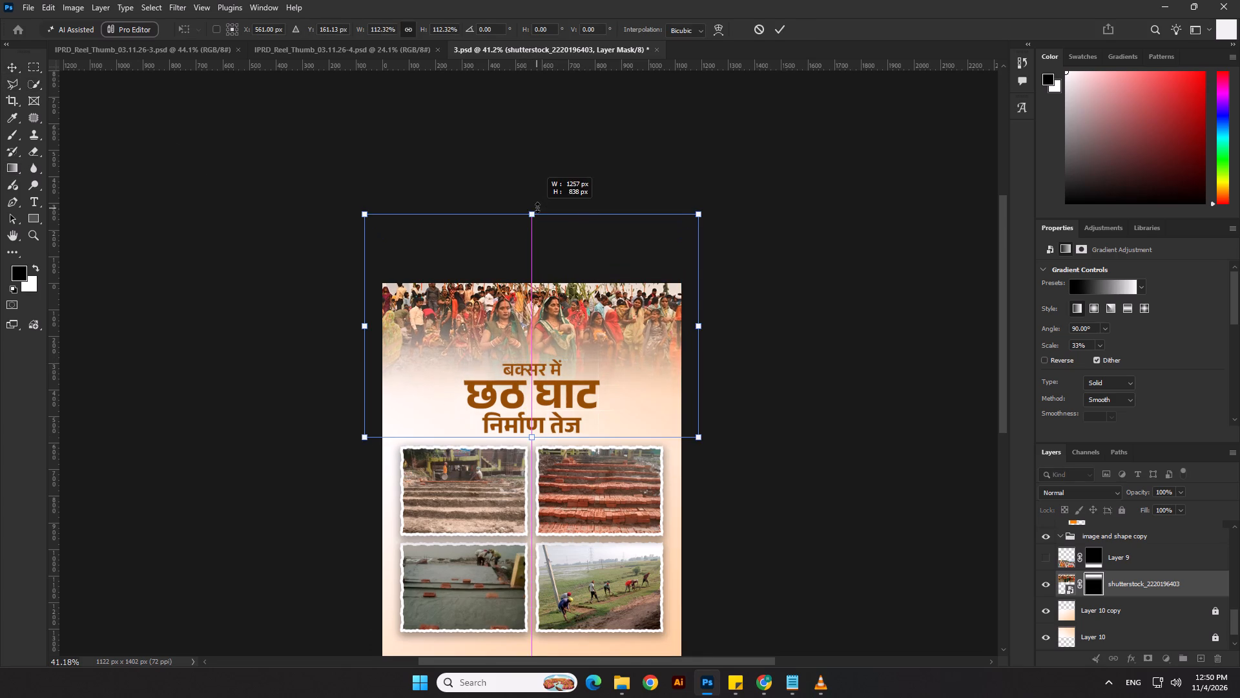
pyautogui.moveTo(537, 207); pyautogui.dragTo(535, 225)
pyautogui.press('Return')
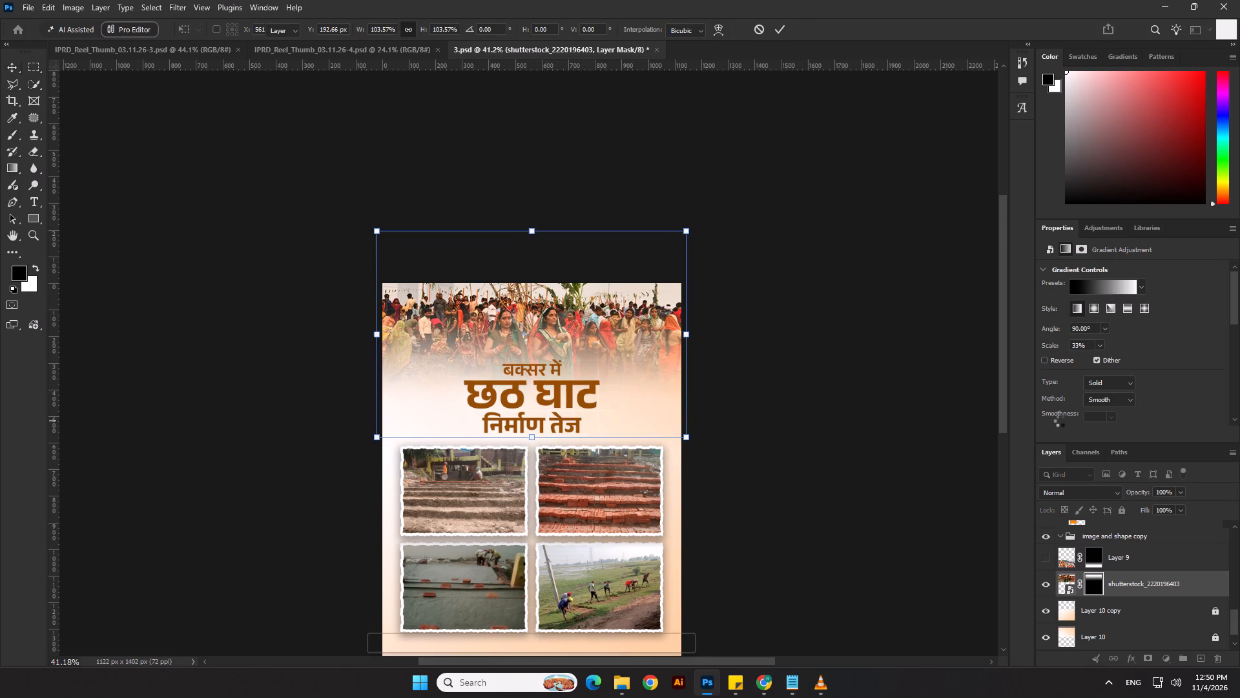
# Set the devotees photo layer's opacity to 59%.
pyautogui.moveTo(1143, 493); pyautogui.dragTo(1116, 492)
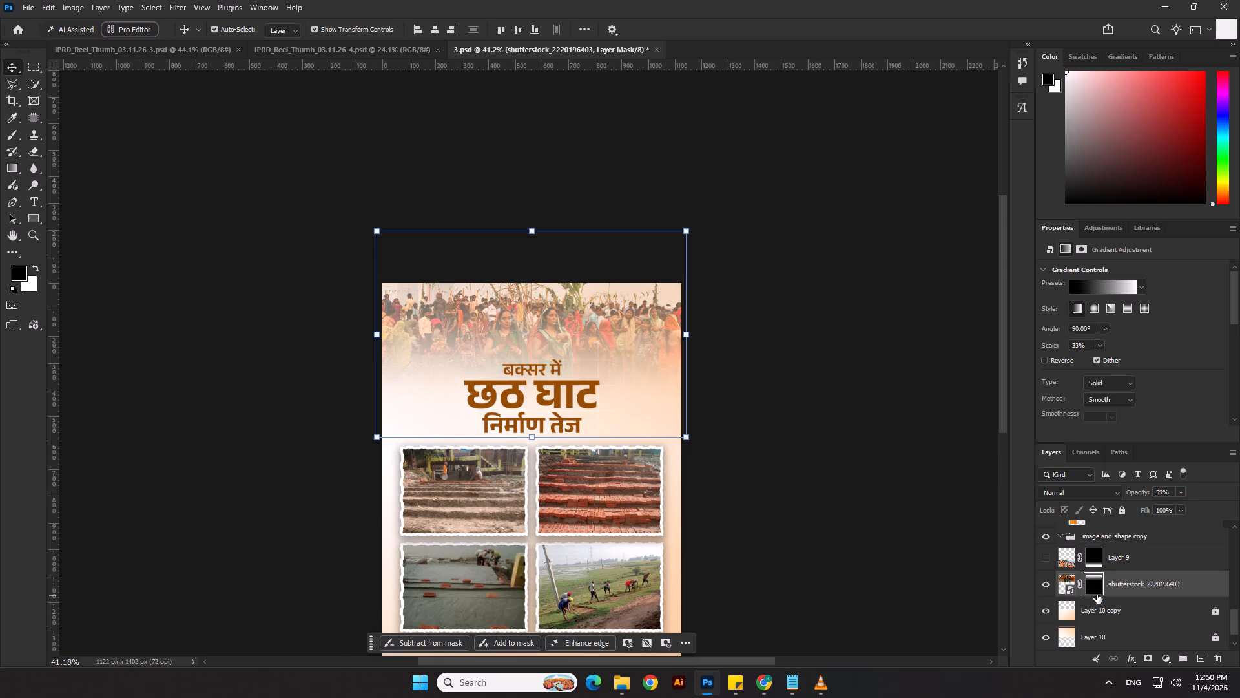
# Paint black on the devotees photo's mask with a 400 px soft brush to clear the area behind the heading.
pyautogui.click(1096, 593)
pyautogui.click(19, 129)
pyautogui.scroll(2, 557, 374)
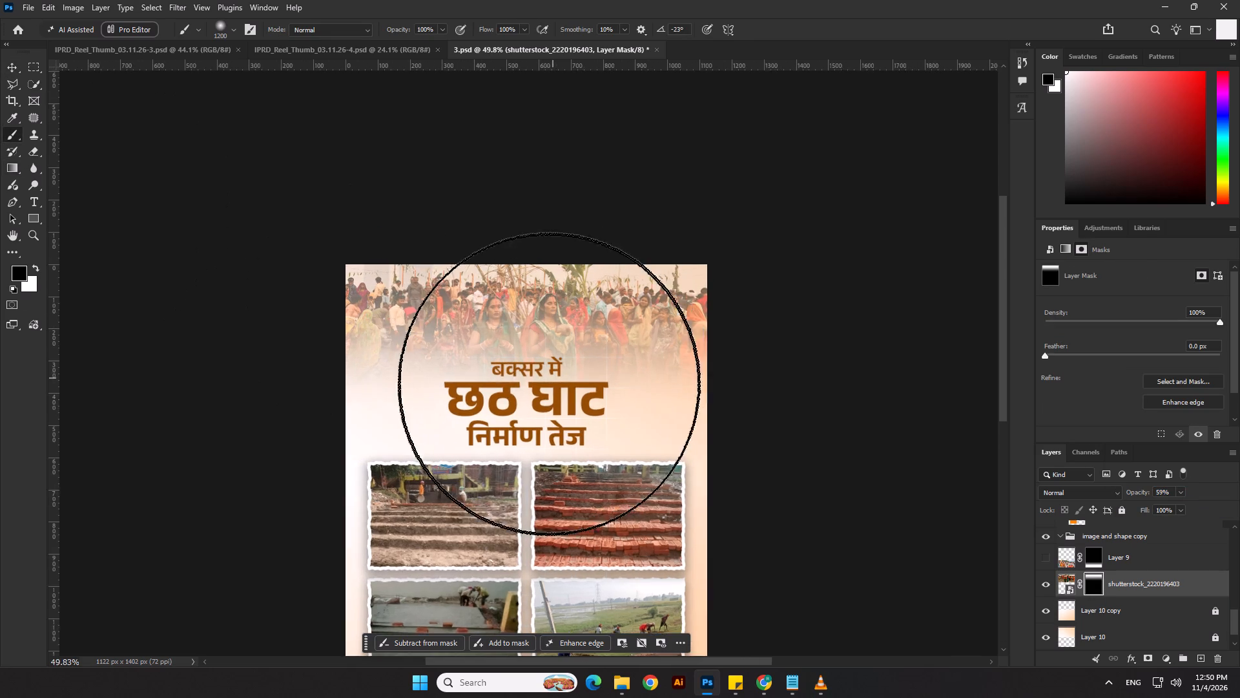
pyautogui.scroll(3, 548, 386)
pyautogui.press('[')
pyautogui.press('[')
pyautogui.write('[[')
pyautogui.press('[')
pyautogui.press('[')
pyautogui.press('[')
pyautogui.press('[')
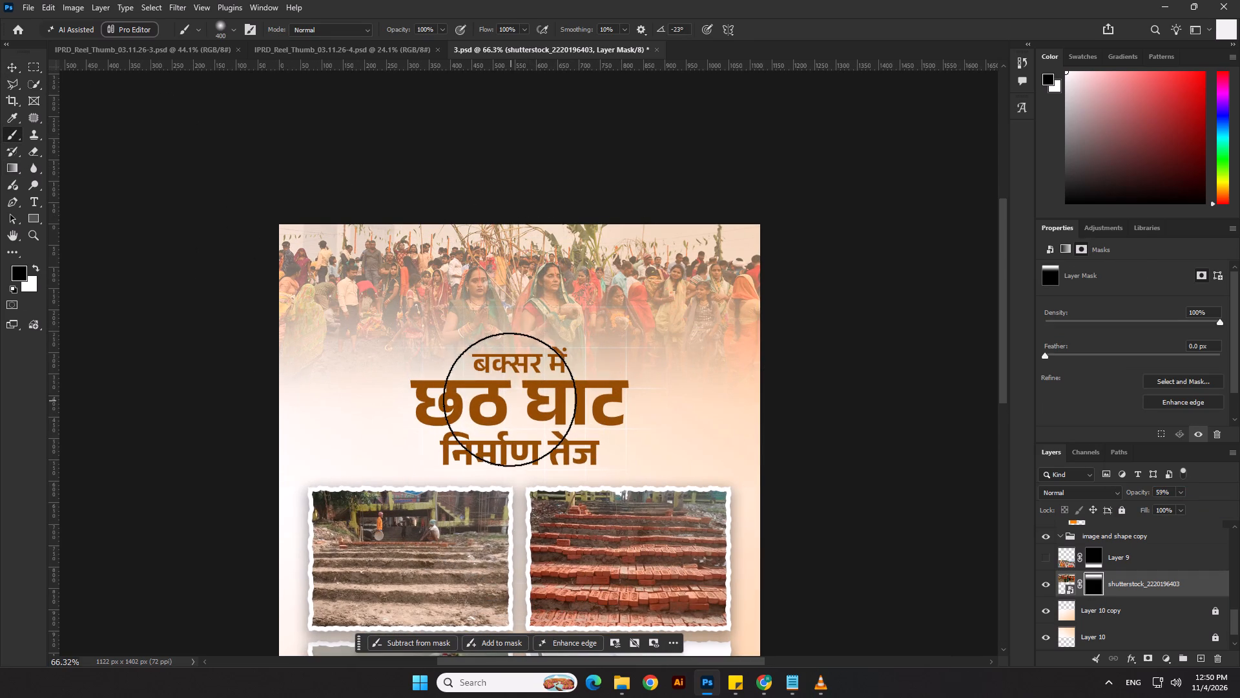
pyautogui.click(510, 399)
pyautogui.click(527, 401)
pyautogui.doubleClick(546, 401)
pyautogui.doubleClick(560, 407)
pyautogui.click(566, 410)
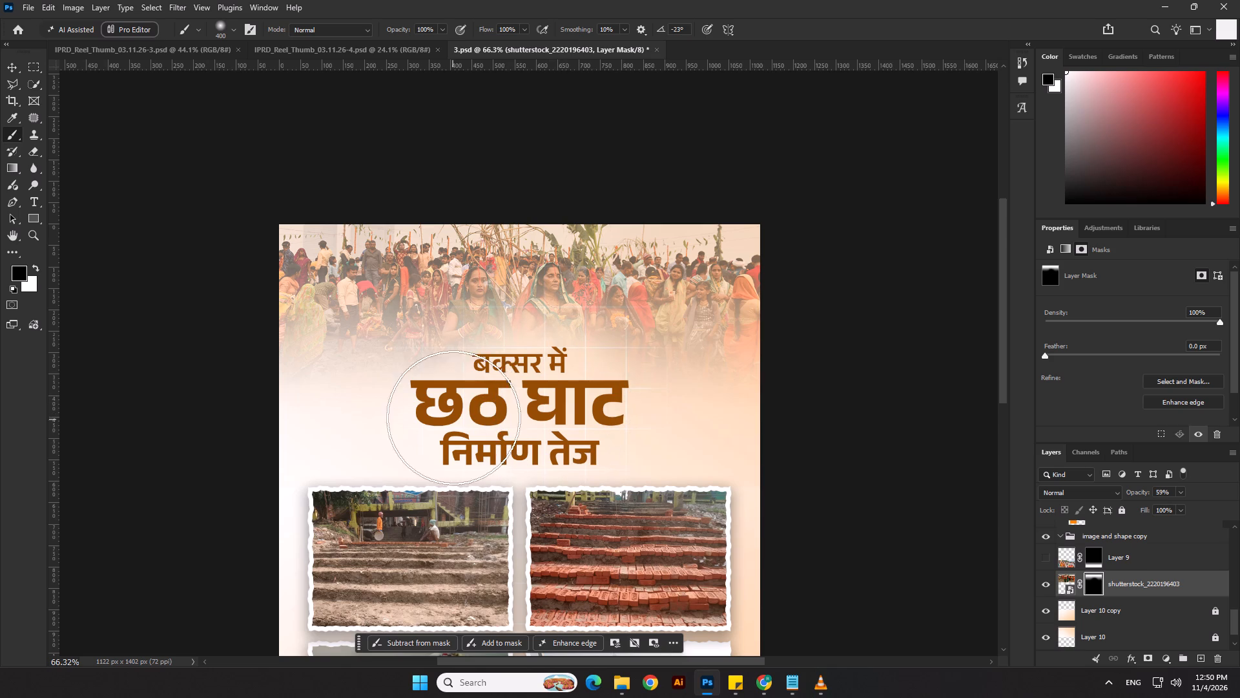
pyautogui.tripleClick(457, 403)
pyautogui.tripleClick(597, 426)
pyautogui.scroll(-2, 326, 405)
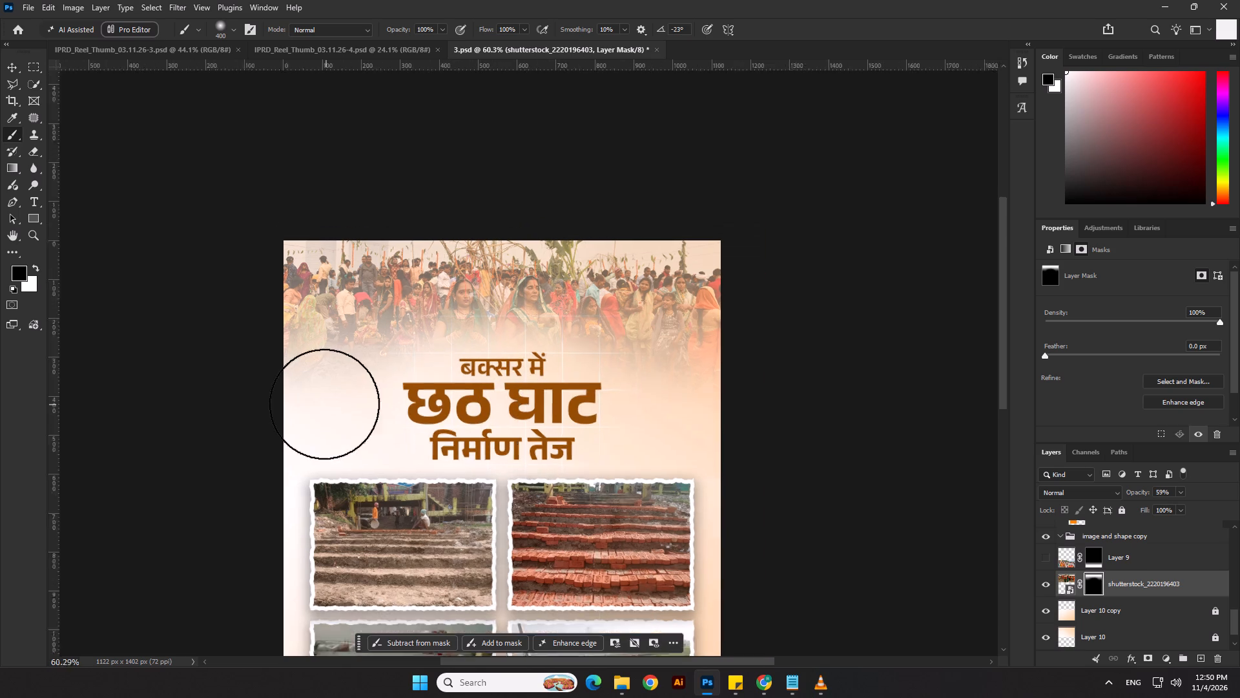
pyautogui.scroll(-2, 324, 404)
pyautogui.scroll(-3, 98, 293)
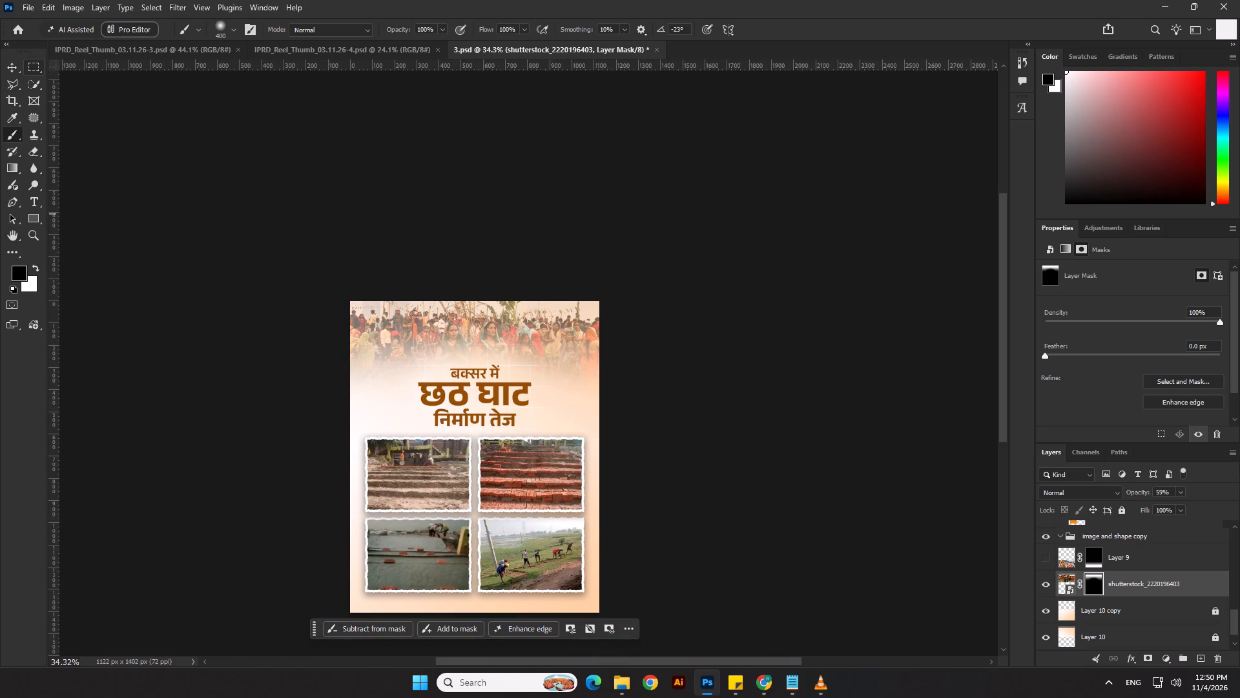
pyautogui.click(16, 65)
pyautogui.click(322, 149)
pyautogui.scroll(-4, 517, 268)
pyautogui.scroll(3, 526, 576)
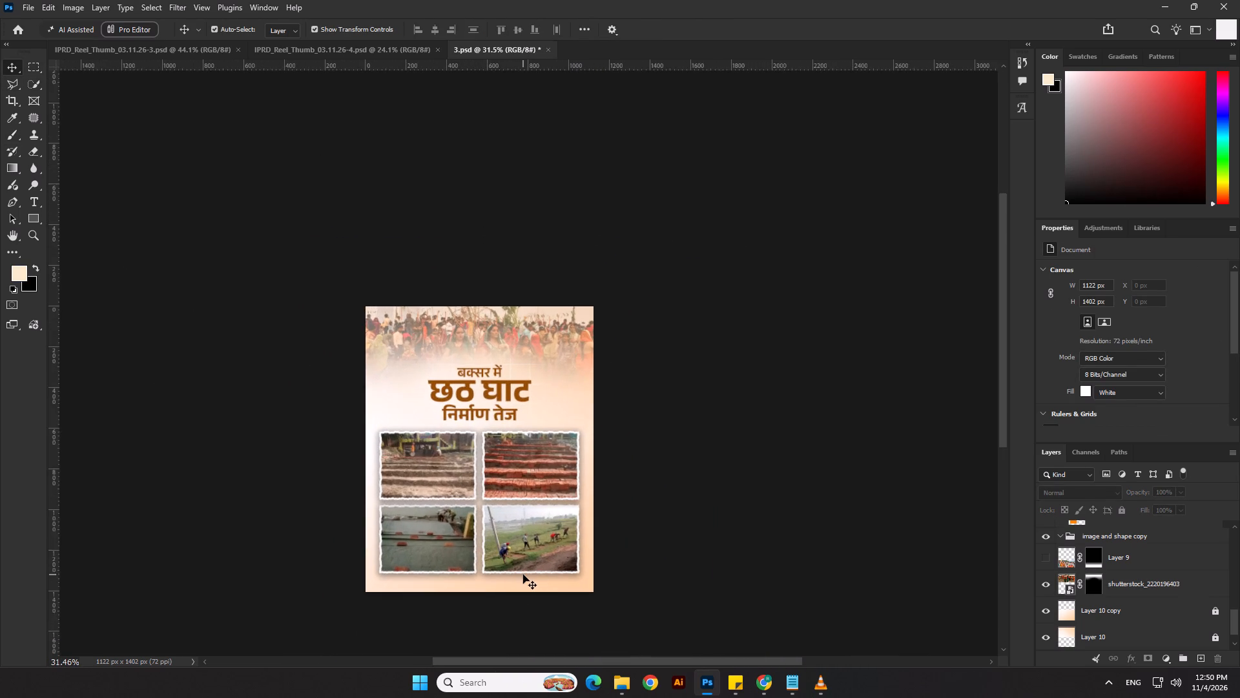
pyautogui.scroll(1, 521, 571)
# Switch to Notepad to consult the poster text notes.
pyautogui.click(800, 675)
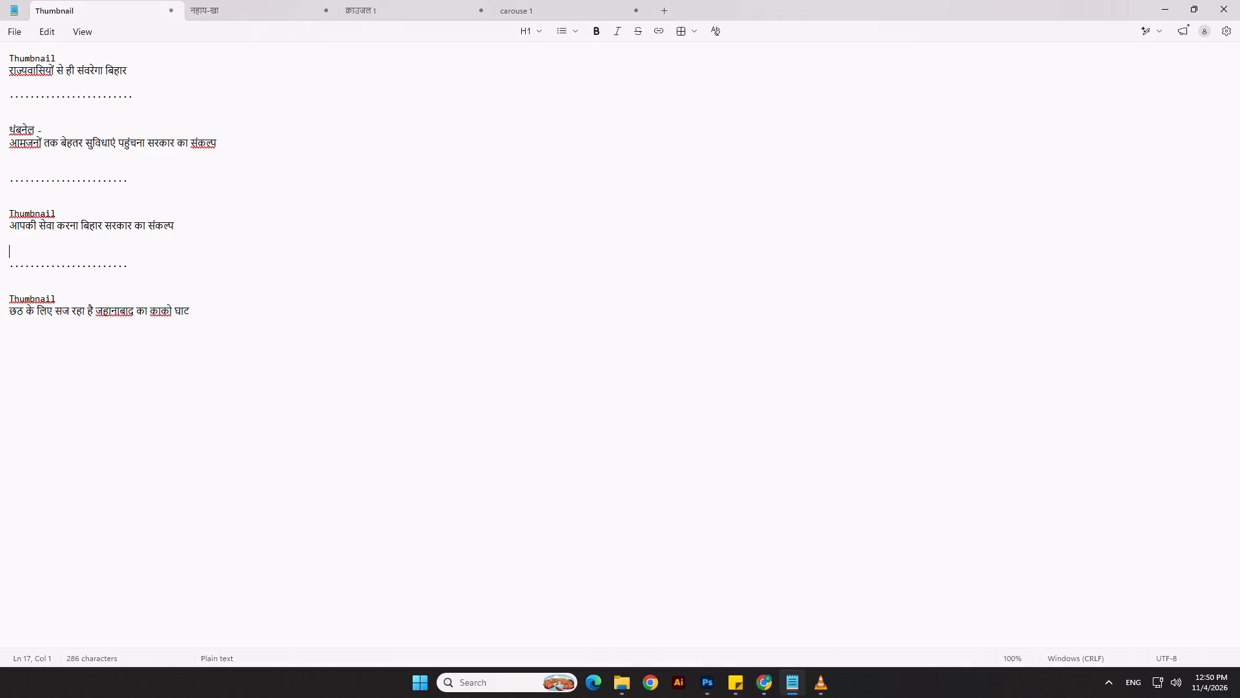
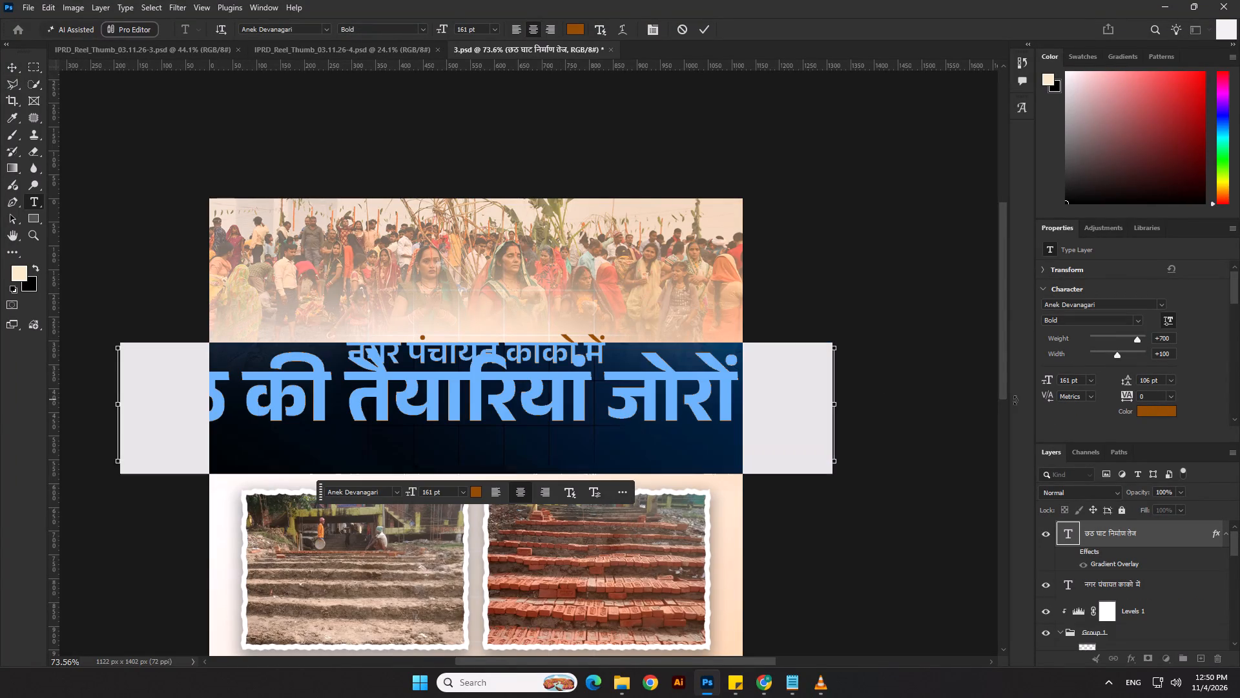
# Set the font size of the heading "छठ की तैयारियां जोरों पर" to 94 pt.
pyautogui.moveTo(1051, 378); pyautogui.dragTo(1010, 383)
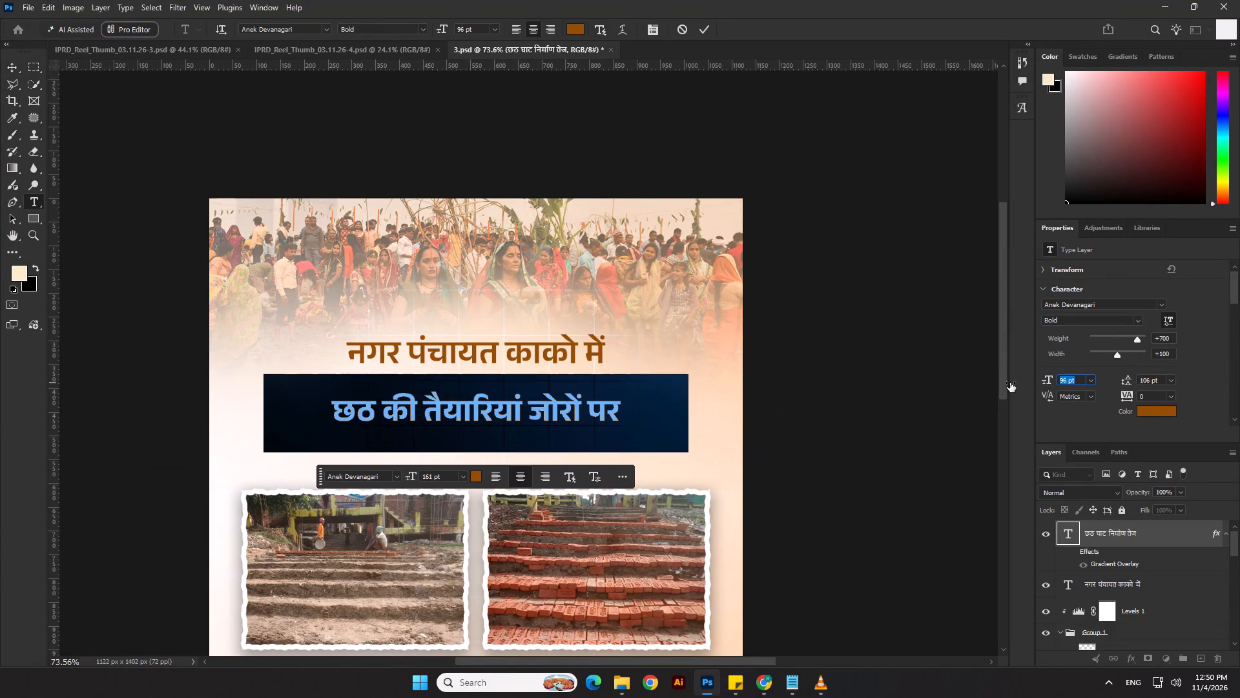
pyautogui.moveTo(1010, 383); pyautogui.dragTo(1008, 383)
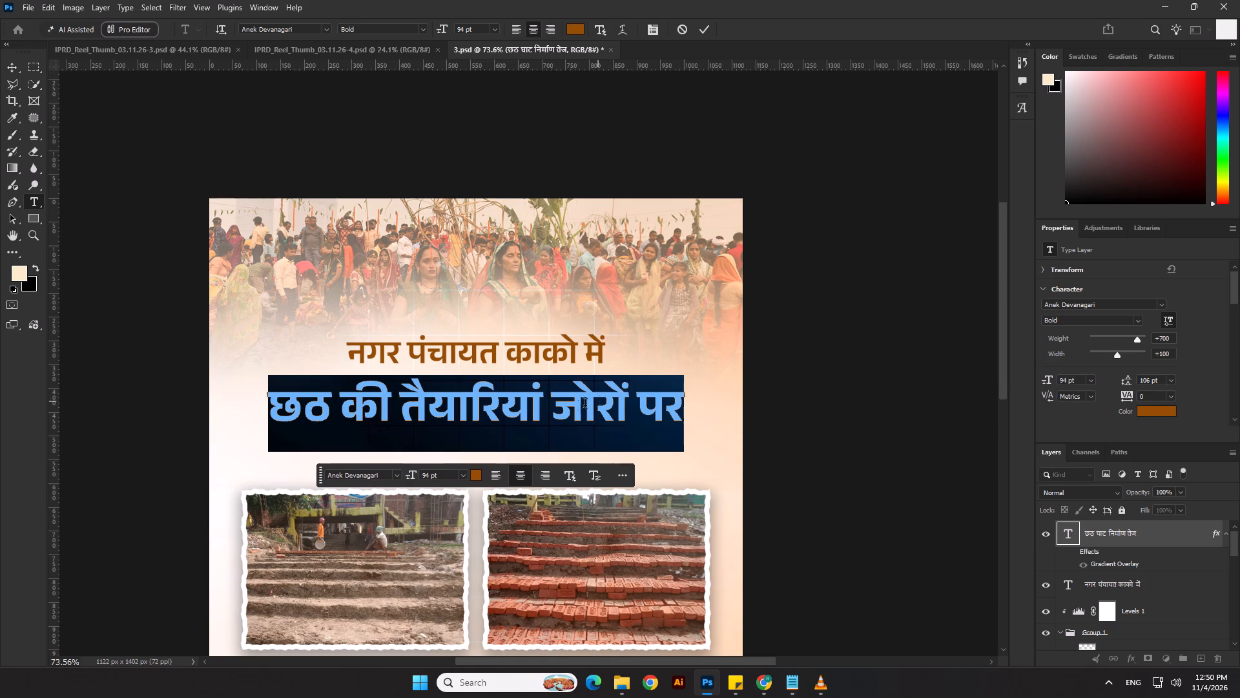
# Break the heading before "जोरों पर" so these words form a second line.
pyautogui.click(539, 416)
pyautogui.click(555, 403)
pyautogui.press('BackSpace')
pyautogui.press('Return')
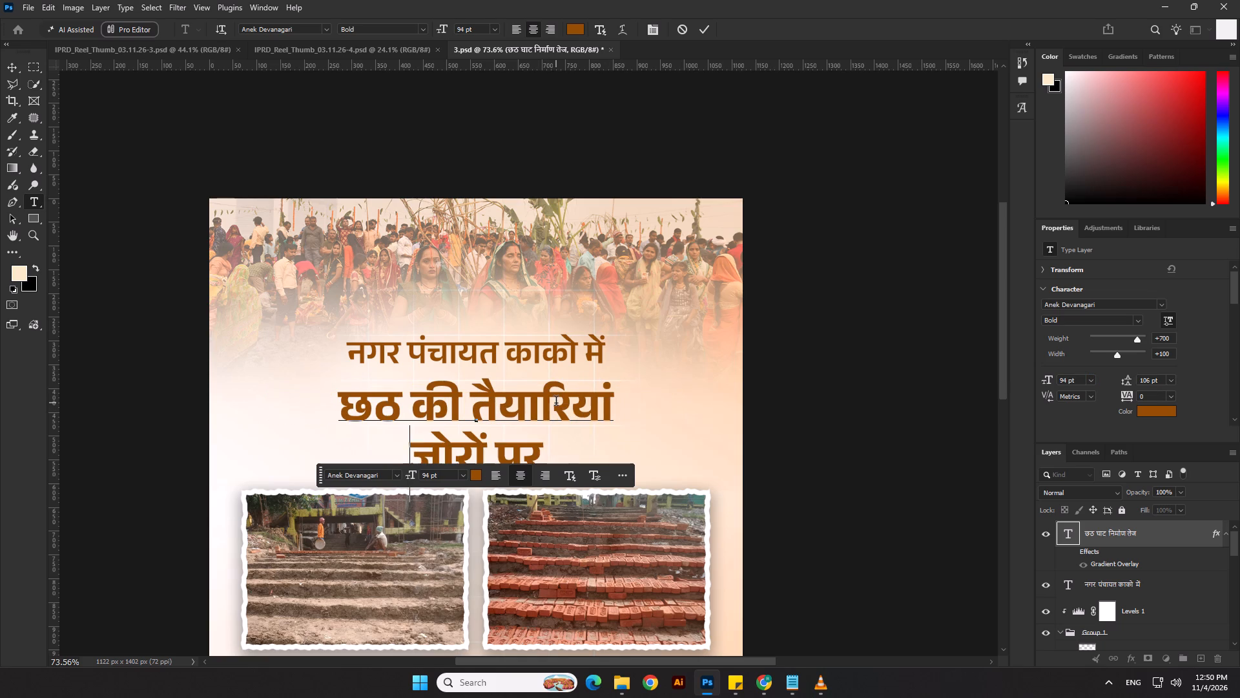
# Set the leading of the heading's second line "जोरों पर" to 96 pt.
pyautogui.moveTo(551, 454); pyautogui.dragTo(550, 454)
pyautogui.moveTo(550, 454); pyautogui.dragTo(405, 467)
pyautogui.moveTo(1130, 383); pyautogui.dragTo(1128, 383)
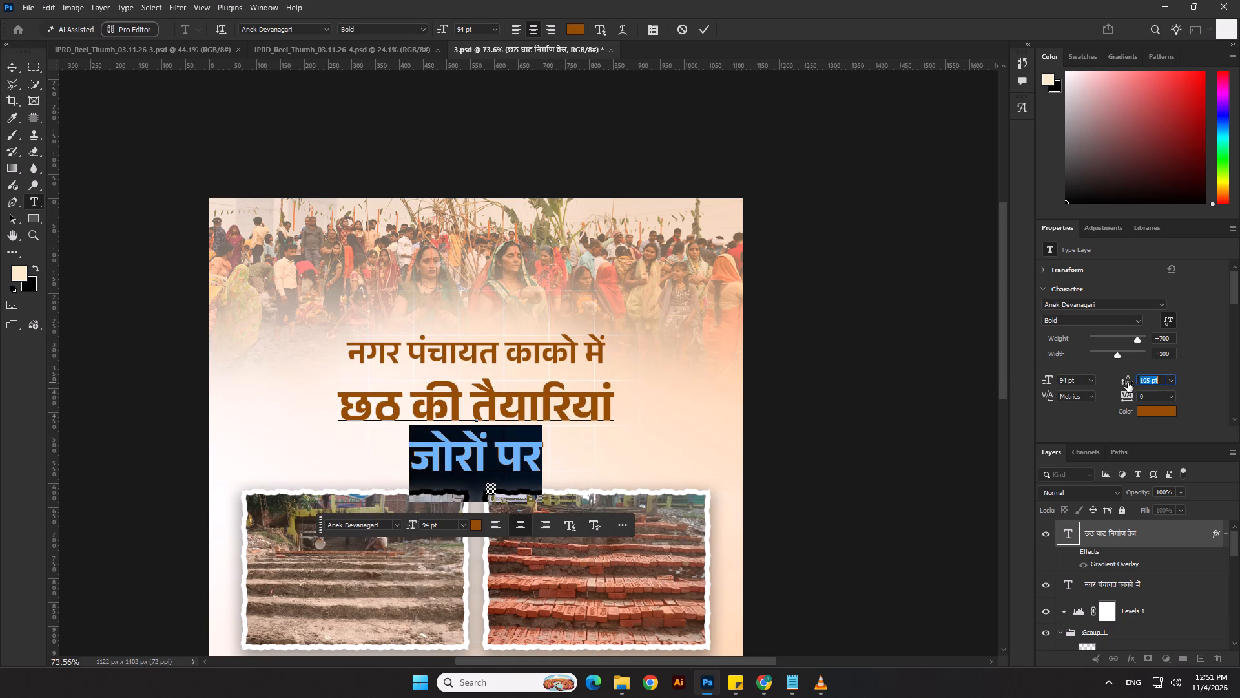
pyautogui.moveTo(1128, 383); pyautogui.dragTo(1123, 381)
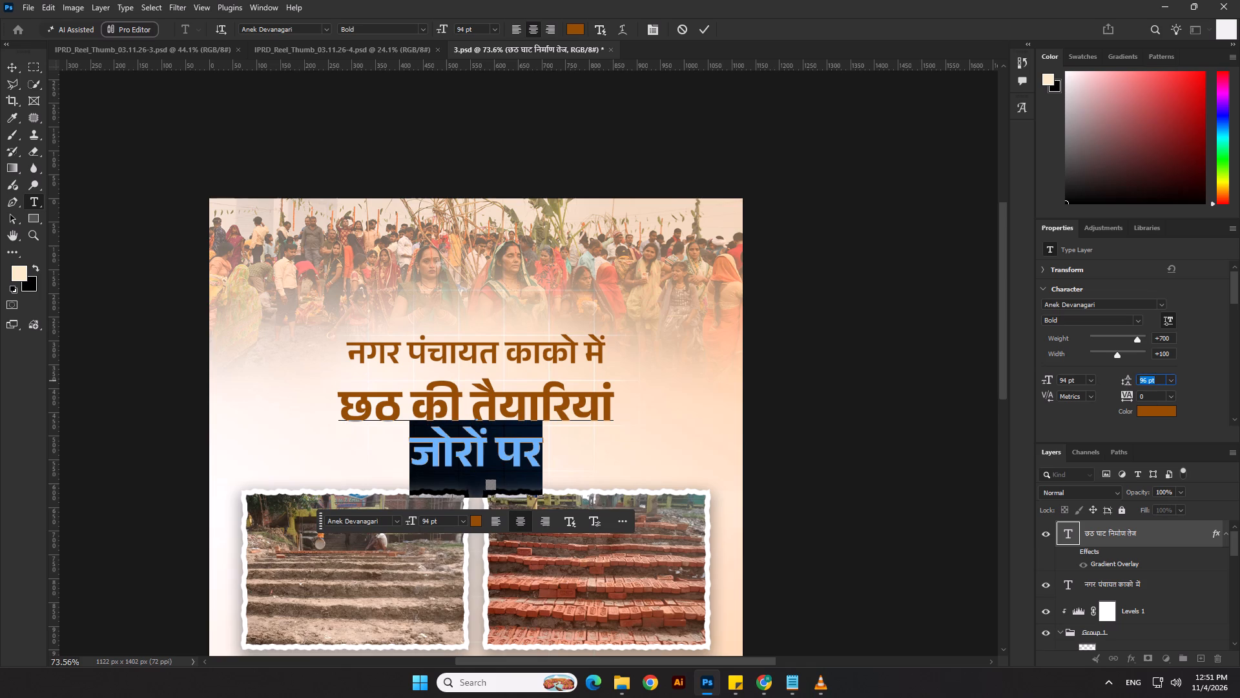
pyautogui.click(708, 29)
# Nudge the two-line heading up 20 px, closer to the line "नगर पंचायत काको में".
pyautogui.hotkey('shift', 'Up')
pyautogui.hotkey('shift', 'Up')
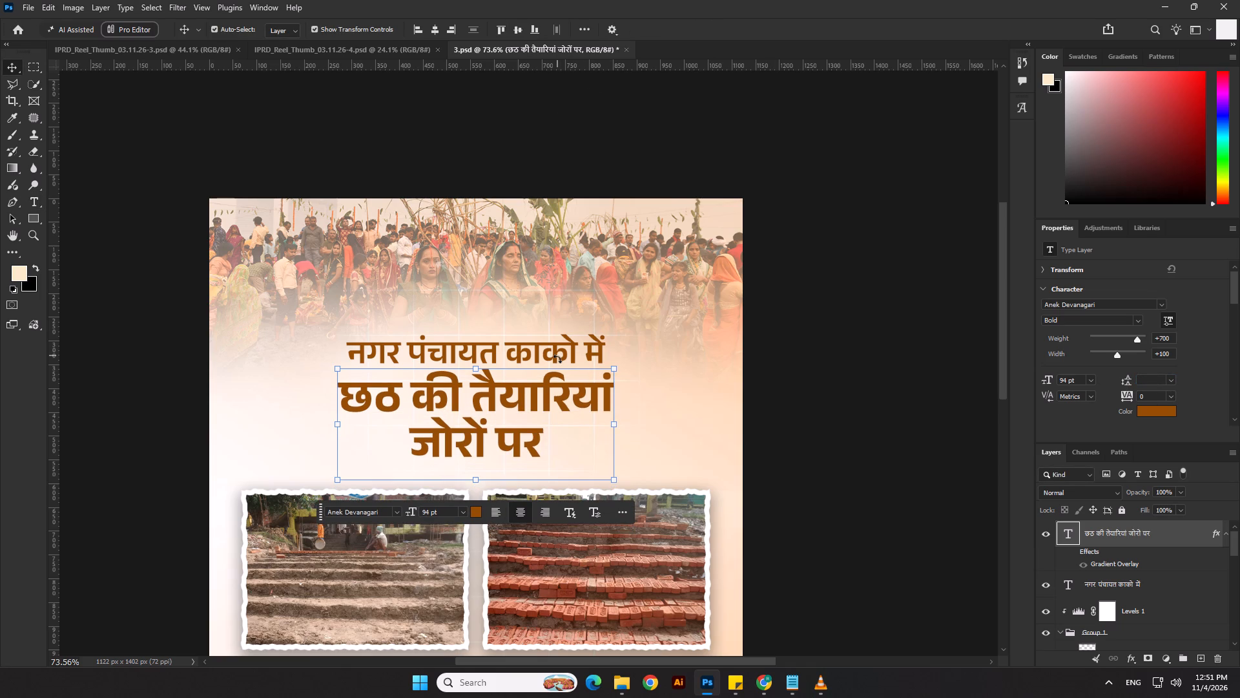
# Align the horizontal centres of both heading texts and move them down together by 20 px.
pyautogui.keyDown('shift'); pyautogui.click(551, 340); pyautogui.keyUp('shift')
pyautogui.tripleClick(437, 31)
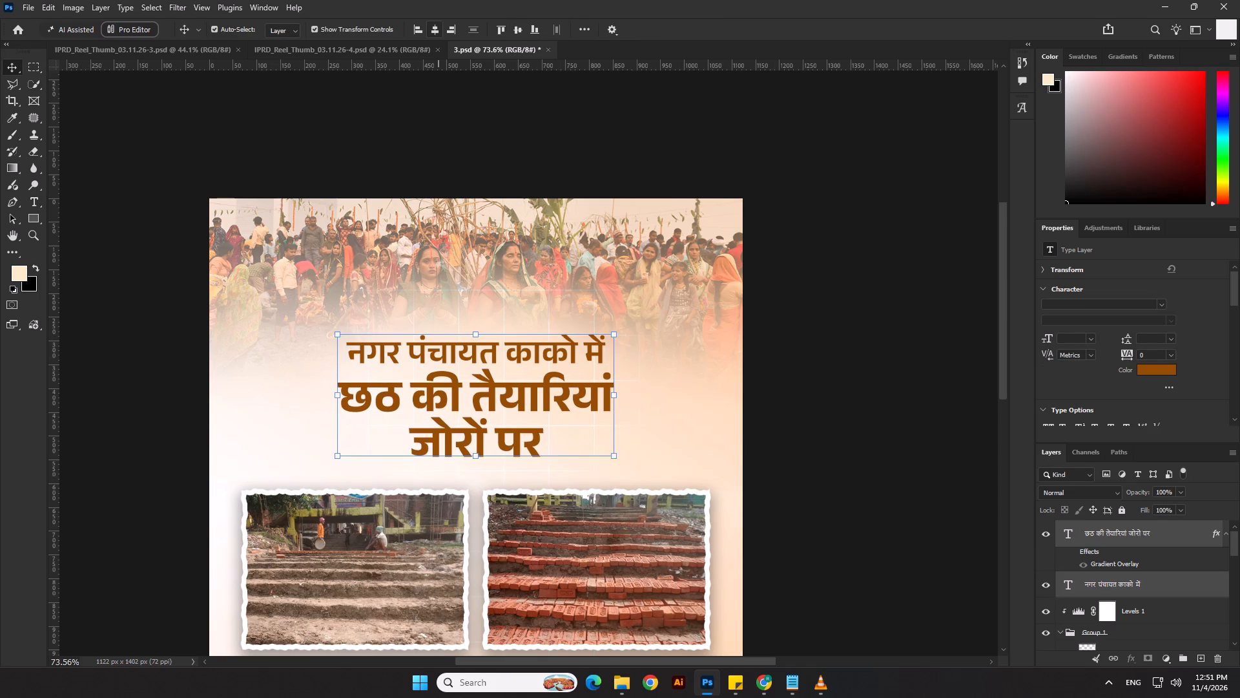
pyautogui.hotkey('shift', 'Down')
pyautogui.hotkey('shift', 'Down')
pyautogui.keyDown('shift'); pyautogui.click(821, 290); pyautogui.keyUp('shift')
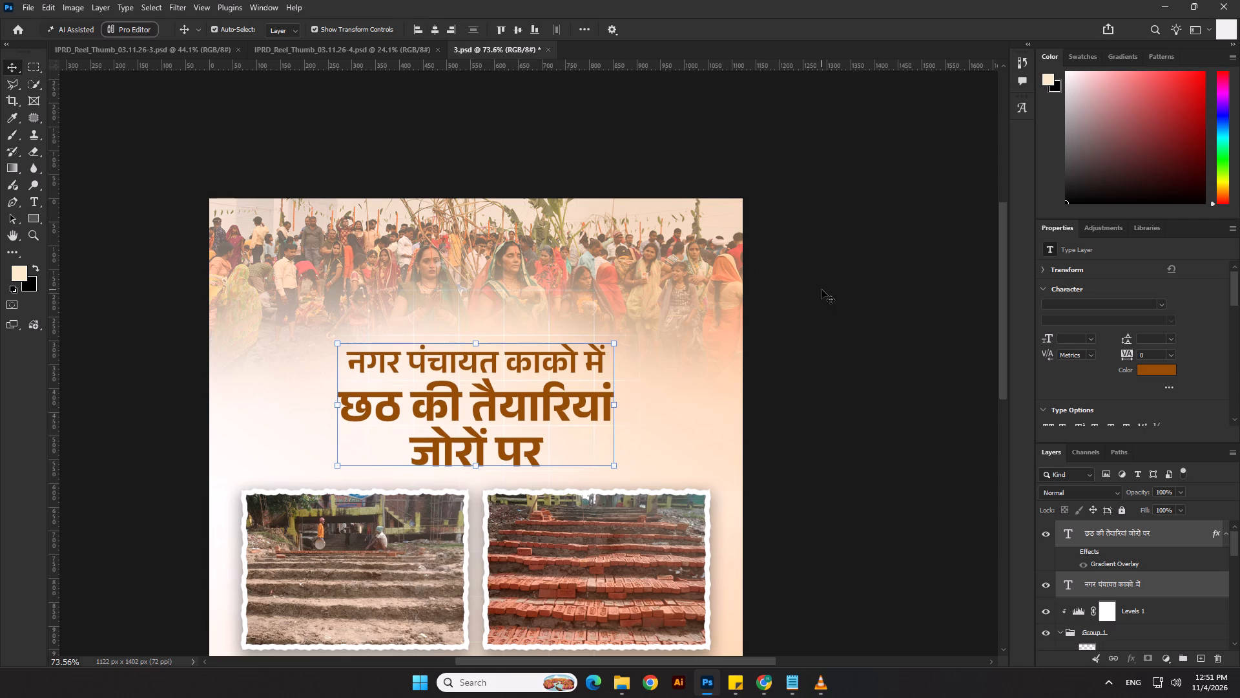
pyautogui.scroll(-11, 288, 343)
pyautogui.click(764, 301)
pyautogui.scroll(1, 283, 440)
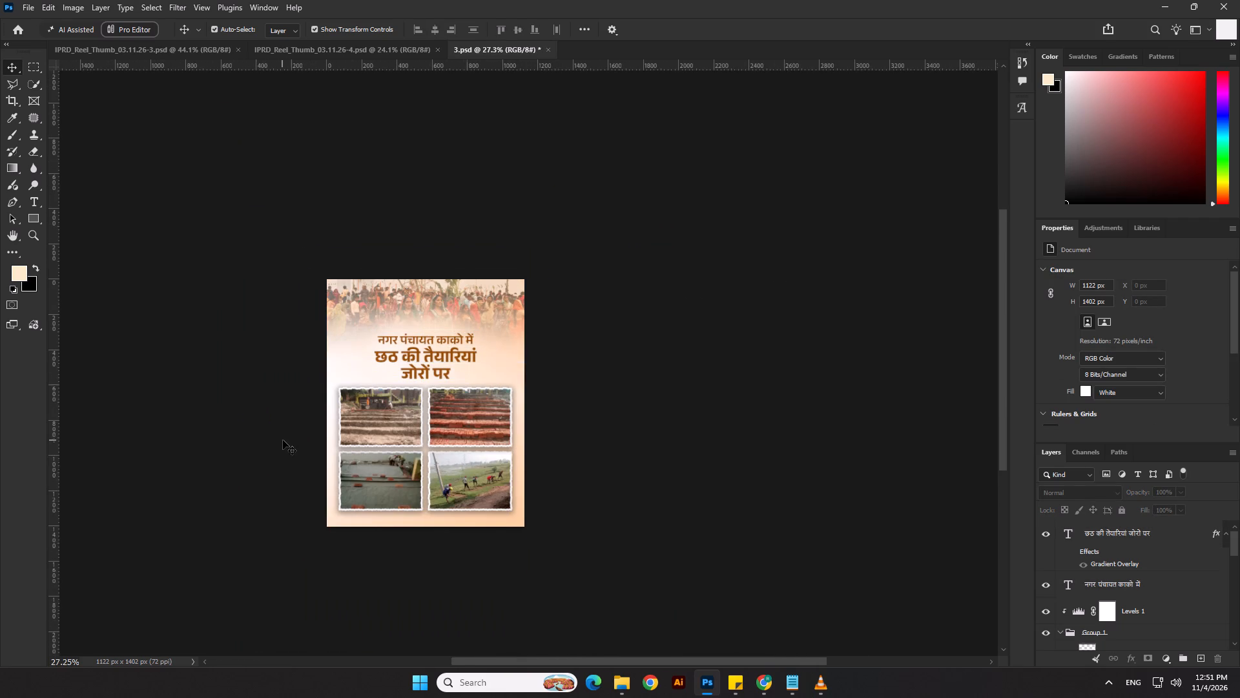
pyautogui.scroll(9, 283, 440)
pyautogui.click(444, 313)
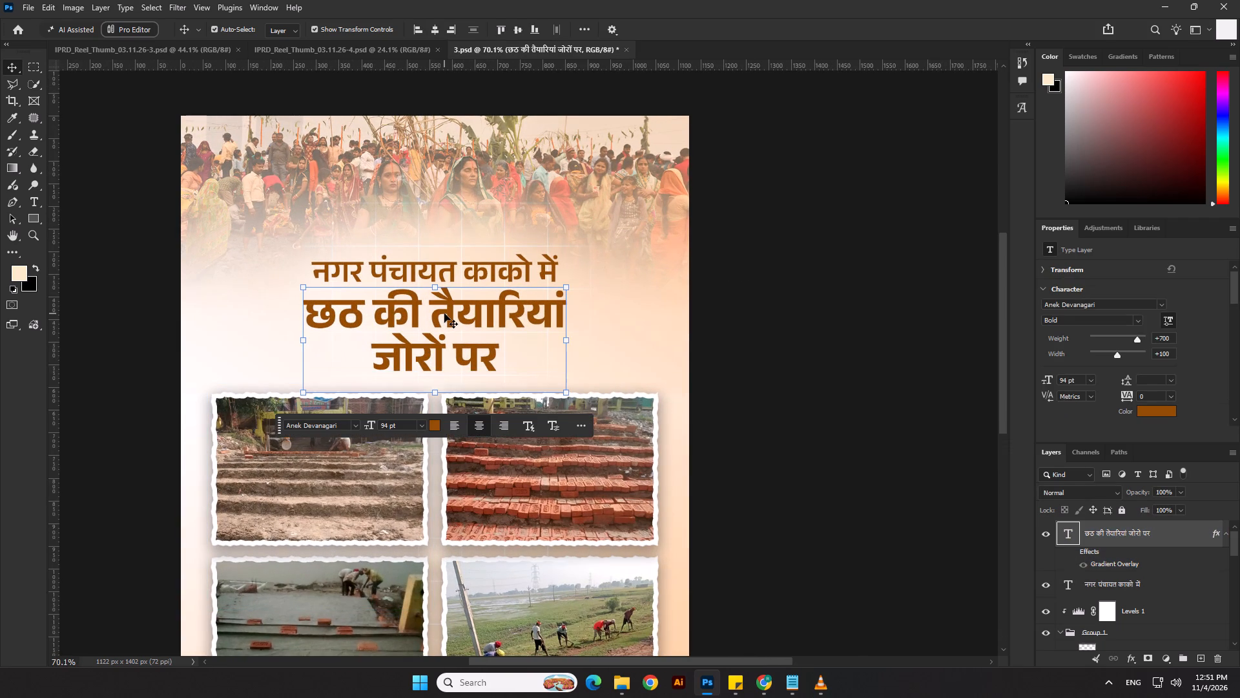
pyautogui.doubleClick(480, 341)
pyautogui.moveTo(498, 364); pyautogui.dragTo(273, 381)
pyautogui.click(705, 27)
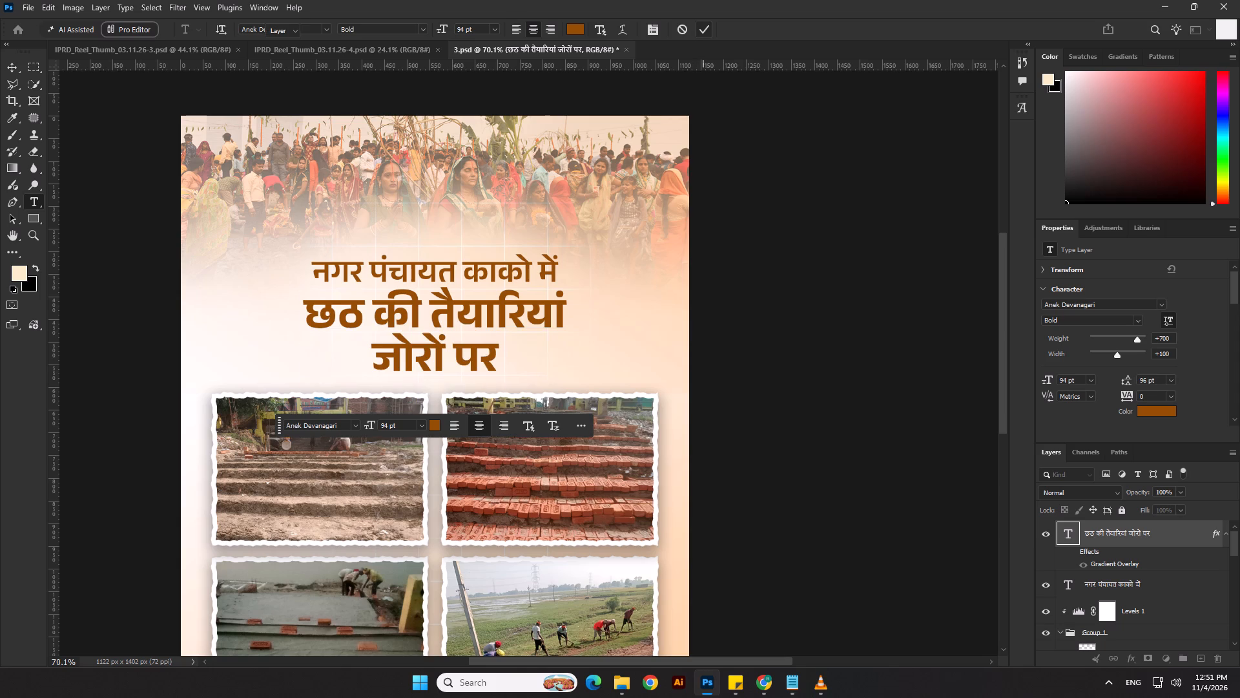
# Set the font size of the top heading line "नगर पंचायत काको में" to 68 pt.
pyautogui.click(519, 267)
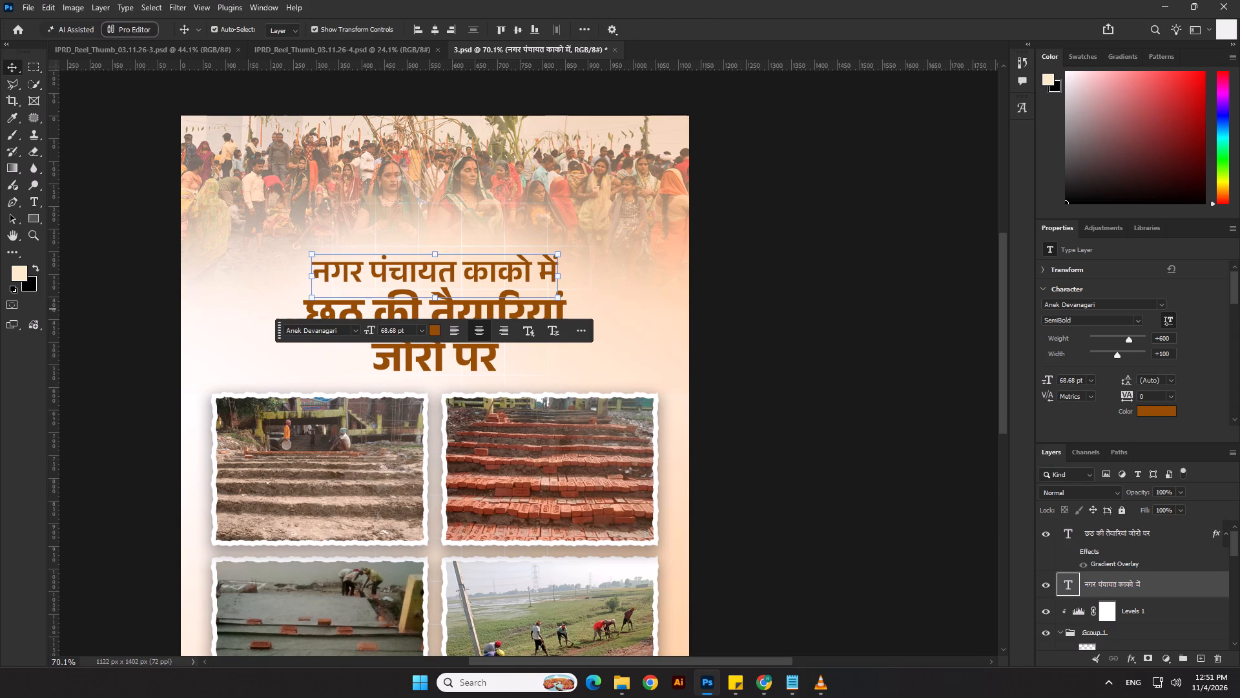
pyautogui.moveTo(1076, 379); pyautogui.dragTo(1009, 391)
pyautogui.press('6')
pyautogui.press('8')
pyautogui.press('Return')
# Format the heading's second line "जोरों पर" as SemiBold at 68 pt.
pyautogui.doubleClick(456, 360)
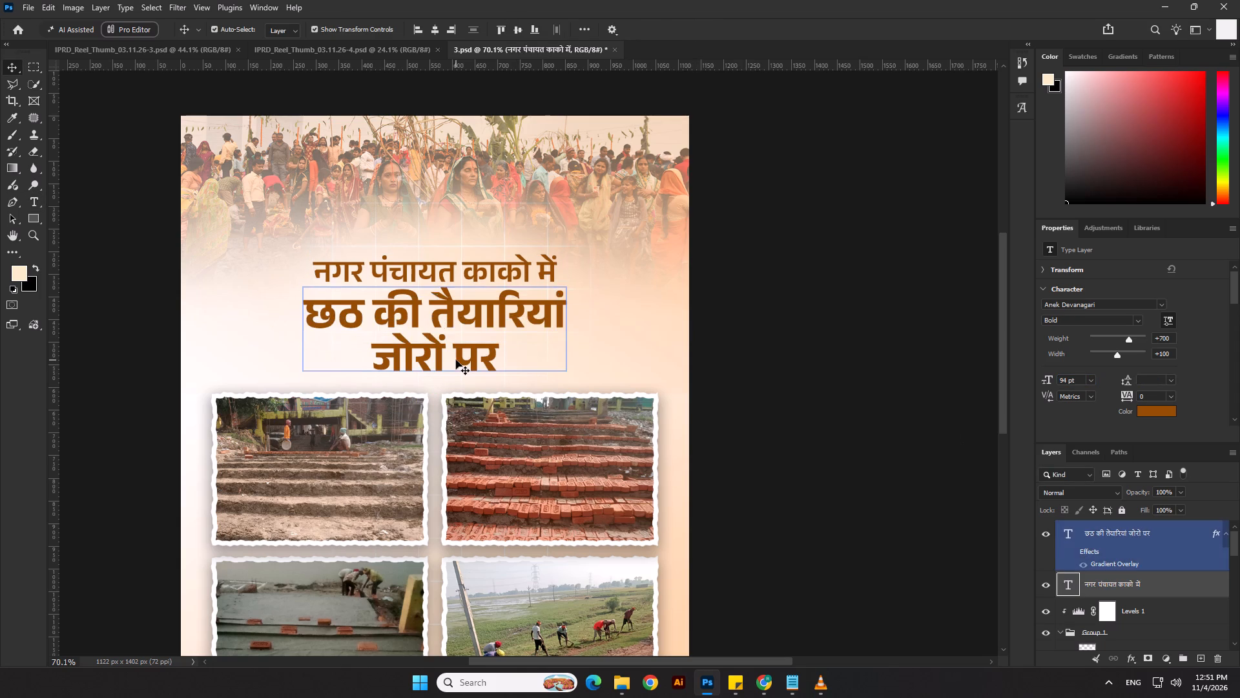
pyautogui.moveTo(493, 363); pyautogui.dragTo(330, 383)
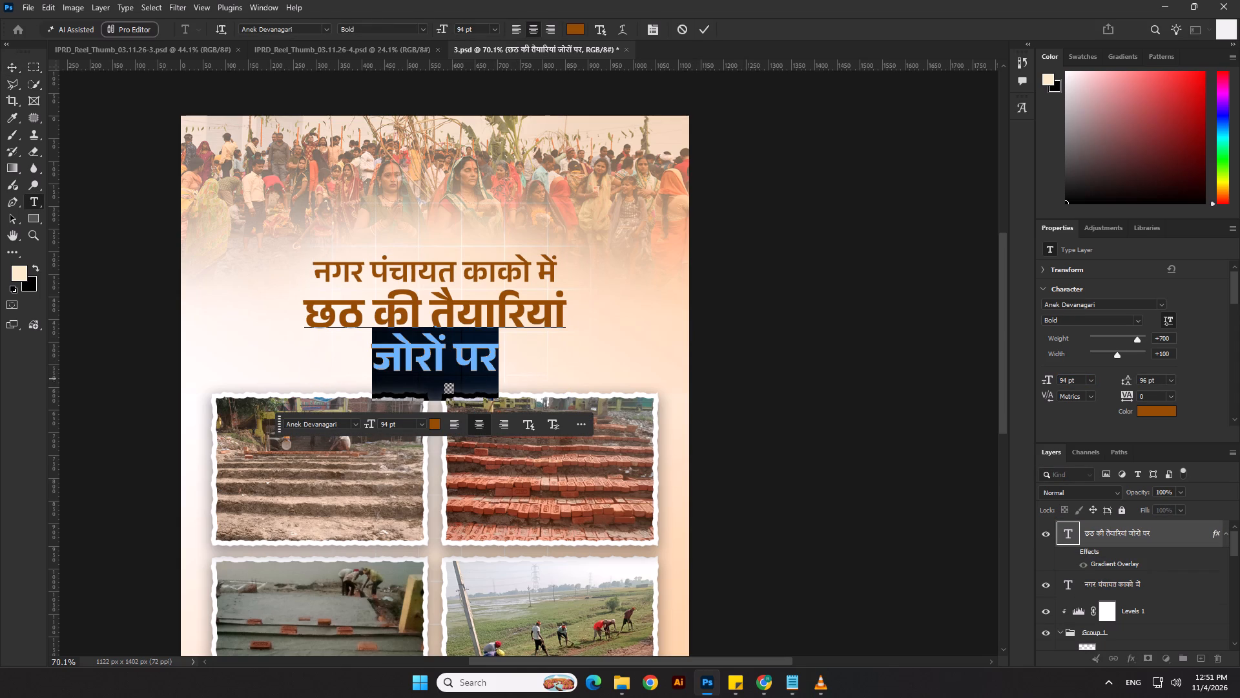
pyautogui.moveTo(1069, 379); pyautogui.dragTo(1033, 386)
pyautogui.write('68')
pyautogui.click(1139, 320)
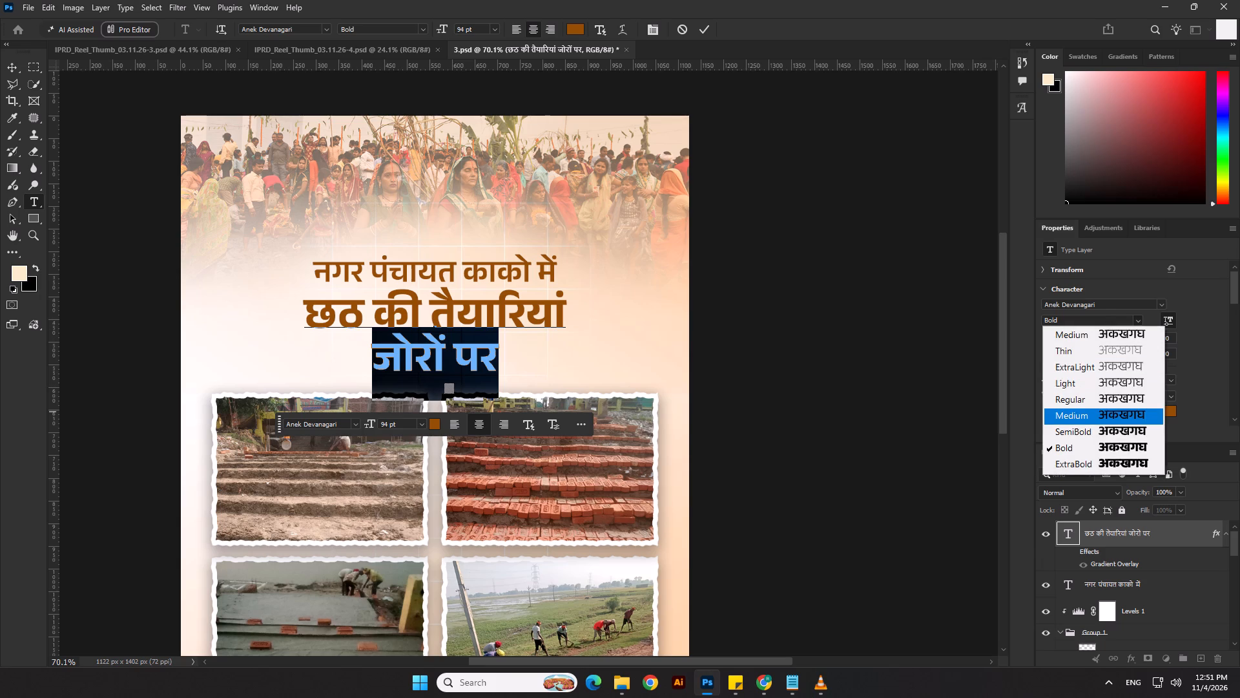
pyautogui.click(1088, 429)
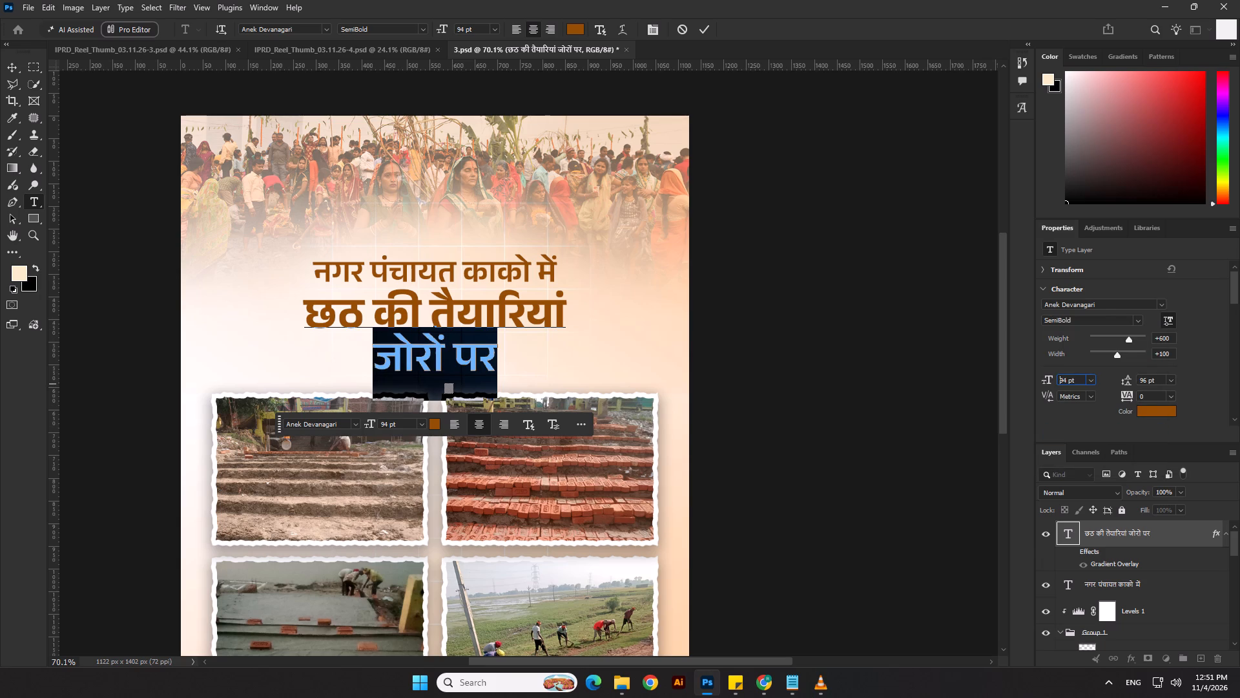
pyautogui.moveTo(1066, 384); pyautogui.dragTo(1024, 395)
pyautogui.write('68')
pyautogui.press('Return')
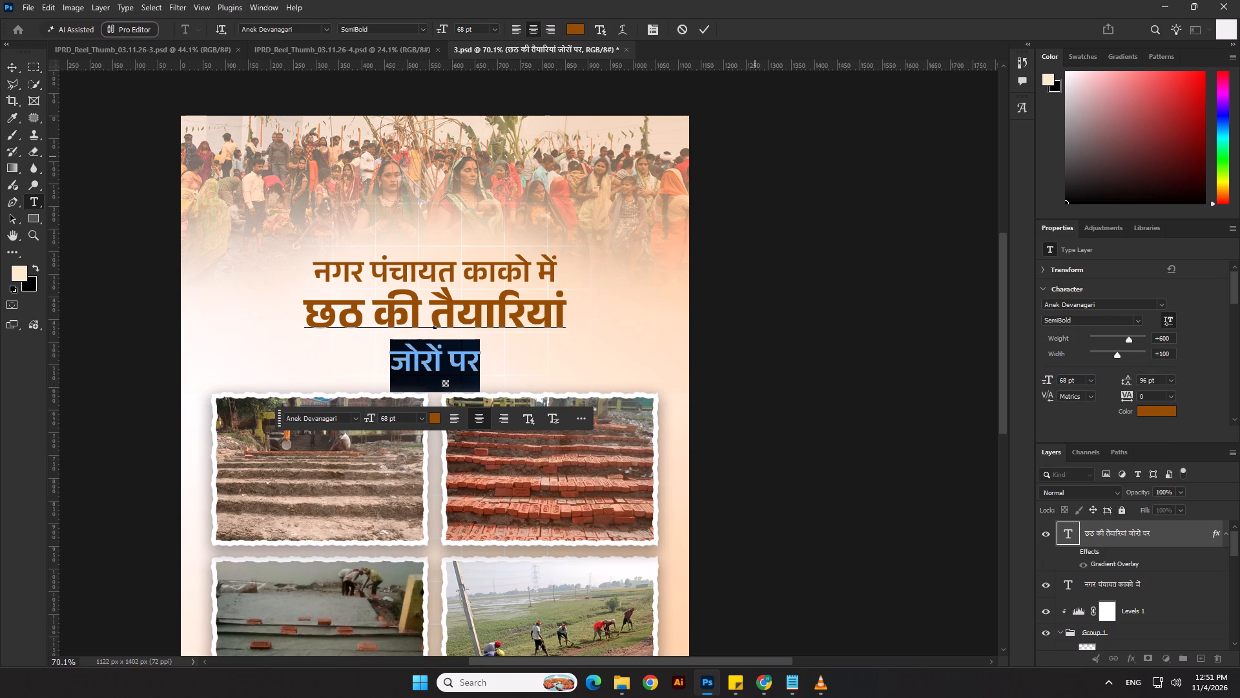
# Tighten the leading of the heading line "जोरों पर" to 76 pt.
pyautogui.moveTo(1128, 379); pyautogui.dragTo(1119, 384)
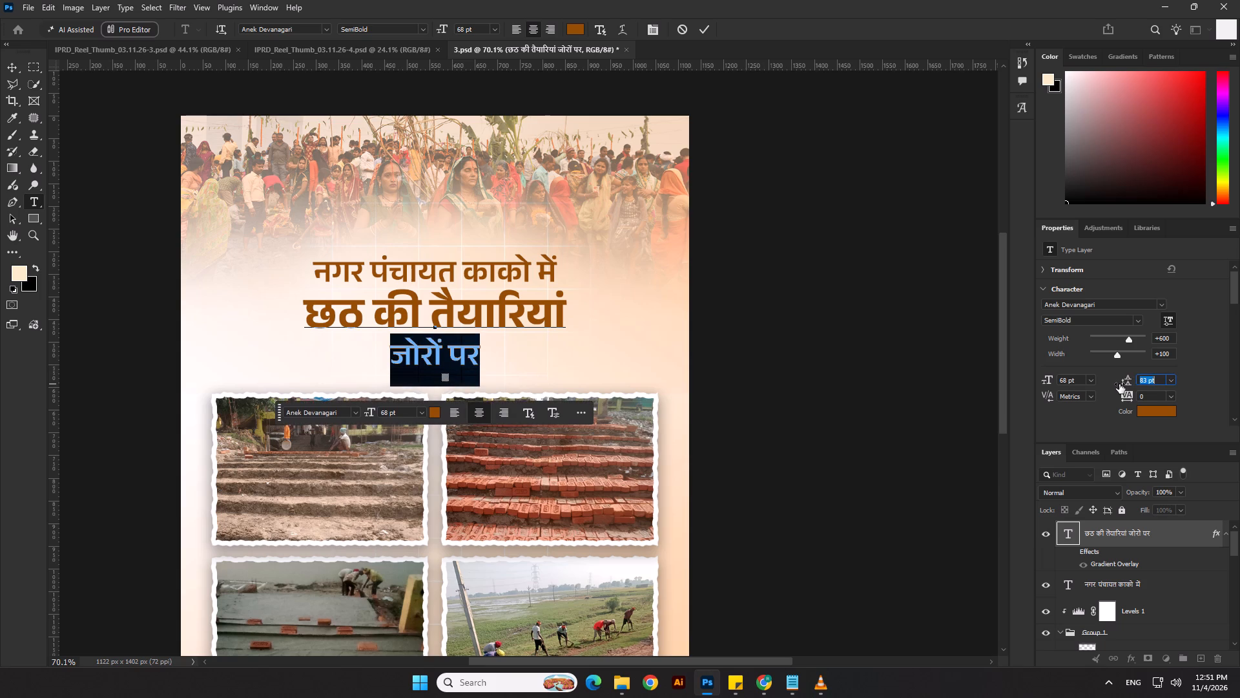
pyautogui.moveTo(1119, 384); pyautogui.dragTo(1115, 386)
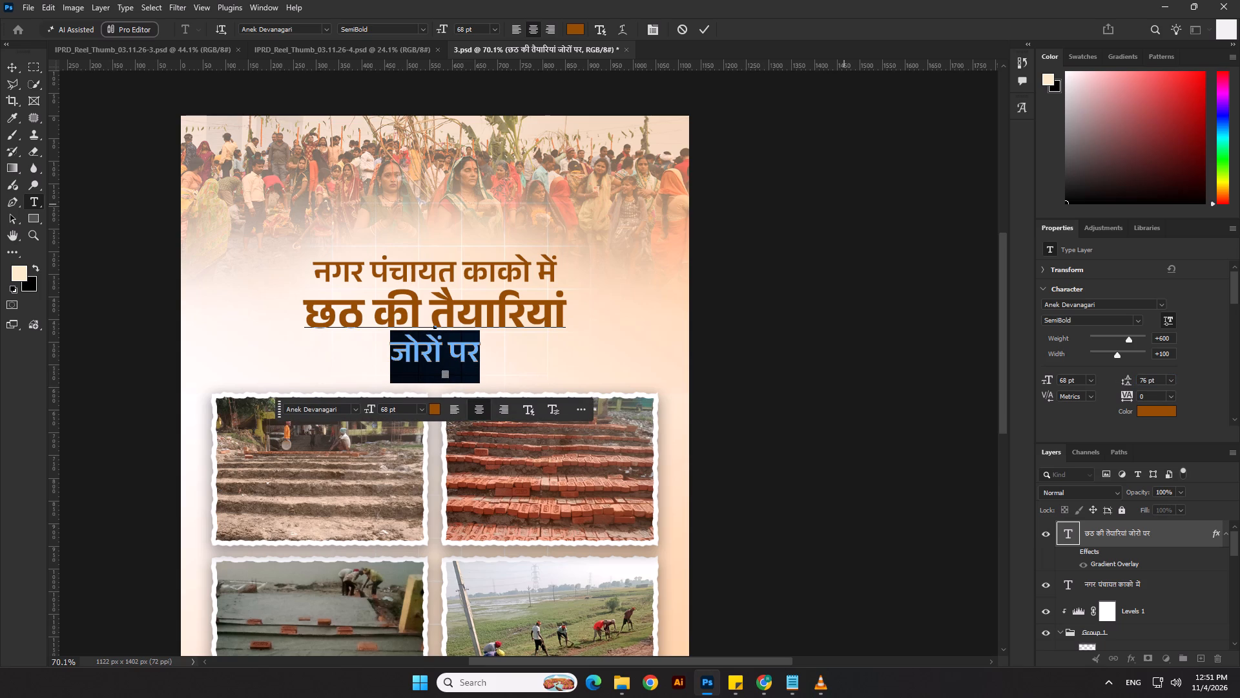
pyautogui.click(704, 30)
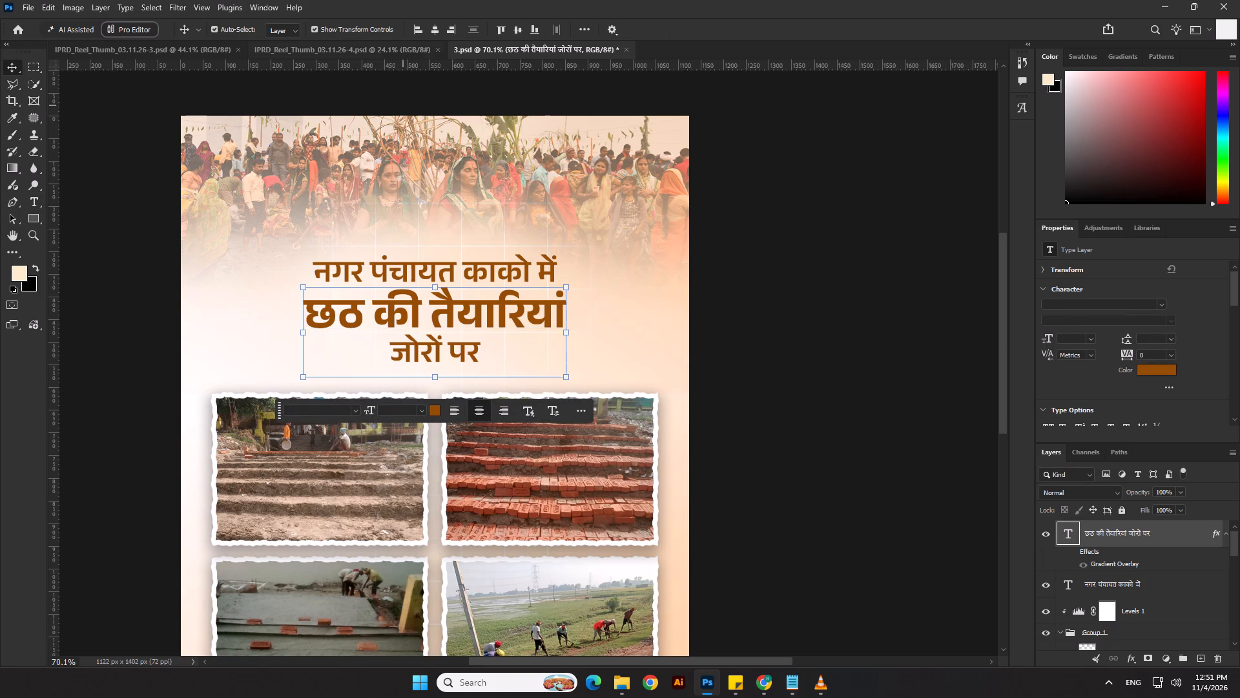
pyautogui.click(427, 29)
pyautogui.click(839, 354)
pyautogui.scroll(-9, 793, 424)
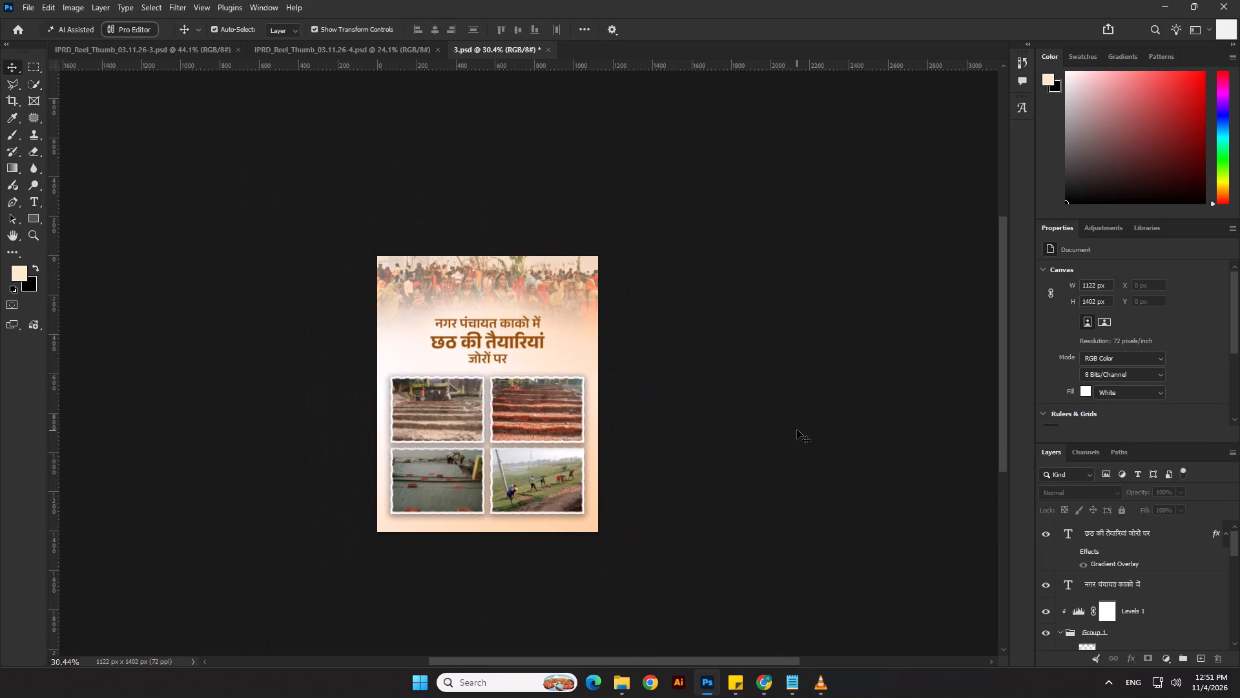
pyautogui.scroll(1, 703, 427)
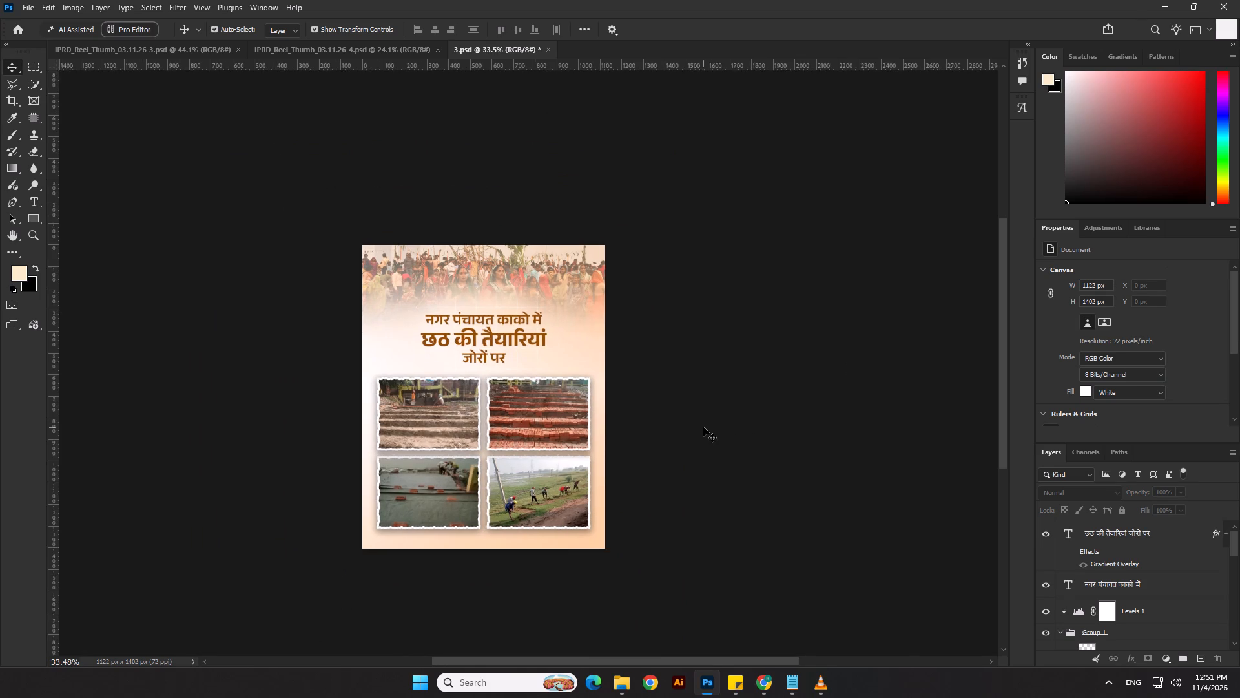
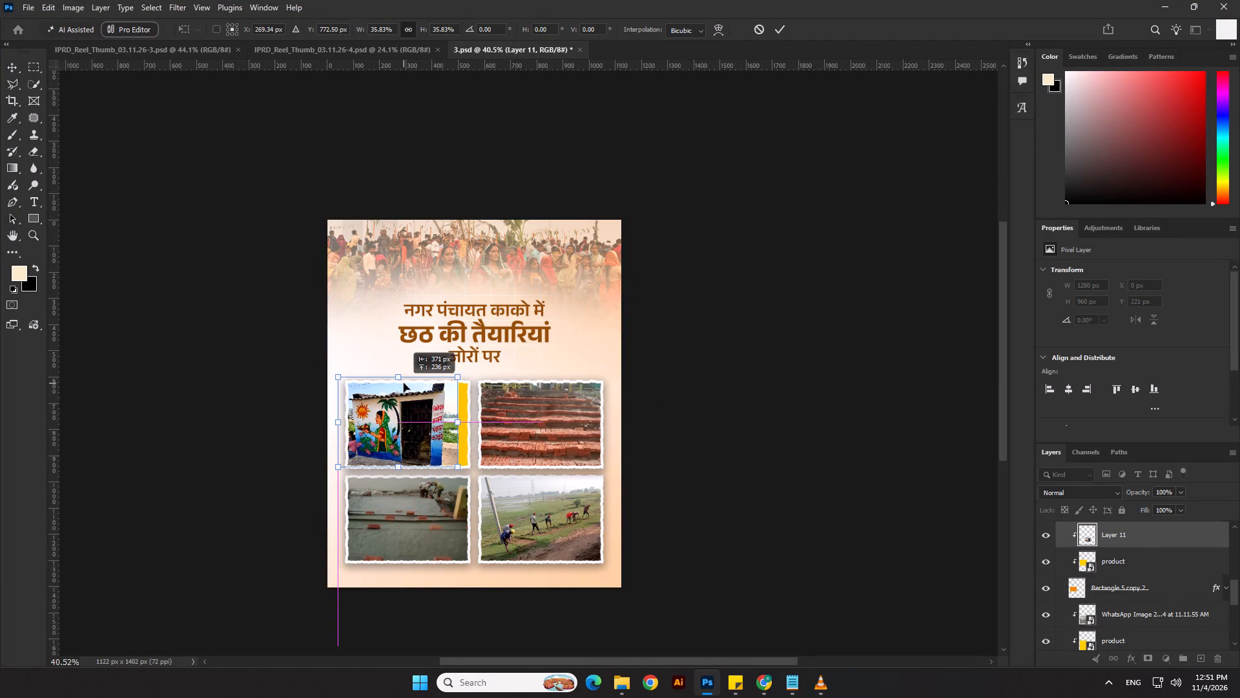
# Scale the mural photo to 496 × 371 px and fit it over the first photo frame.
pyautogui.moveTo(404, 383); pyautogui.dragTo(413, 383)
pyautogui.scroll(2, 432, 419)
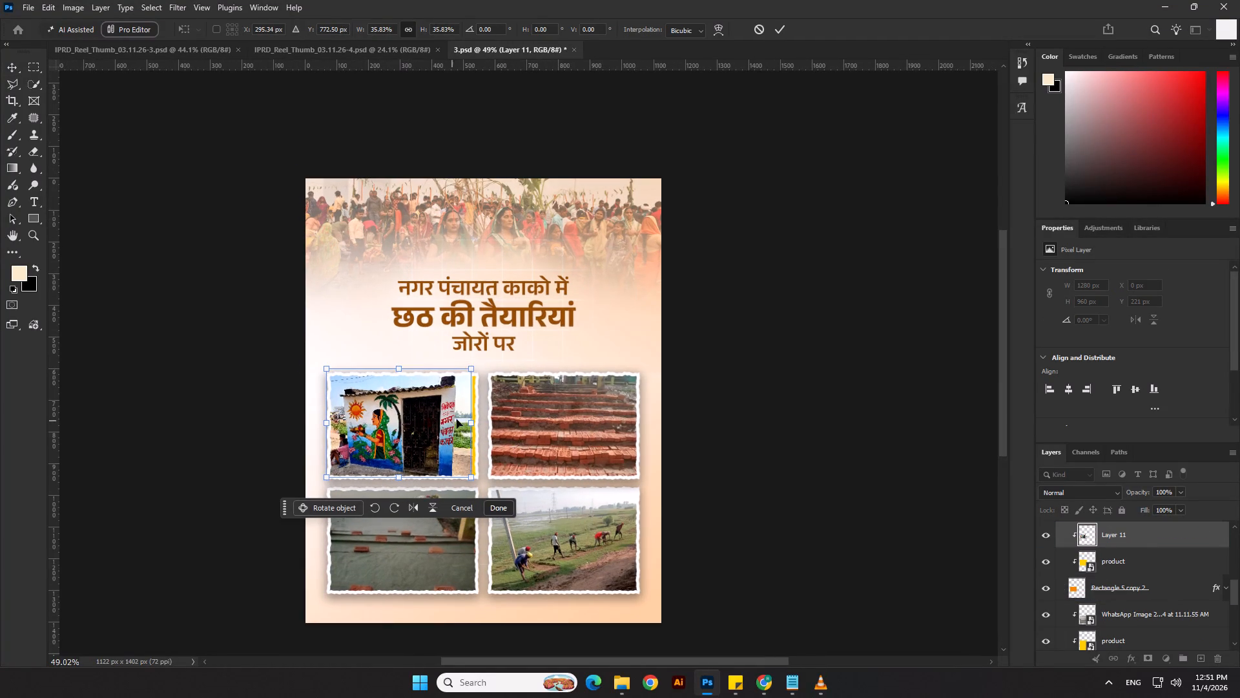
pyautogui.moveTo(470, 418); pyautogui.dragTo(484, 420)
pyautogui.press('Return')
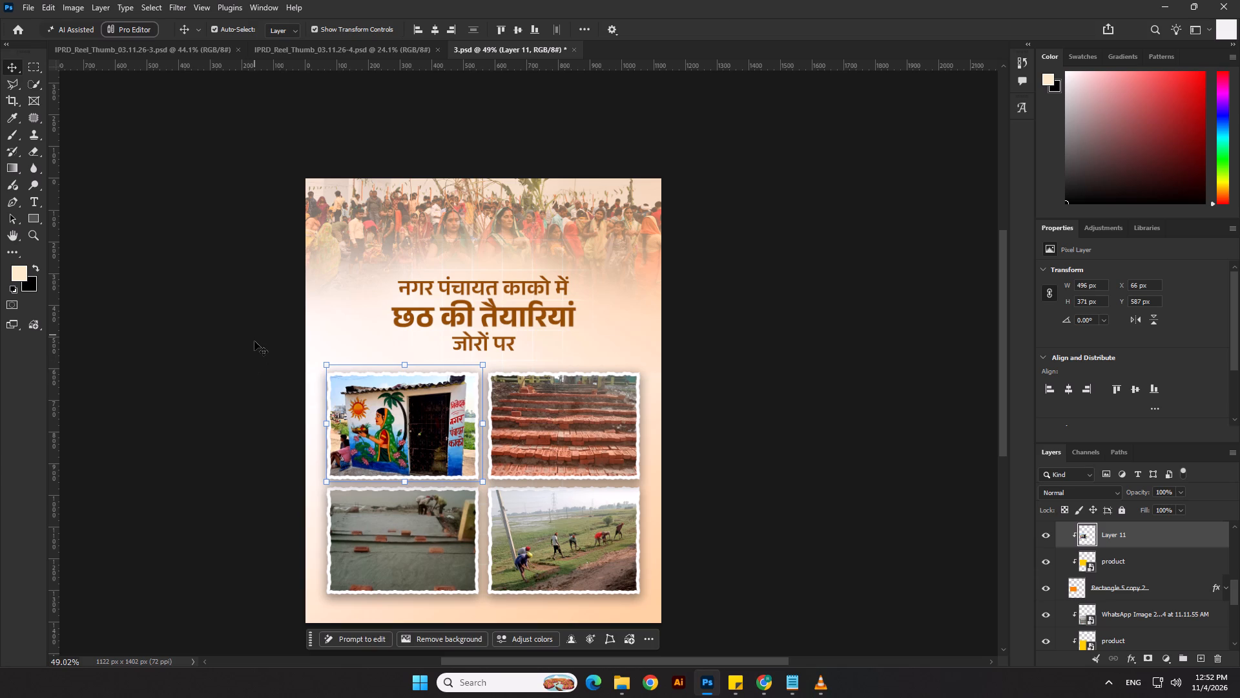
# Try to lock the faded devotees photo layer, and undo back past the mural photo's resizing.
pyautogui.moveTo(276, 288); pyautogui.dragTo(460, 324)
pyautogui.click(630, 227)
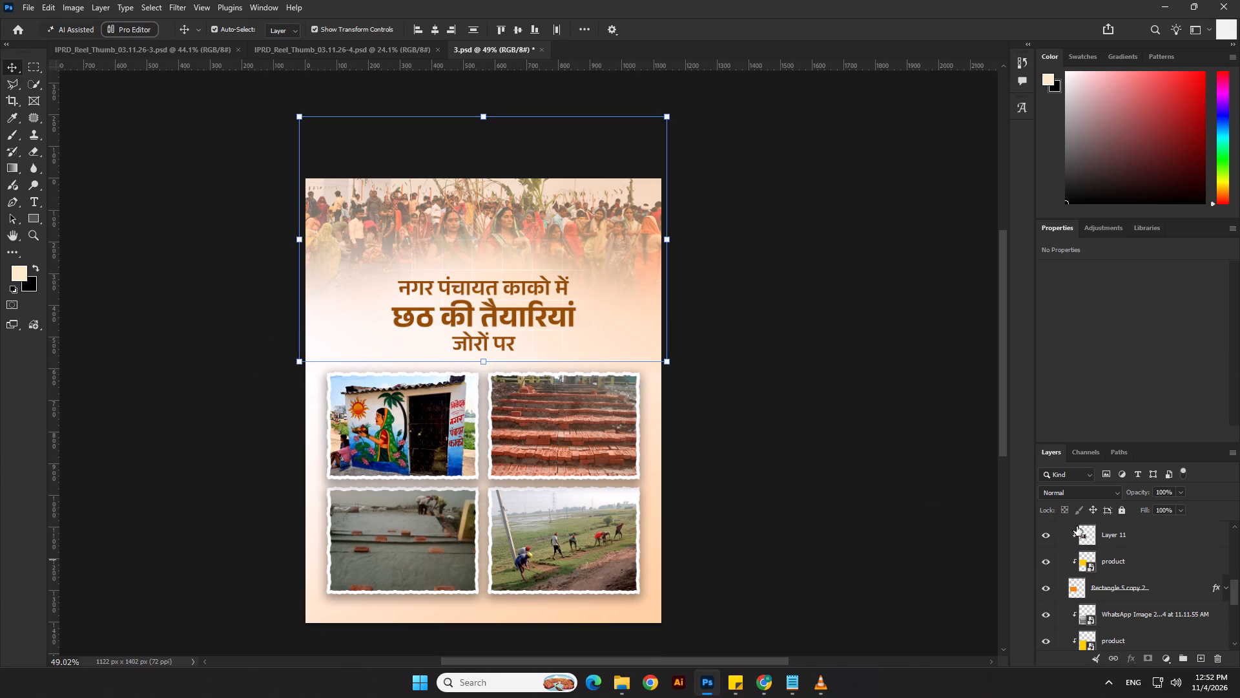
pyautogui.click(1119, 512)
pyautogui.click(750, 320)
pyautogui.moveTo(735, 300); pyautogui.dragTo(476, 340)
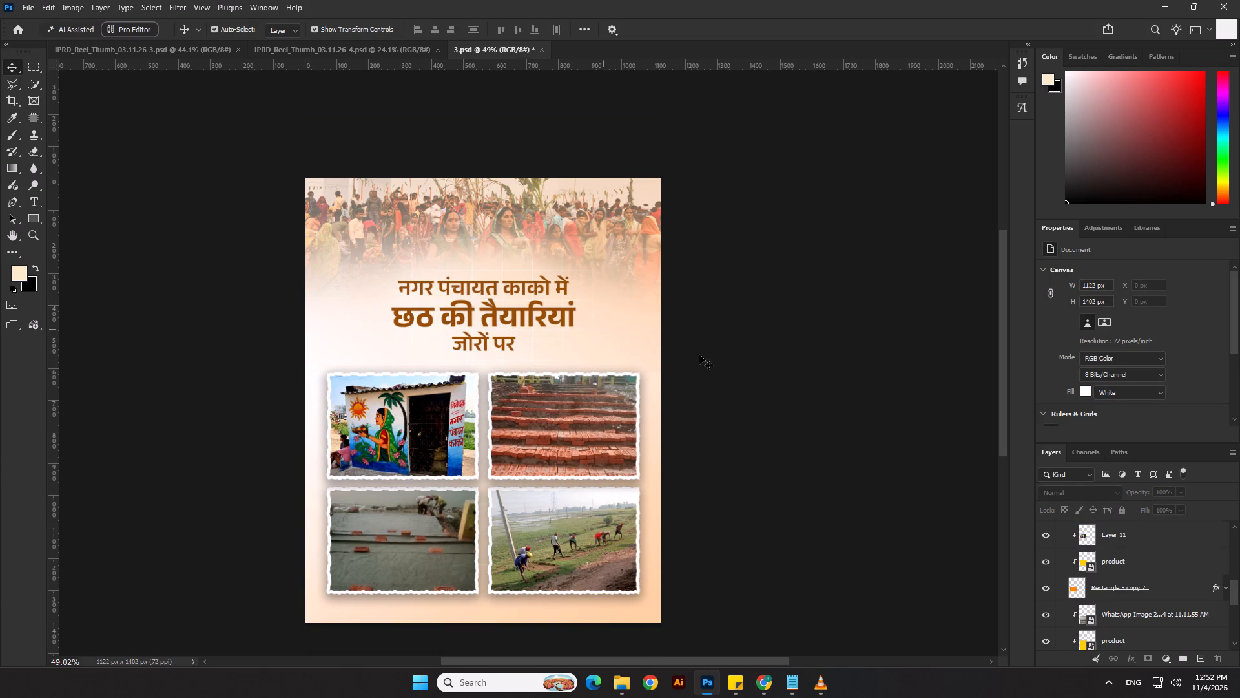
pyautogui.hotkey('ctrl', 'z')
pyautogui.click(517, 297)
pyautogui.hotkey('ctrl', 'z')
pyautogui.moveTo(256, 292); pyautogui.dragTo(460, 317)
pyautogui.click(656, 203)
pyautogui.moveTo(850, 287); pyautogui.dragTo(844, 287)
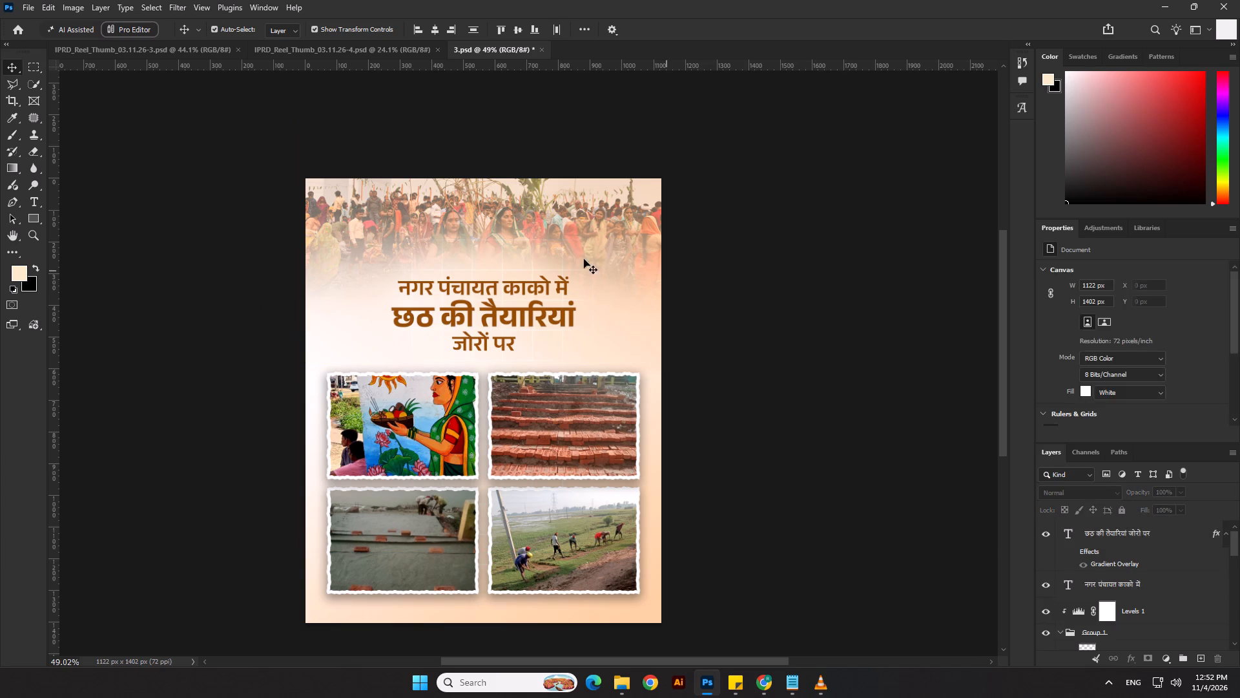
pyautogui.click(572, 227)
pyautogui.click(1116, 504)
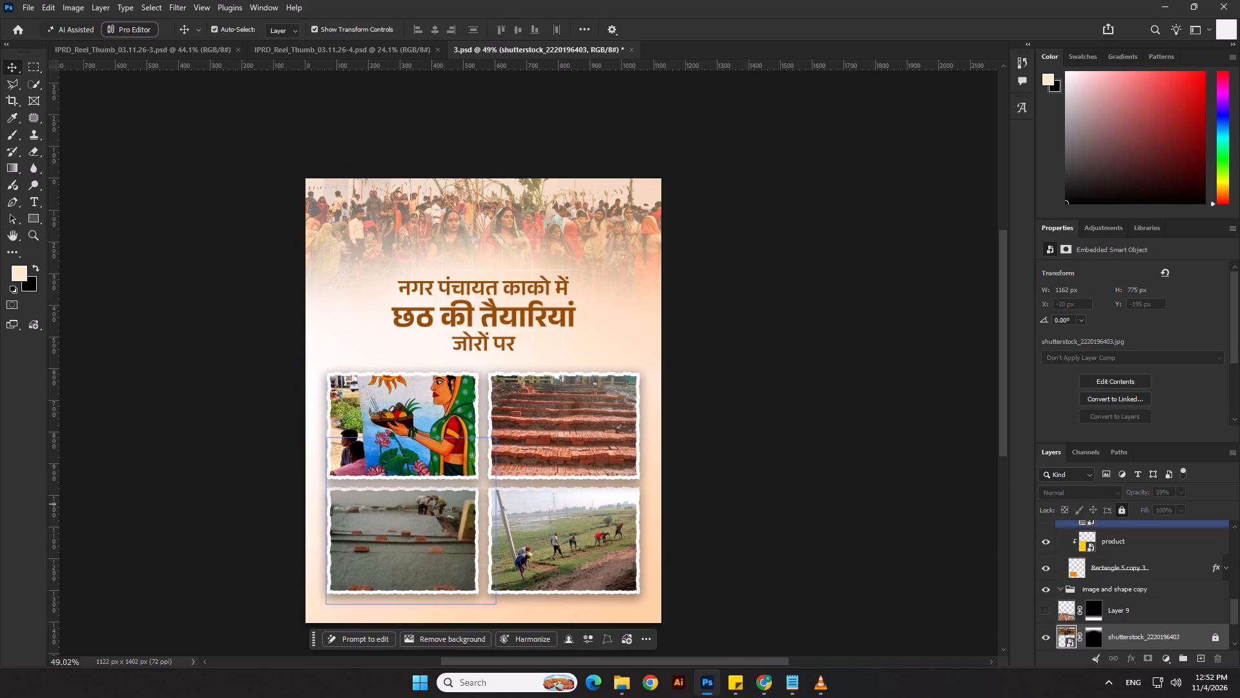
# Select both heading text layers and move them up together by 70 px.
pyautogui.moveTo(272, 277); pyautogui.dragTo(473, 341)
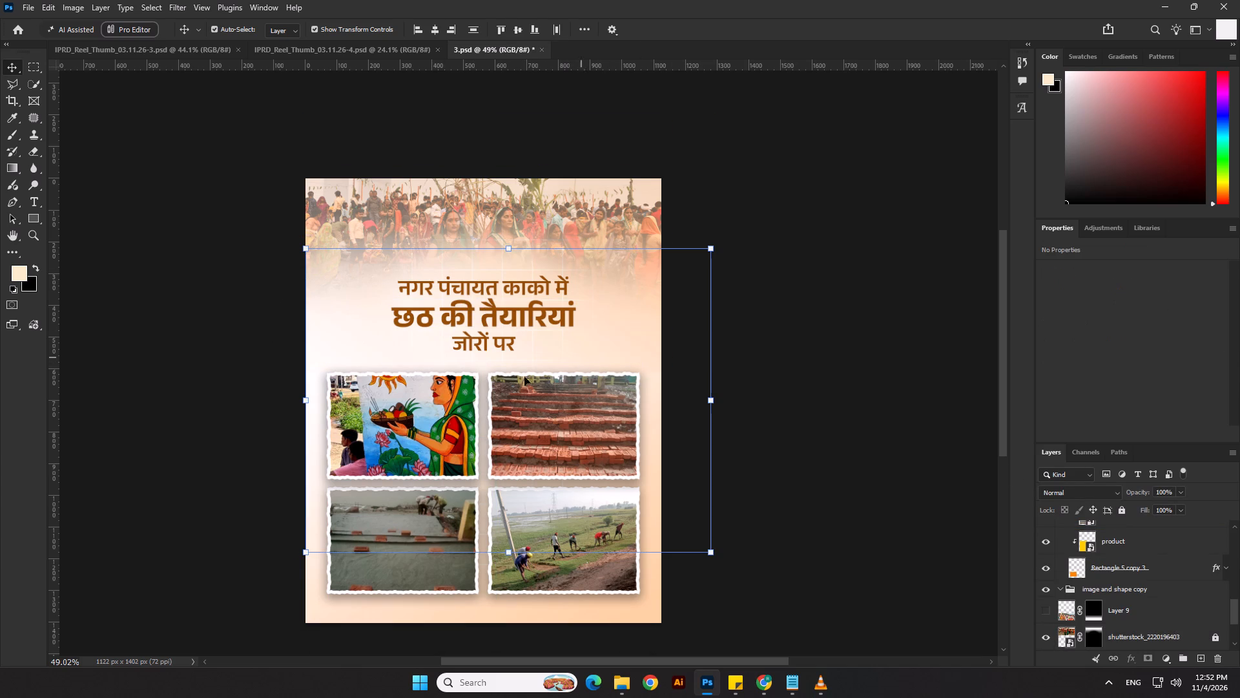
pyautogui.keyDown('shift'); pyautogui.click(471, 404); pyautogui.keyUp('shift')
pyautogui.hotkey('shift', 'Up')
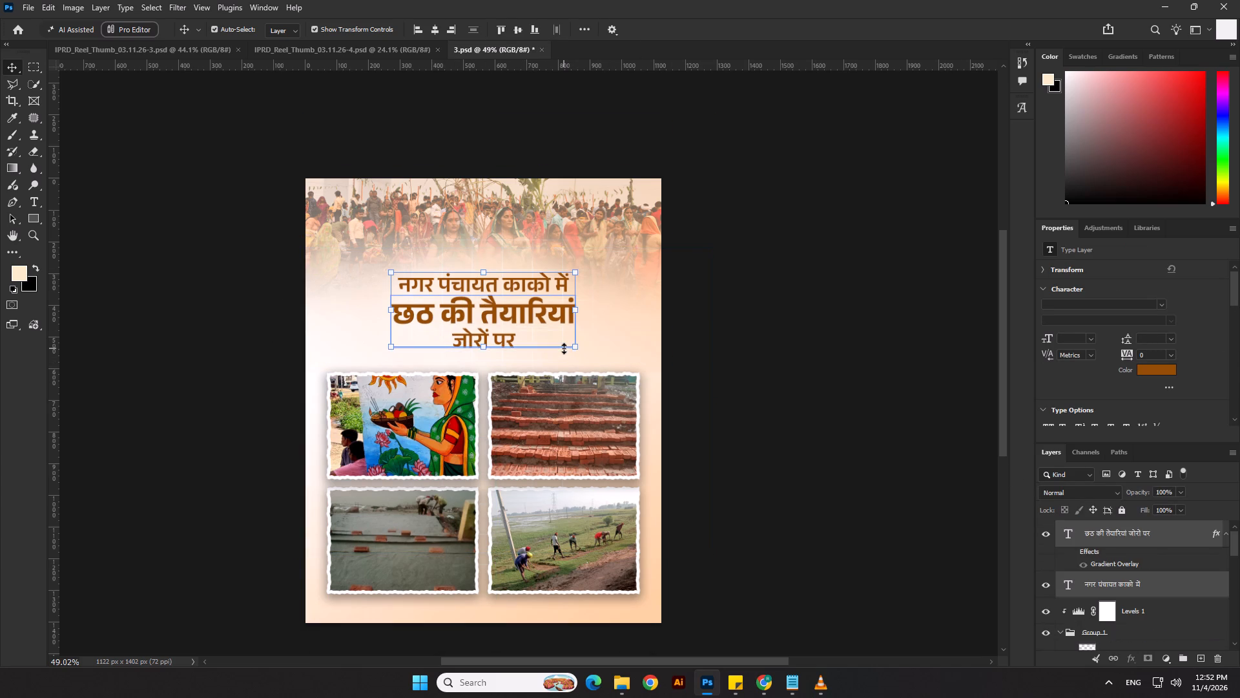
pyautogui.hotkey('shift', 'Up')
pyautogui.hotkey('shift', 'Up')
pyautogui.hotkey('shift', 'Up')
pyautogui.hotkey('shift', 'Up')
pyautogui.hotkey('shift', 'Up')
pyautogui.hotkey('shift', 'Up')
pyautogui.keyDown('shift'); pyautogui.click(739, 333); pyautogui.keyUp('shift')
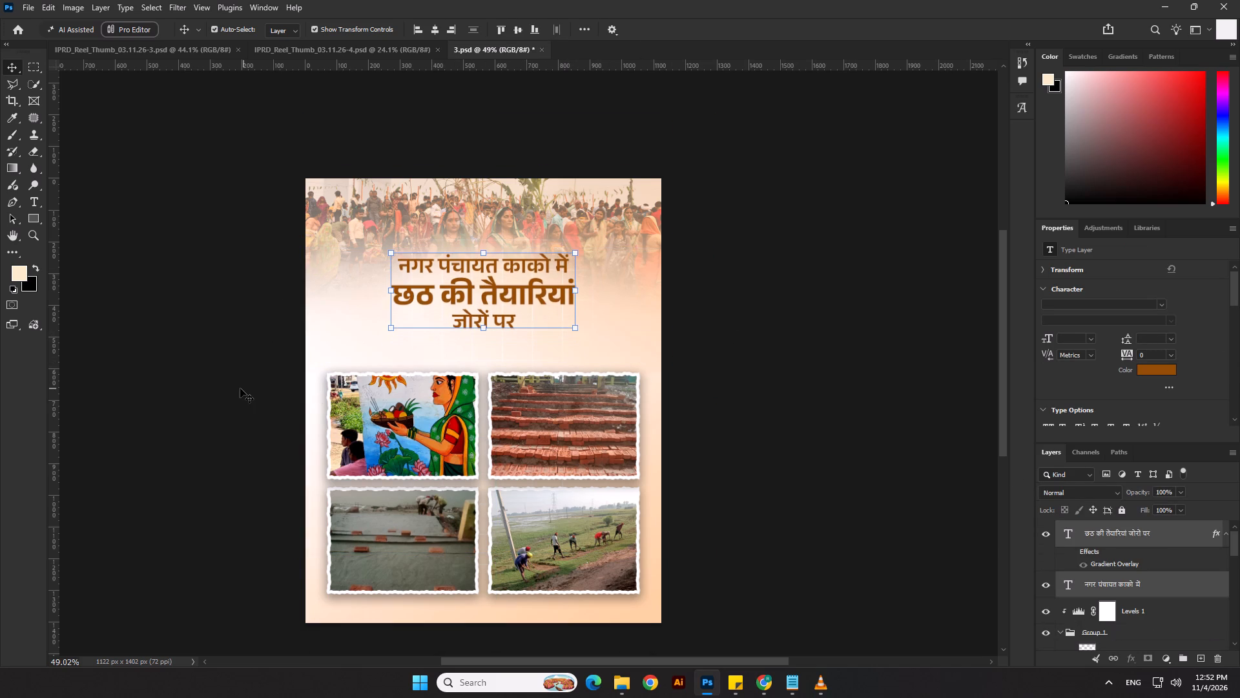
# Select the whole four-photo grid with its frames and move it up by 100 px.
pyautogui.moveTo(241, 388); pyautogui.dragTo(669, 586)
pyautogui.hotkey('shift', 'Up')
pyautogui.hotkey('shift', 'Up')
pyautogui.hotkey('shift', 'Up')
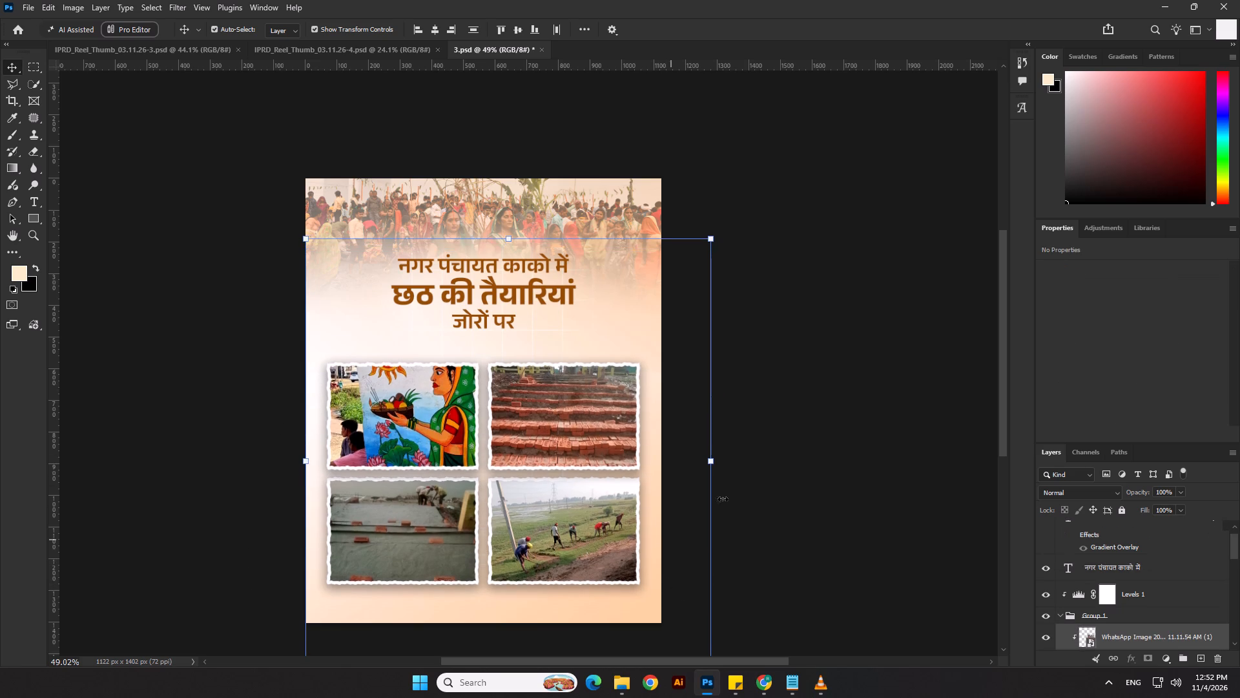
pyautogui.hotkey('shift', 'Up')
pyautogui.hotkey('shift', 'Up')
pyautogui.hotkey('shift', 'Up')
pyautogui.hotkey('shift', 'Up')
pyautogui.hotkey('shift', 'Up')
pyautogui.hotkey('shift', 'Up')
pyautogui.hotkey('shift', 'Up')
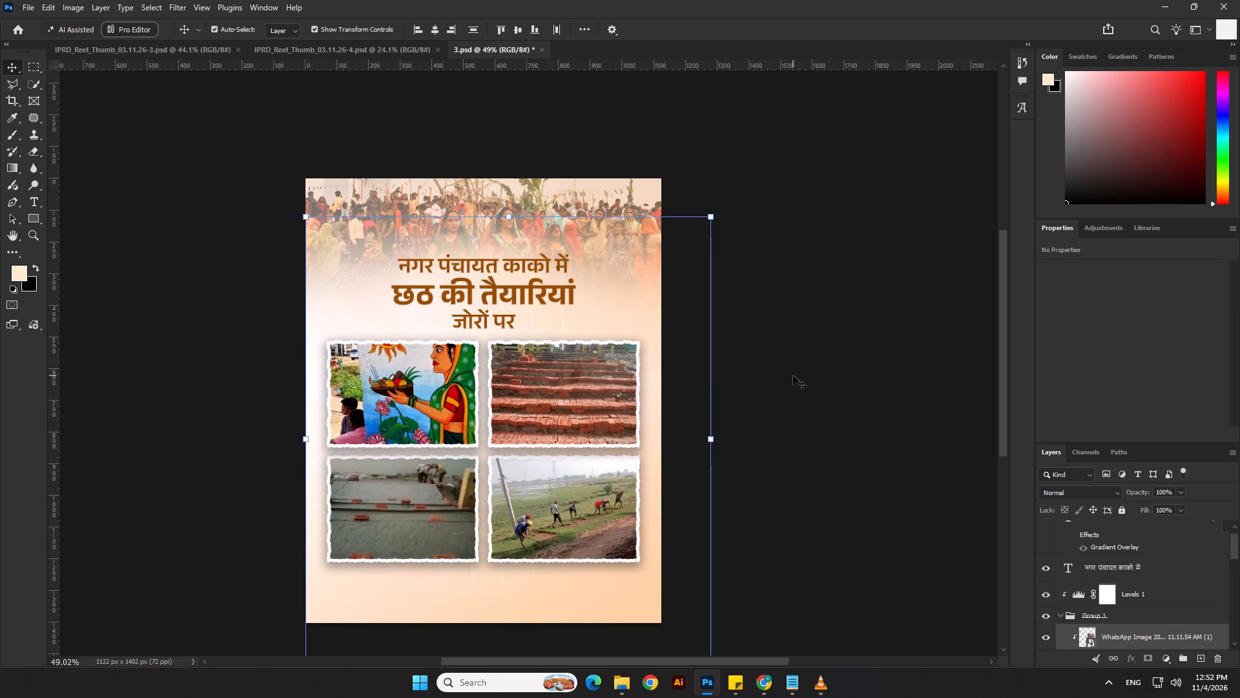
pyautogui.click(793, 375)
pyautogui.scroll(-5, 508, 331)
pyautogui.click(570, 252)
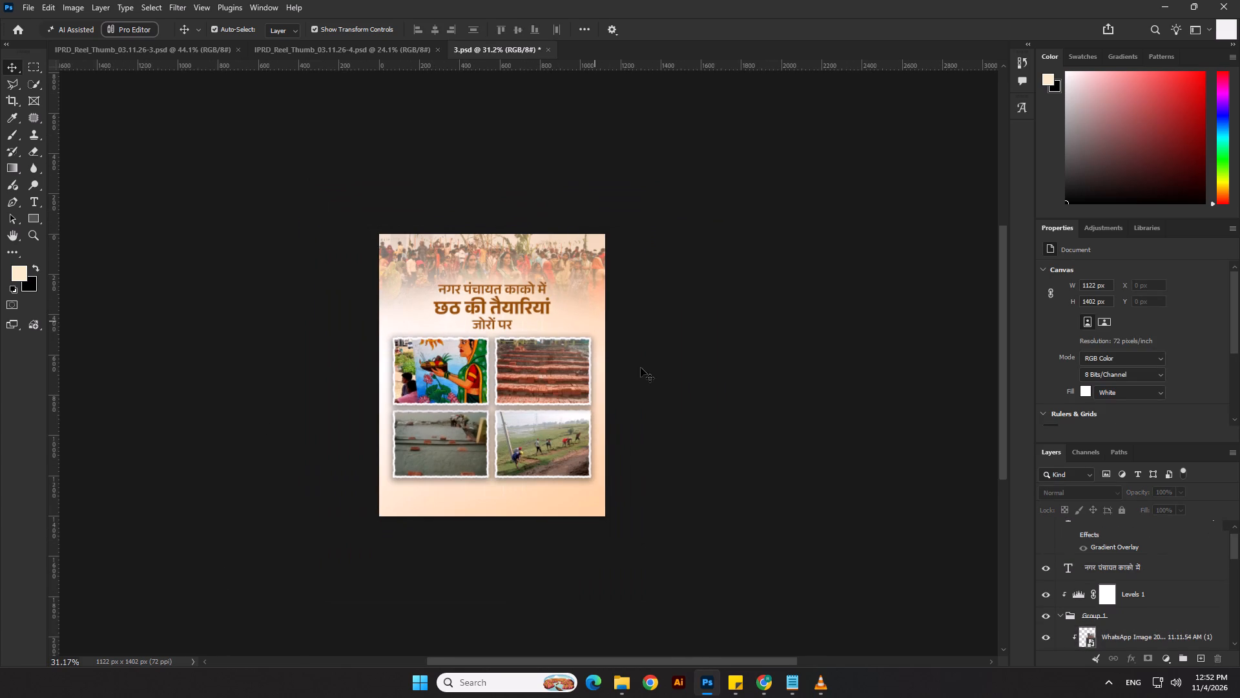
pyautogui.scroll(-2, 1170, 638)
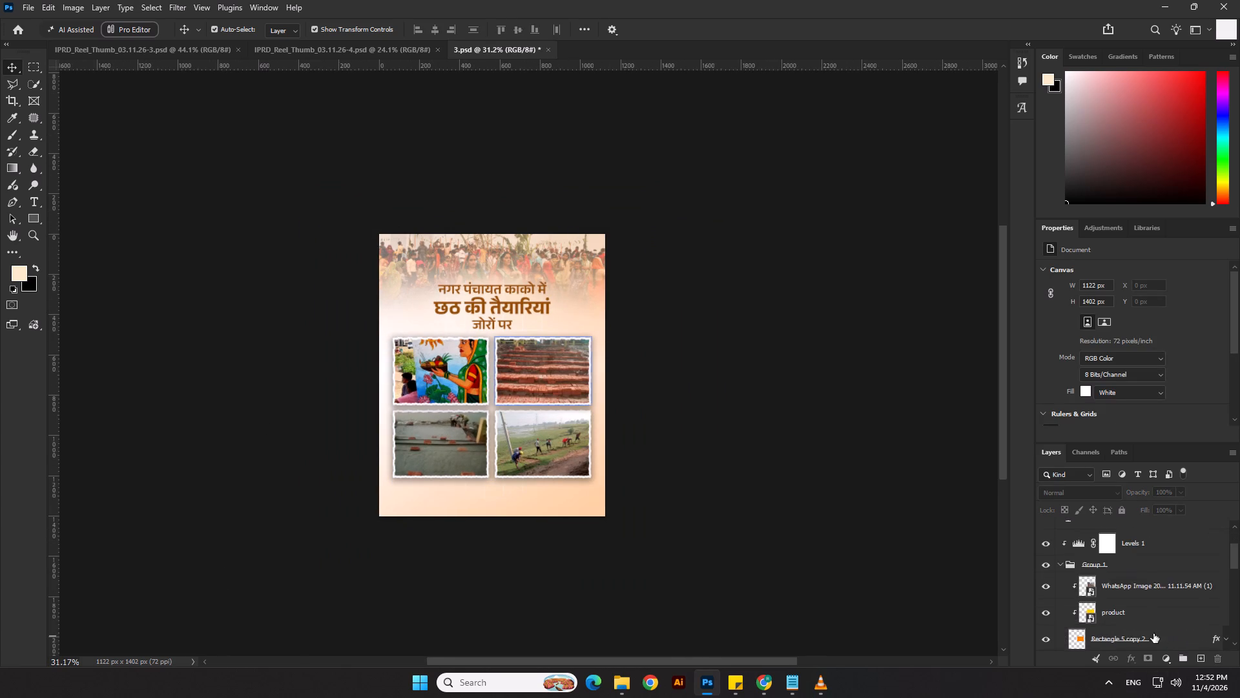
pyautogui.scroll(-9, 1153, 633)
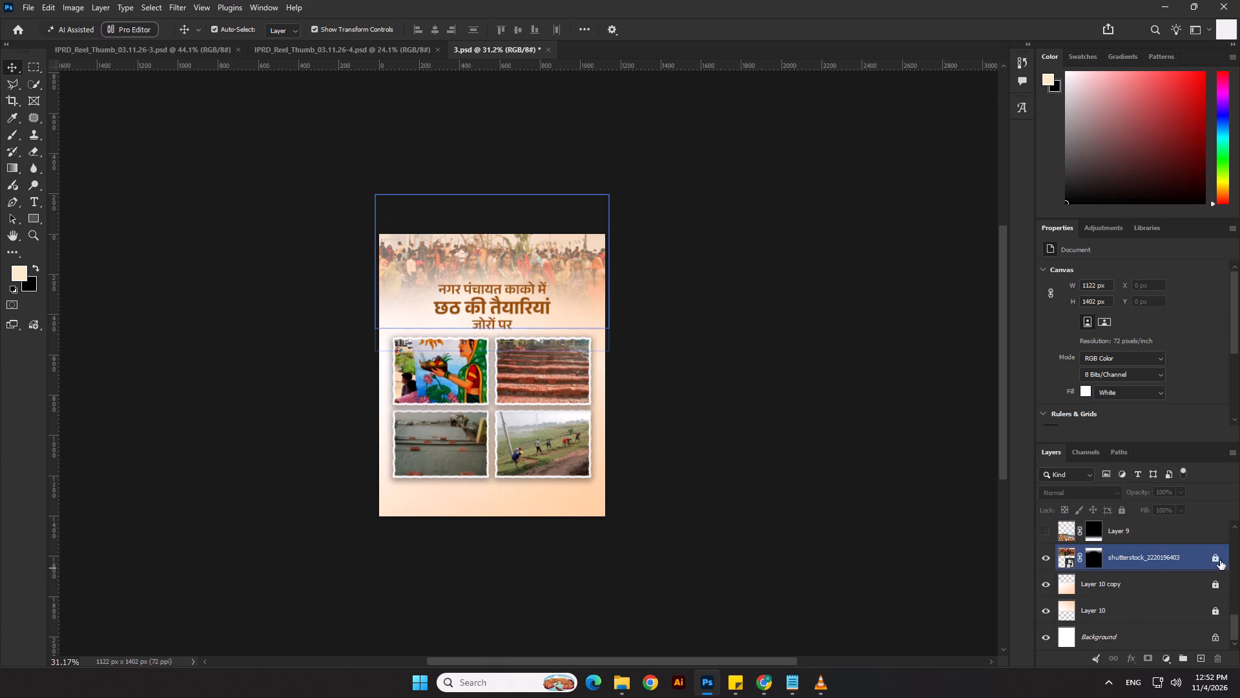
pyautogui.click(1219, 560)
pyautogui.click(1134, 560)
pyautogui.hotkey('shift', 'Up')
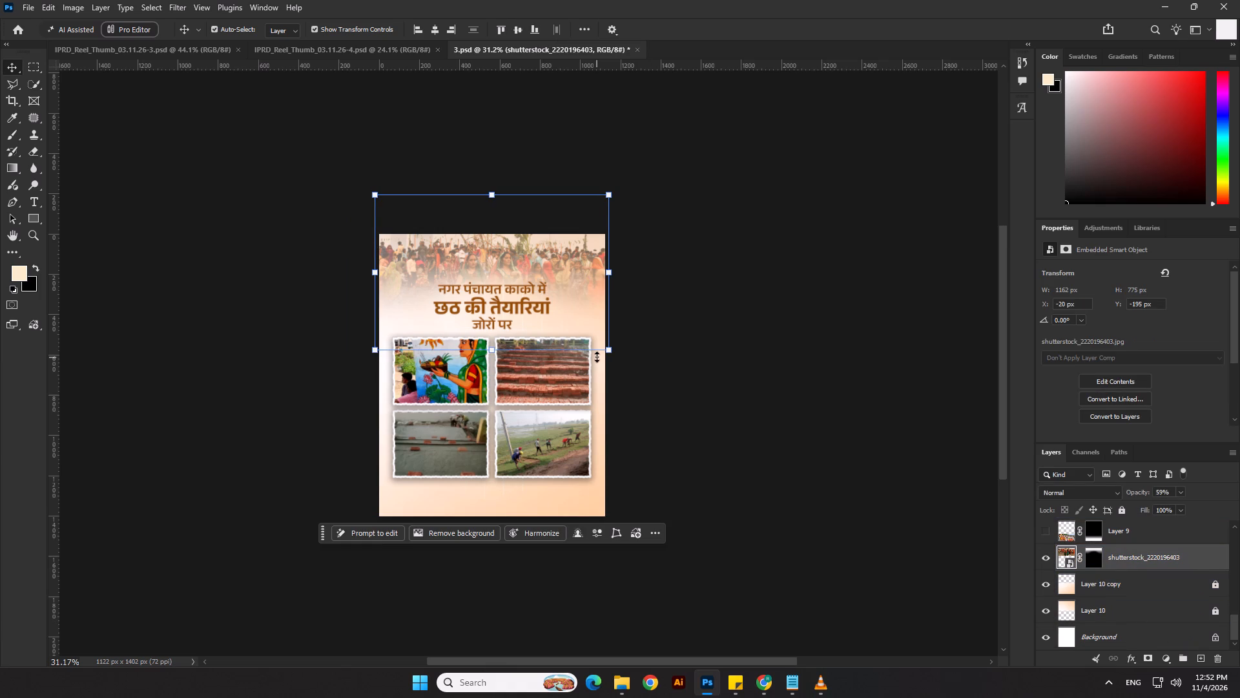
pyautogui.hotkey('shift', 'Up')
pyautogui.hotkey('shift', 'Up')
pyautogui.hotkey('shift', 'Up')
pyautogui.hotkey('shift', 'Up')
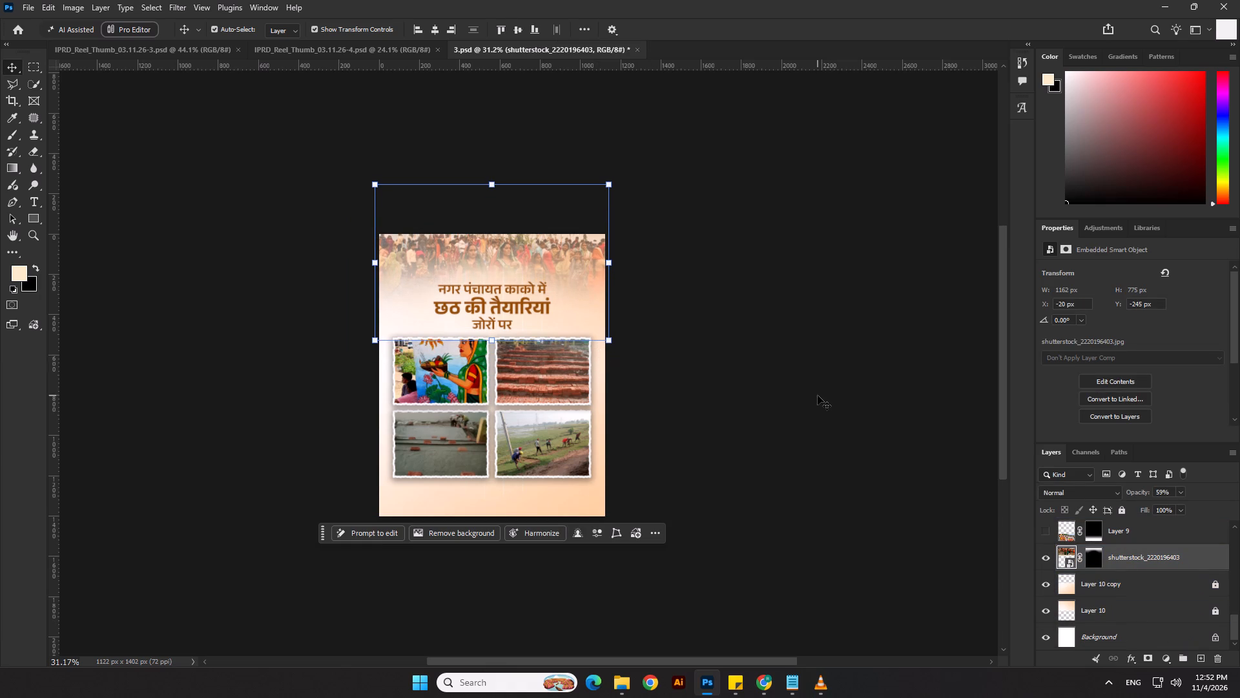
pyautogui.press('Return')
# Select both heading text layers and move them up together by another 50 px.
pyautogui.click(523, 289)
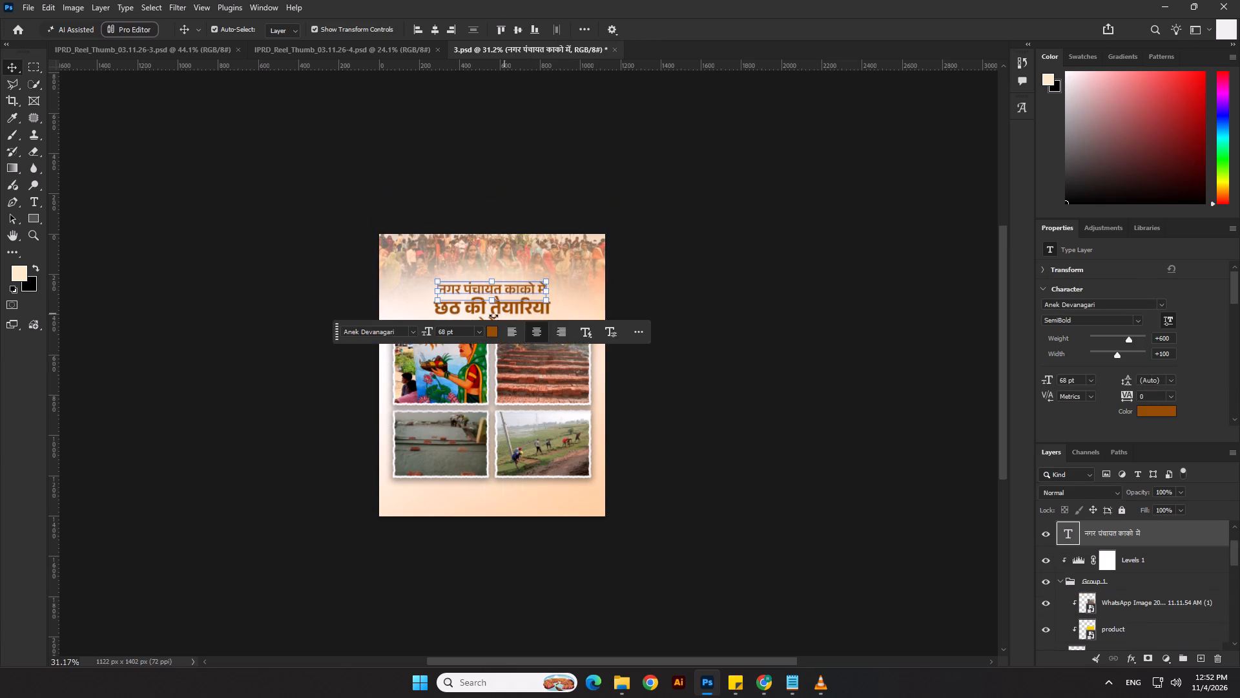
pyautogui.scroll(9, 493, 315)
pyautogui.keyDown('shift'); pyautogui.click(482, 315); pyautogui.keyUp('shift')
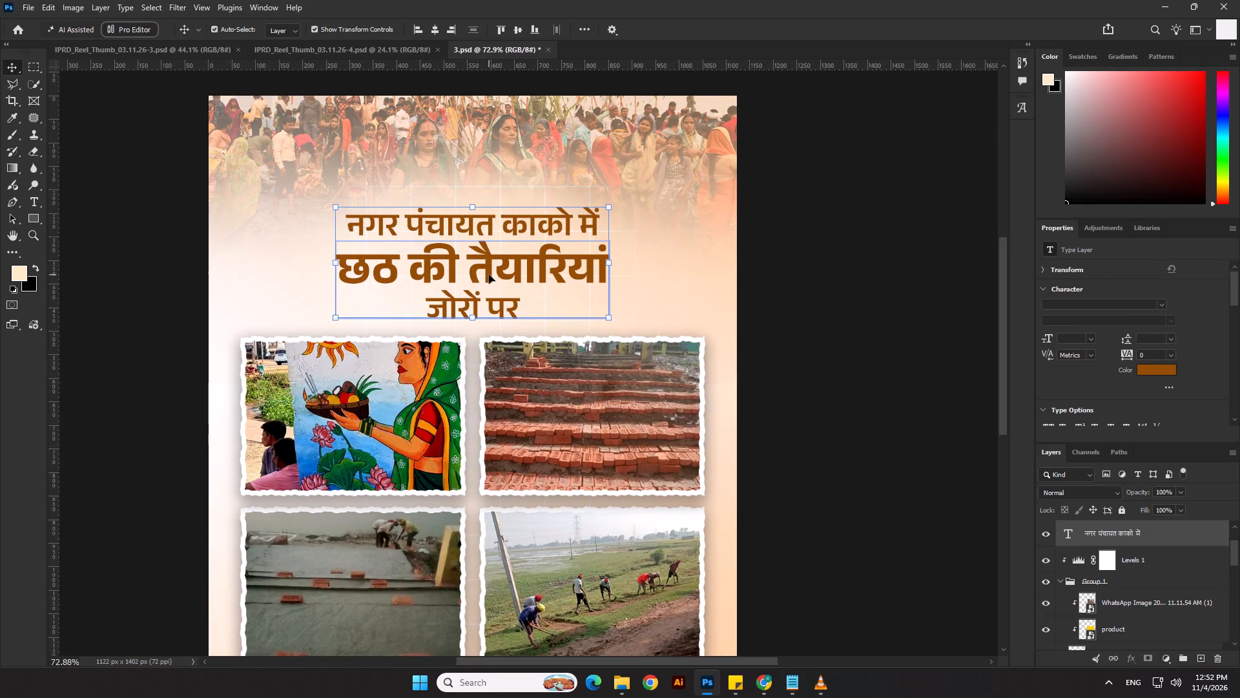
pyautogui.hotkey('shift', 'Up')
pyautogui.hotkey('shift', 'Up')
pyautogui.hotkey('shift', 'Up')
pyautogui.hotkey('shift', 'Up')
pyautogui.hotkey('shift', 'Up')
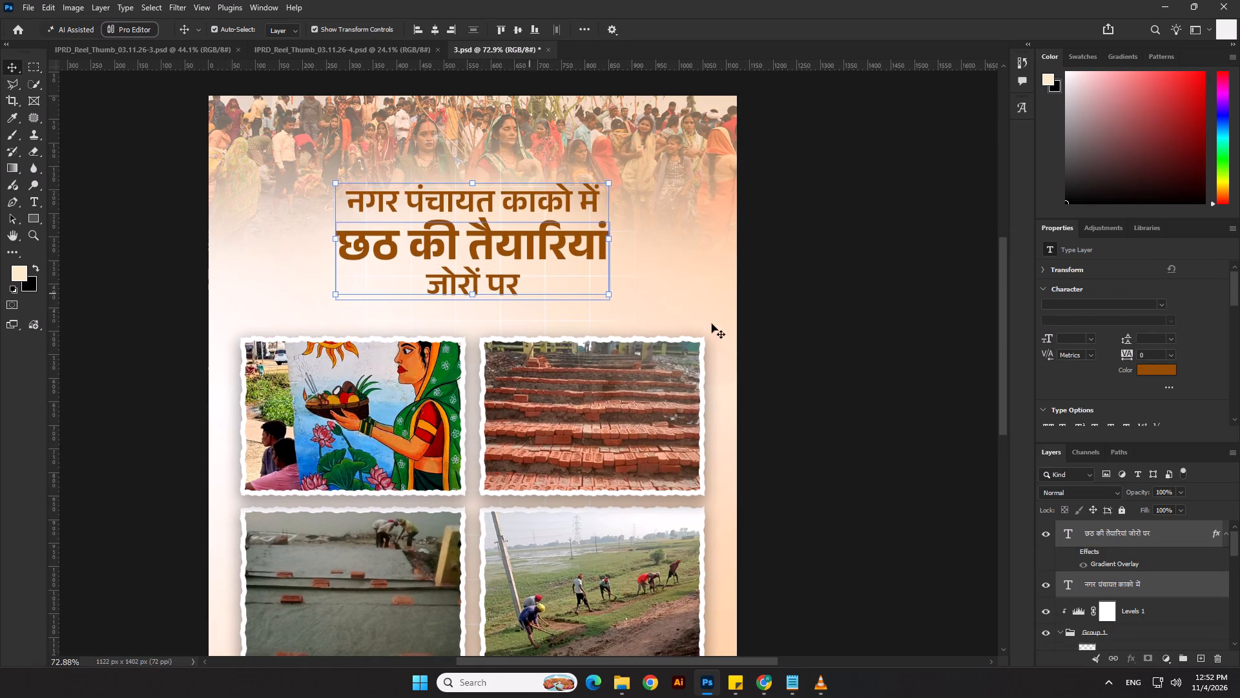
pyautogui.press('Return')
pyautogui.click(842, 332)
# Select the whole four-photo grid with its frames and move it up by another 30 px.
pyautogui.scroll(-4, 687, 352)
pyautogui.moveTo(263, 360); pyautogui.dragTo(717, 534)
pyautogui.hotkey('shift', 'Up')
pyautogui.hotkey('shift', 'Up')
pyautogui.hotkey('shift', 'Up')
pyautogui.keyDown('shift'); pyautogui.click(863, 428); pyautogui.keyUp('shift')
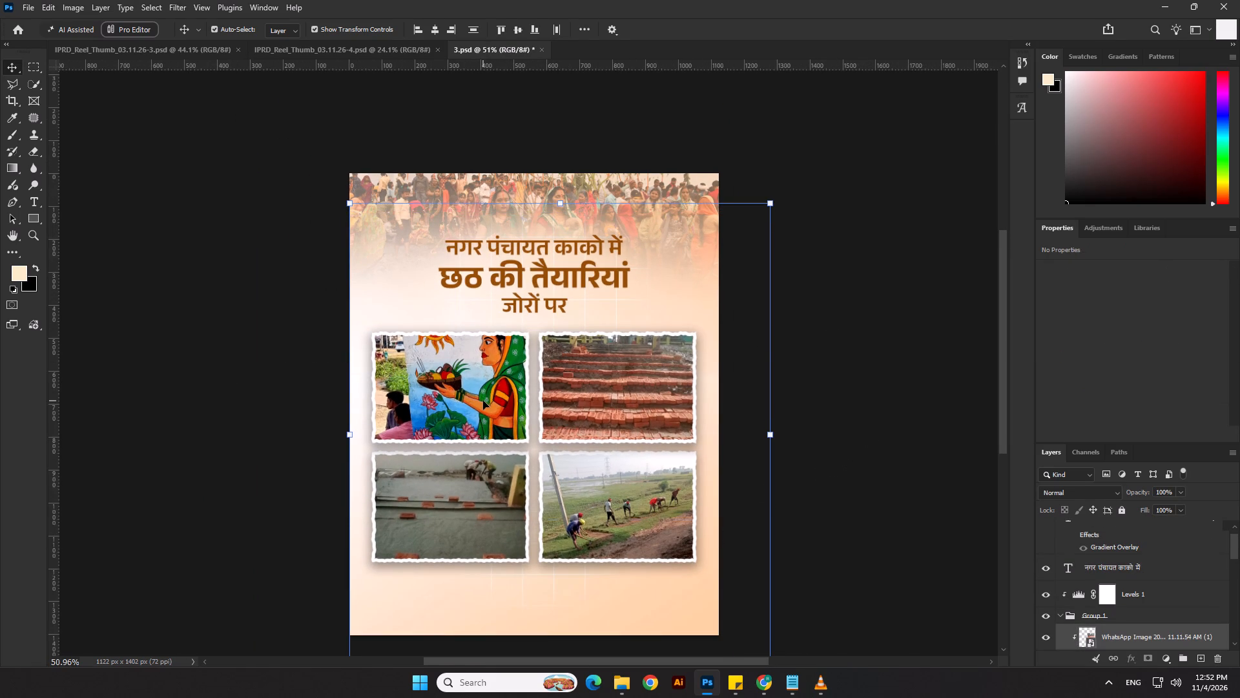
# Scale the mural photo to about 48% and position it over the first photo frame.
pyautogui.click(483, 401)
pyautogui.click(234, 399)
pyautogui.click(467, 379)
pyautogui.moveTo(566, 200); pyautogui.dragTo(557, 354)
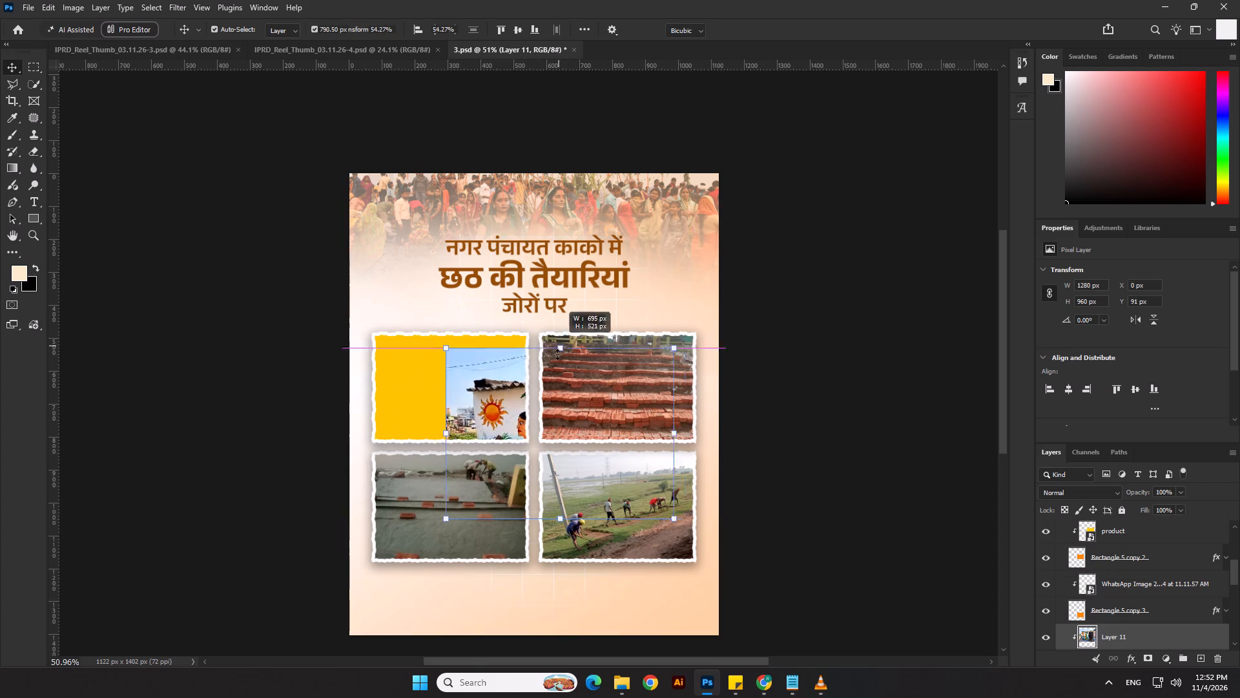
pyautogui.moveTo(557, 354); pyautogui.dragTo(555, 365)
pyautogui.moveTo(544, 416); pyautogui.dragTo(443, 365)
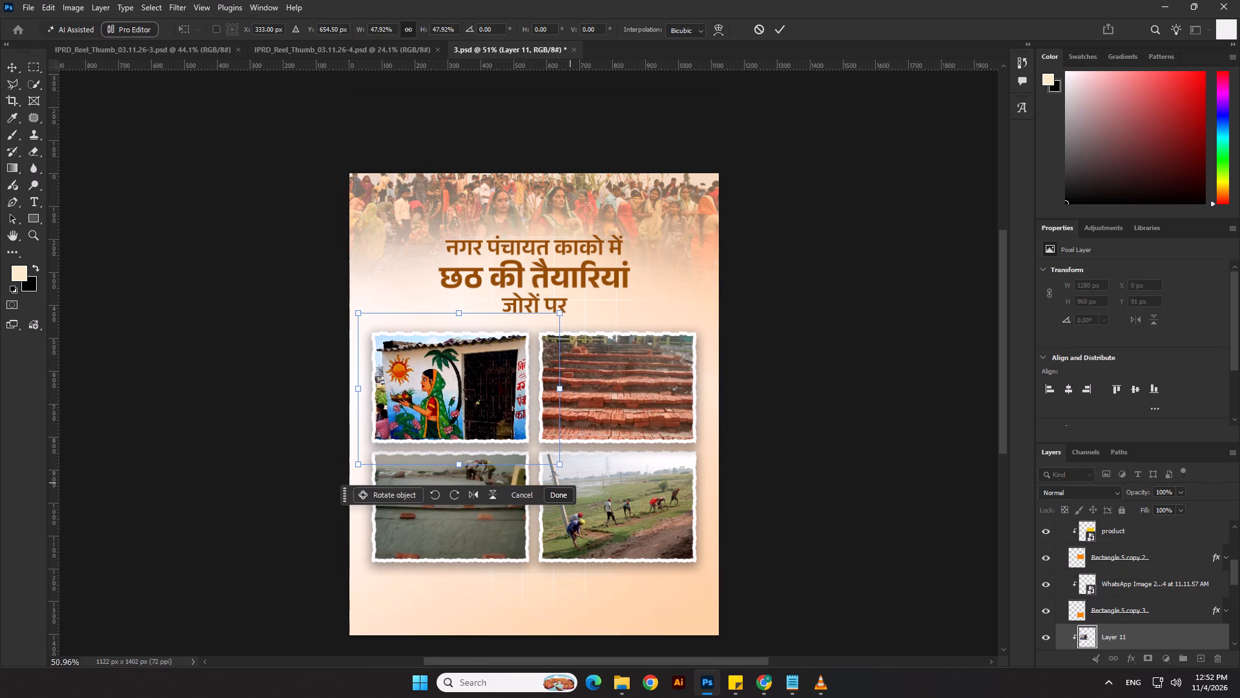
# Delete the Levels 1 adjustment layer above the photo group, including its mask.
pyautogui.scroll(6, 1082, 578)
pyautogui.scroll(-1, 1100, 590)
pyautogui.click(1126, 570)
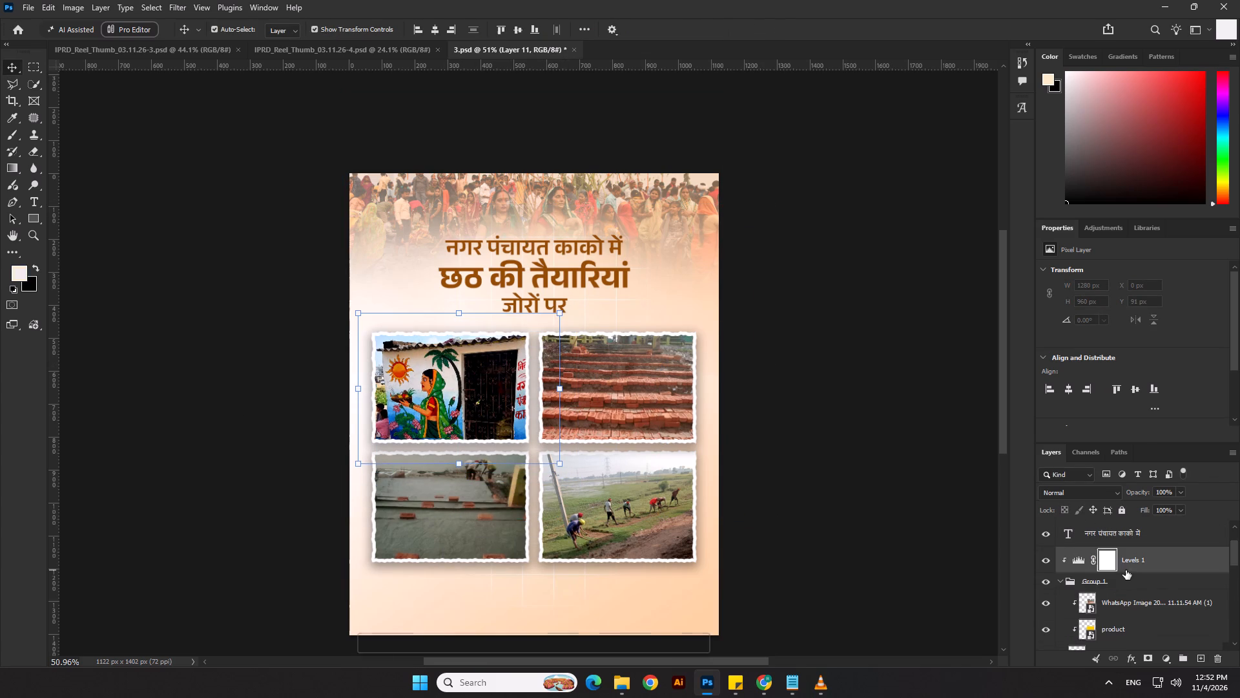
pyautogui.press('Delete')
pyautogui.press('Delete')
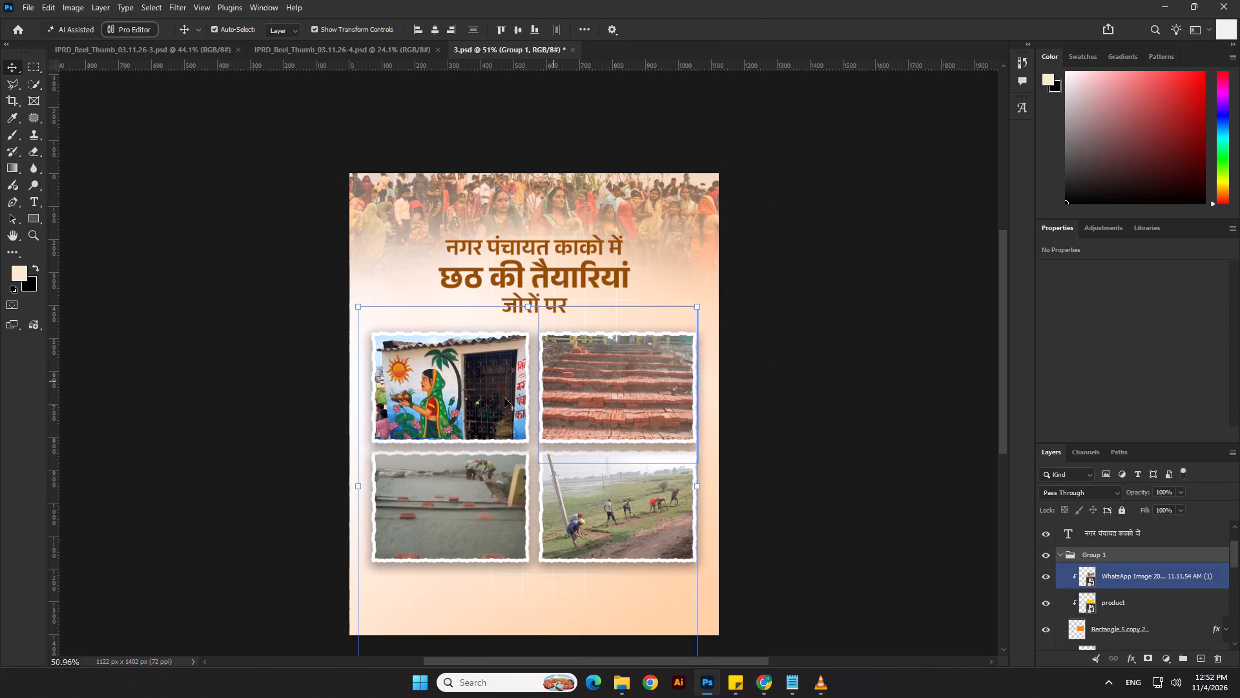
# Reduce the mural photo to 536 × 401 px and shift it vertically in its frame to Y 425 px.
pyautogui.click(450, 415)
pyautogui.moveTo(561, 397); pyautogui.dragTo(535, 383)
pyautogui.hotkey('shift', 'Up')
pyautogui.hotkey('shift', 'Up')
pyautogui.hotkey('shift', 'Up')
pyautogui.hotkey('shift', 'Up')
pyautogui.press('Return')
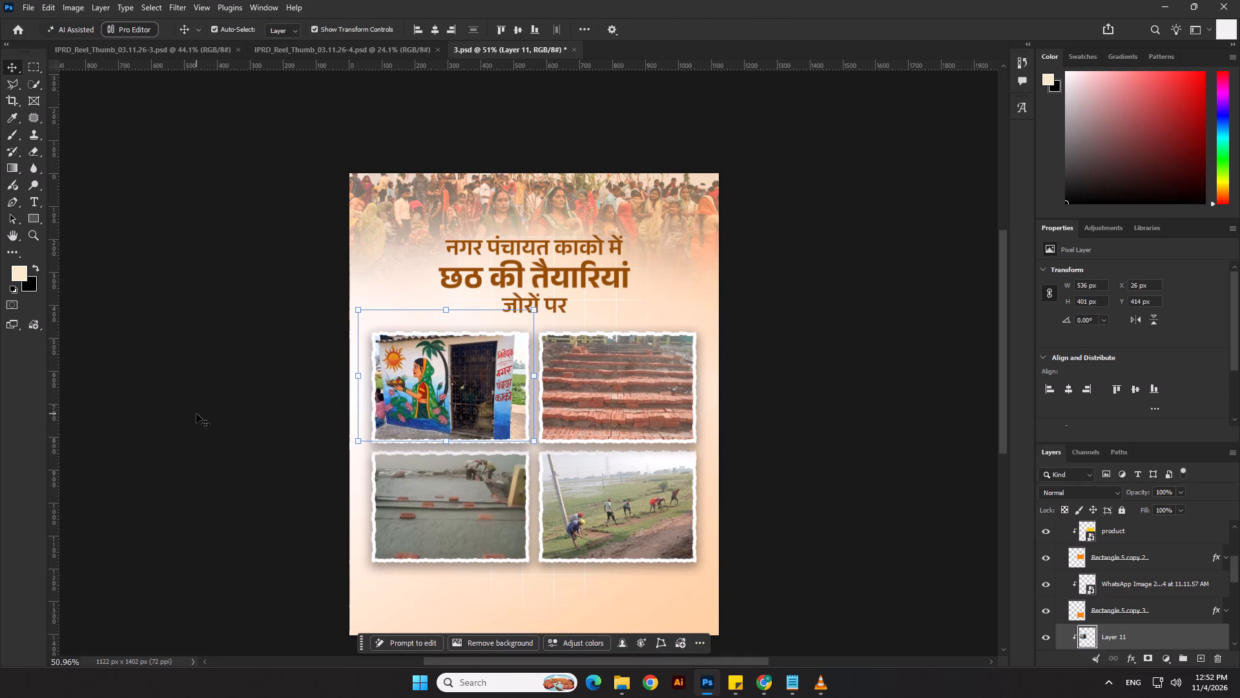
pyautogui.press('Down')
pyautogui.hotkey('shift', 'Down')
pyautogui.keyDown('shift'); pyautogui.click(196, 414); pyautogui.keyUp('shift')
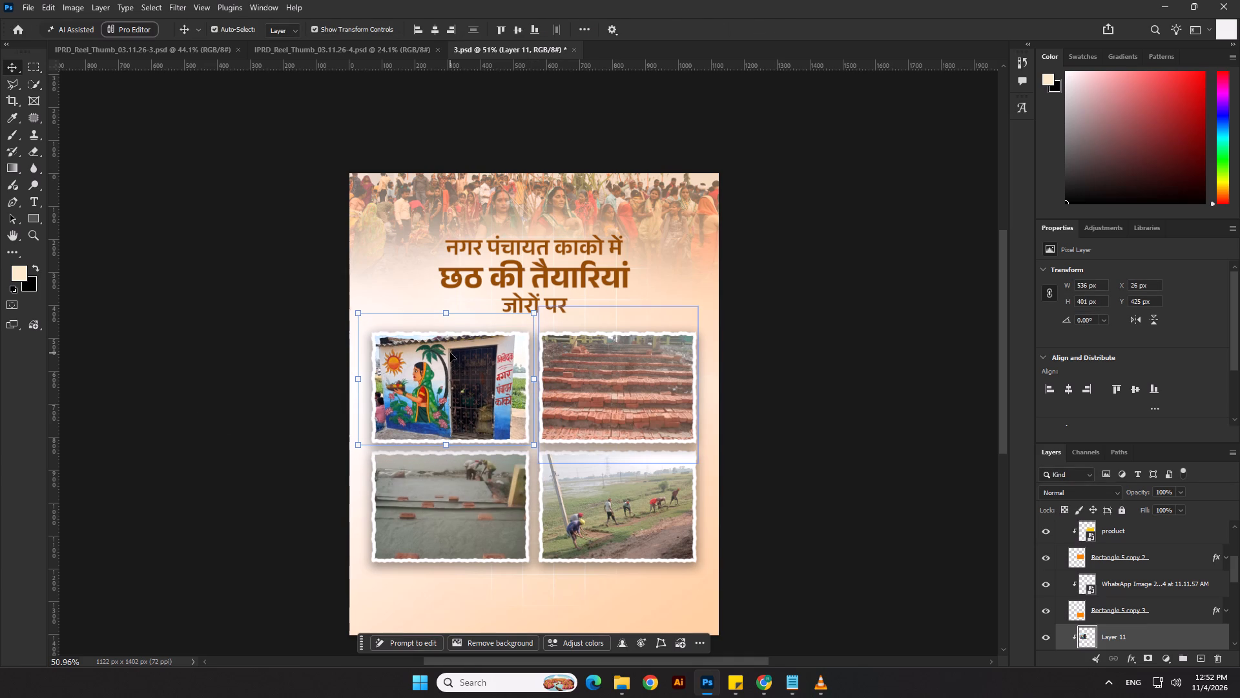
# Scale the mural photo down to 93.77% within the first frame.
pyautogui.click(445, 349)
pyautogui.moveTo(454, 313); pyautogui.dragTo(459, 322)
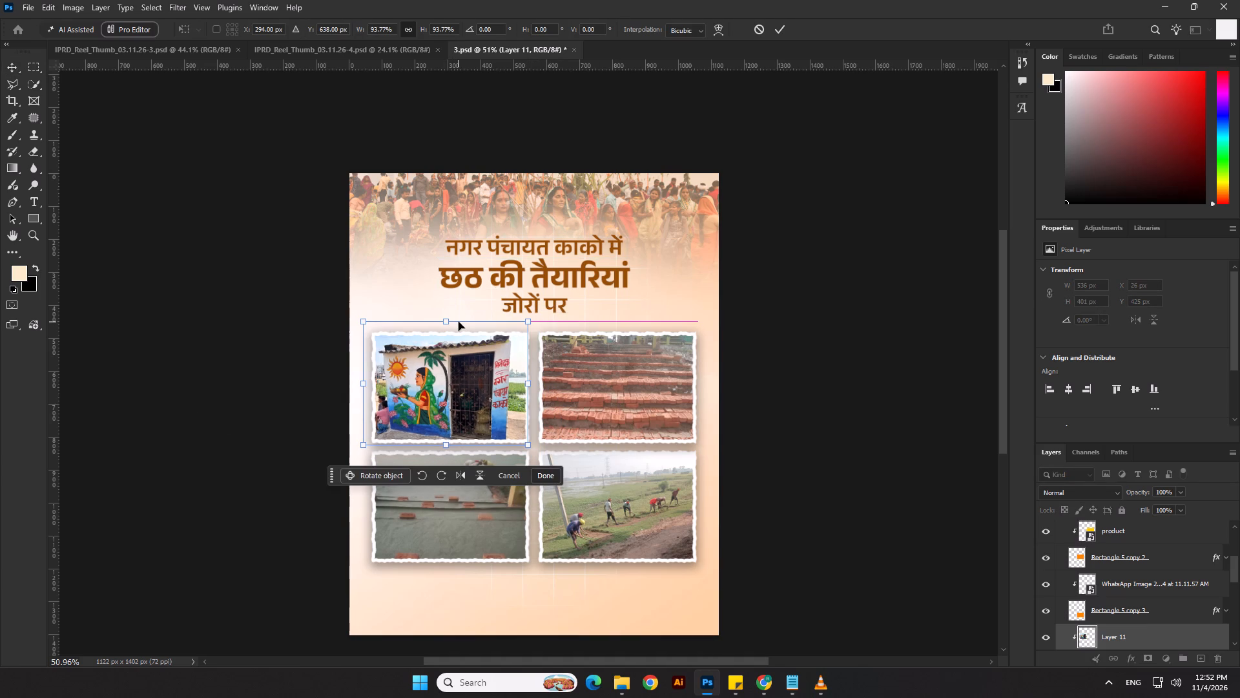
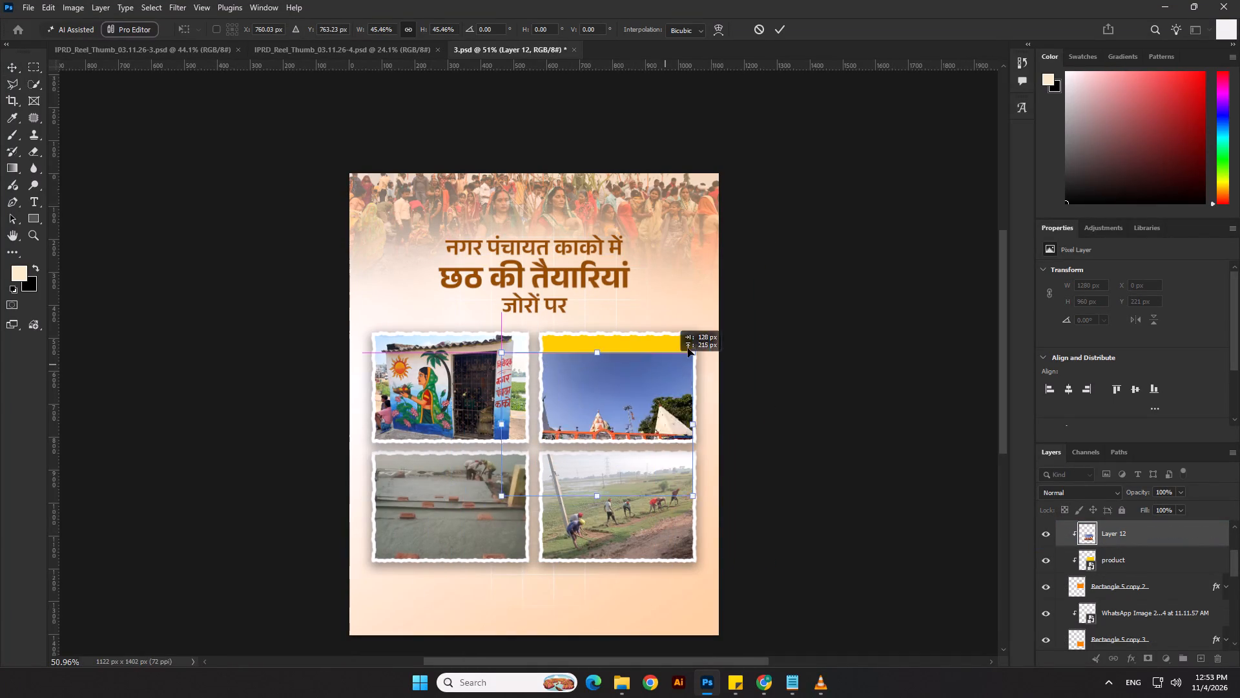
# Position the temple photo over the second photo frame, enlarging it to 804 × 603 px at X 404 px, Y 317 px.
pyautogui.moveTo(688, 348); pyautogui.dragTo(682, 333)
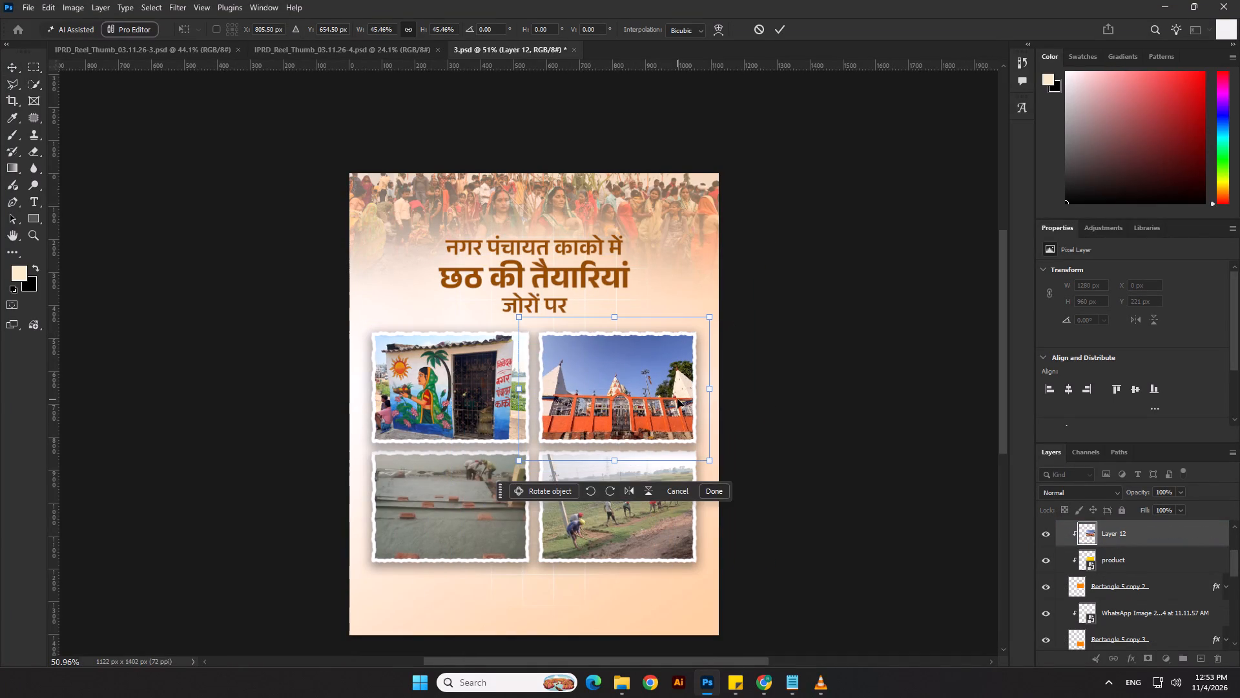
pyautogui.scroll(2, 676, 392)
pyautogui.moveTo(607, 301); pyautogui.dragTo(613, 268)
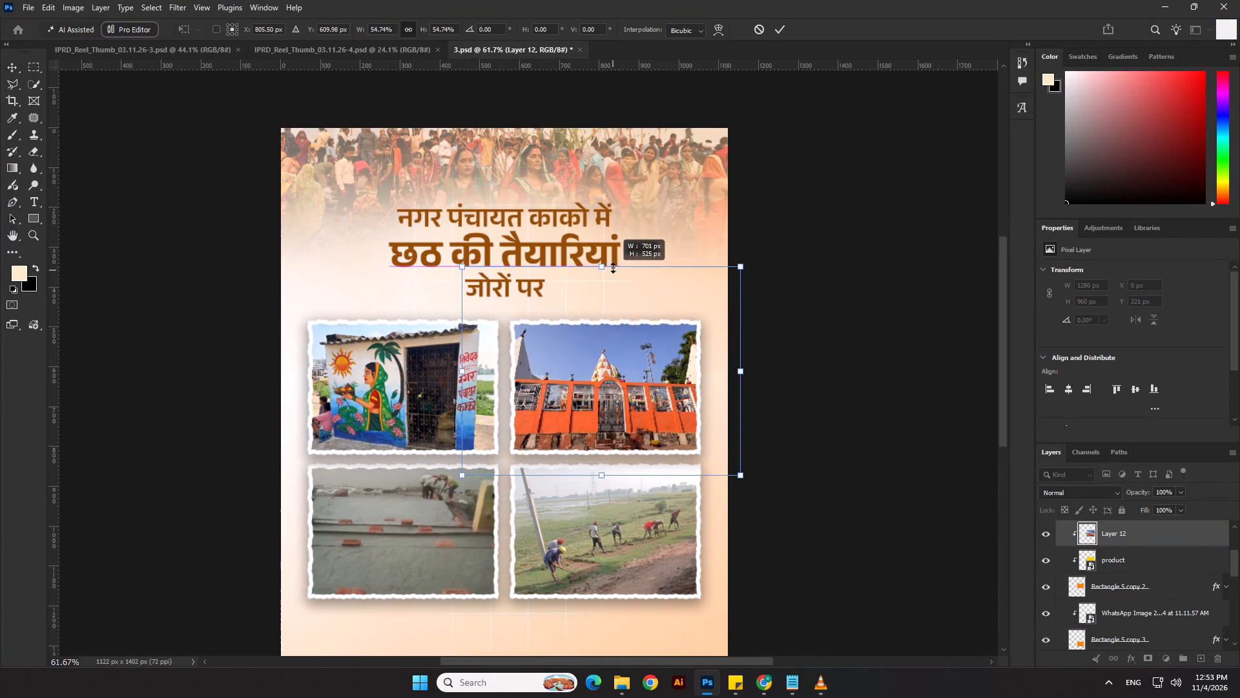
pyautogui.moveTo(613, 268); pyautogui.dragTo(613, 266)
pyautogui.moveTo(603, 480); pyautogui.dragTo(603, 509)
pyautogui.hotkey('shift', 'Up')
pyautogui.hotkey('shift', 'Up')
pyautogui.hotkey('shift', 'Up')
pyautogui.press('Return')
pyautogui.click(827, 392)
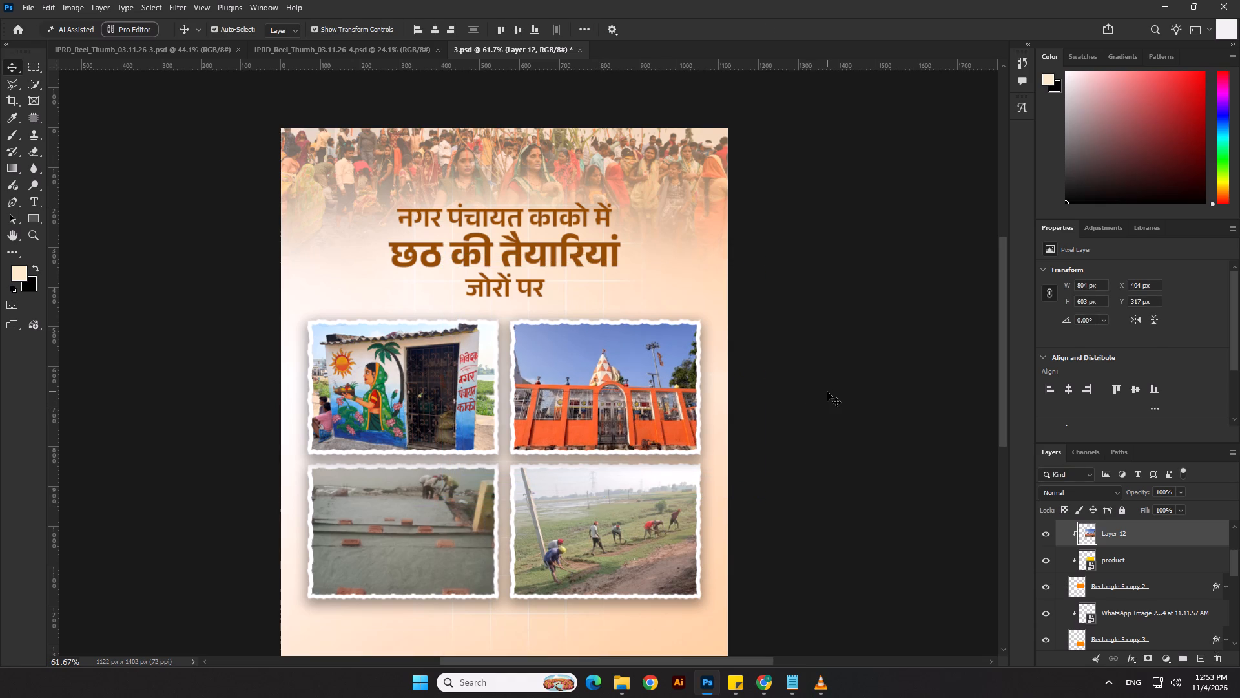
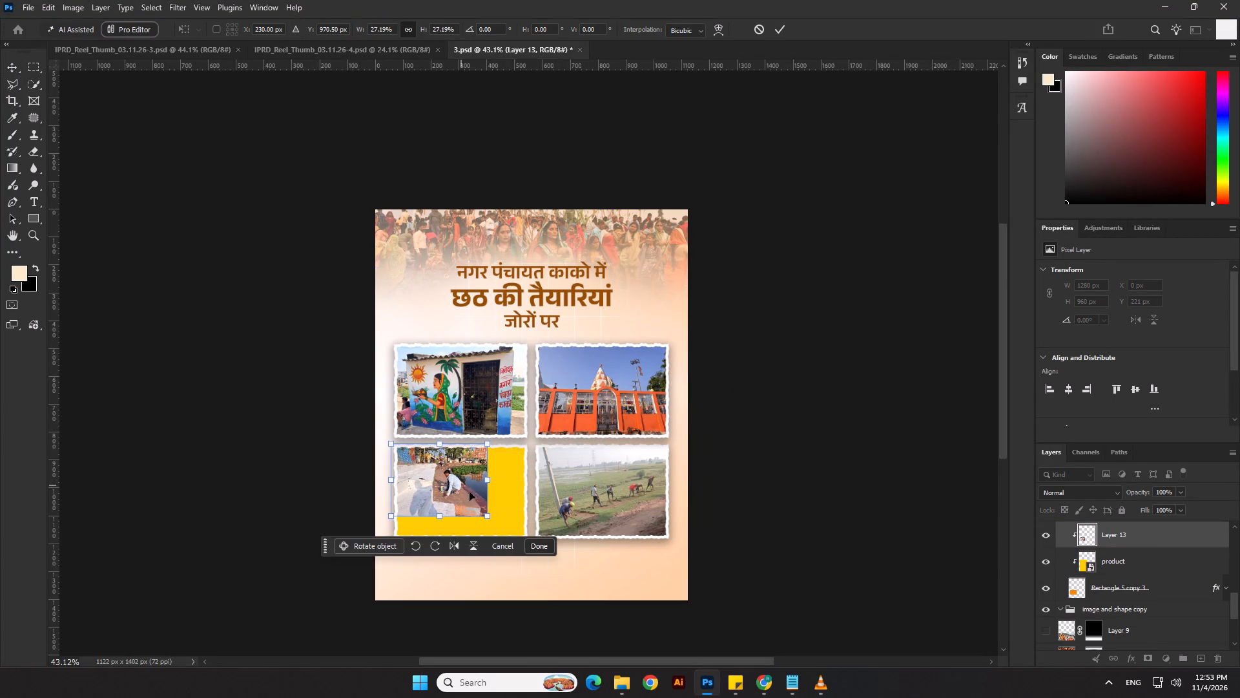
# Enlarge the crouching worker photo to about 40.3% to cover the poster's lower-left photo frame, and nudge it up 20 px.
pyautogui.moveTo(487, 520); pyautogui.dragTo(533, 556)
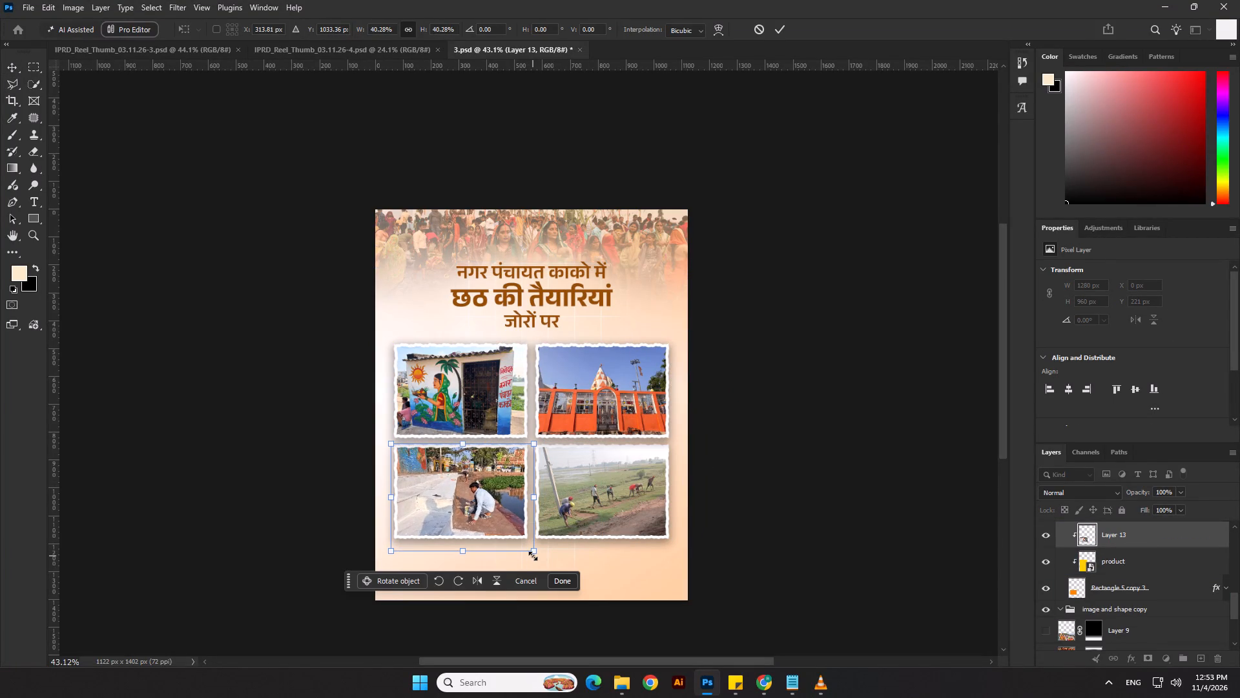
pyautogui.hotkey('shift', 'Up')
pyautogui.hotkey('shift', 'Up')
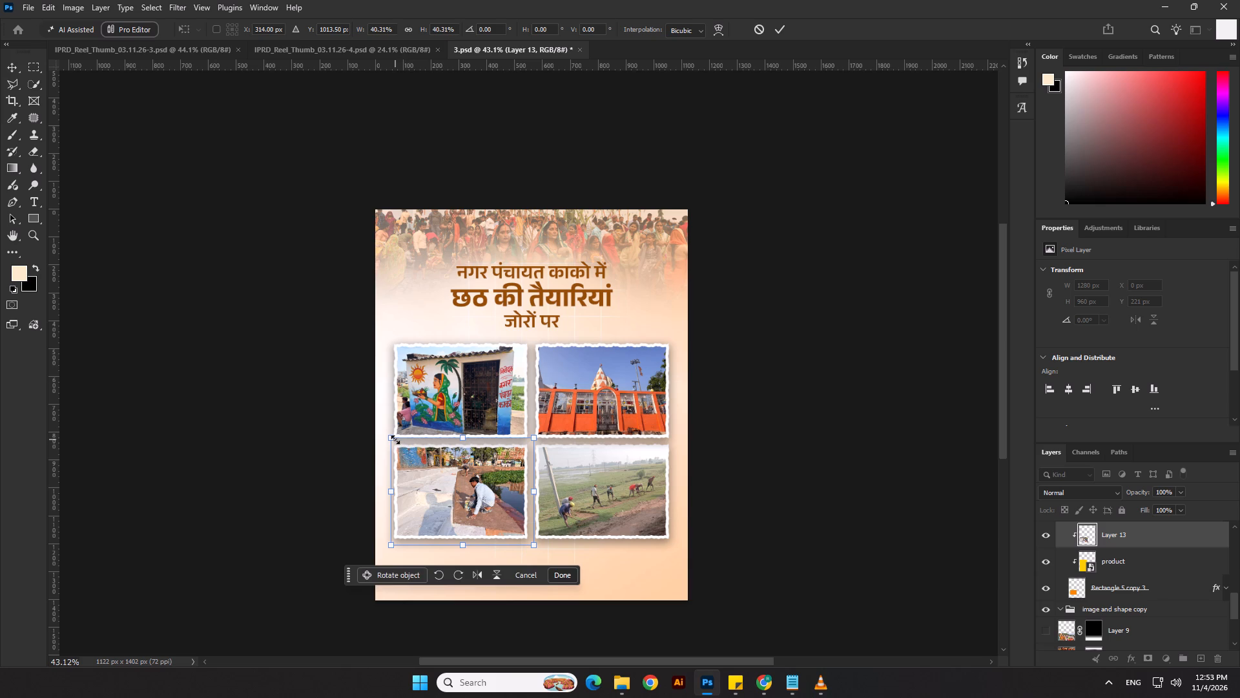
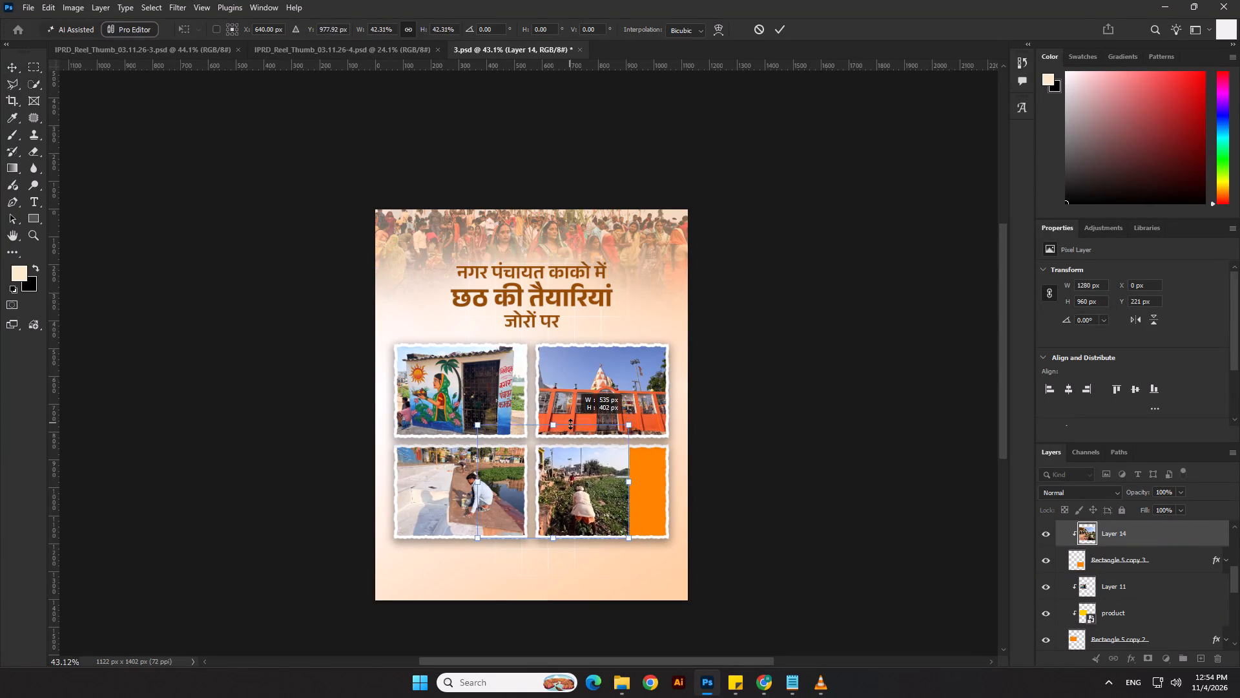
# Scale the photo of the worker in the green vegetation to about 44% and position it to fill the poster's lower-right photo frame.
pyautogui.moveTo(570, 424); pyautogui.dragTo(570, 425)
pyautogui.moveTo(601, 482); pyautogui.dragTo(637, 483)
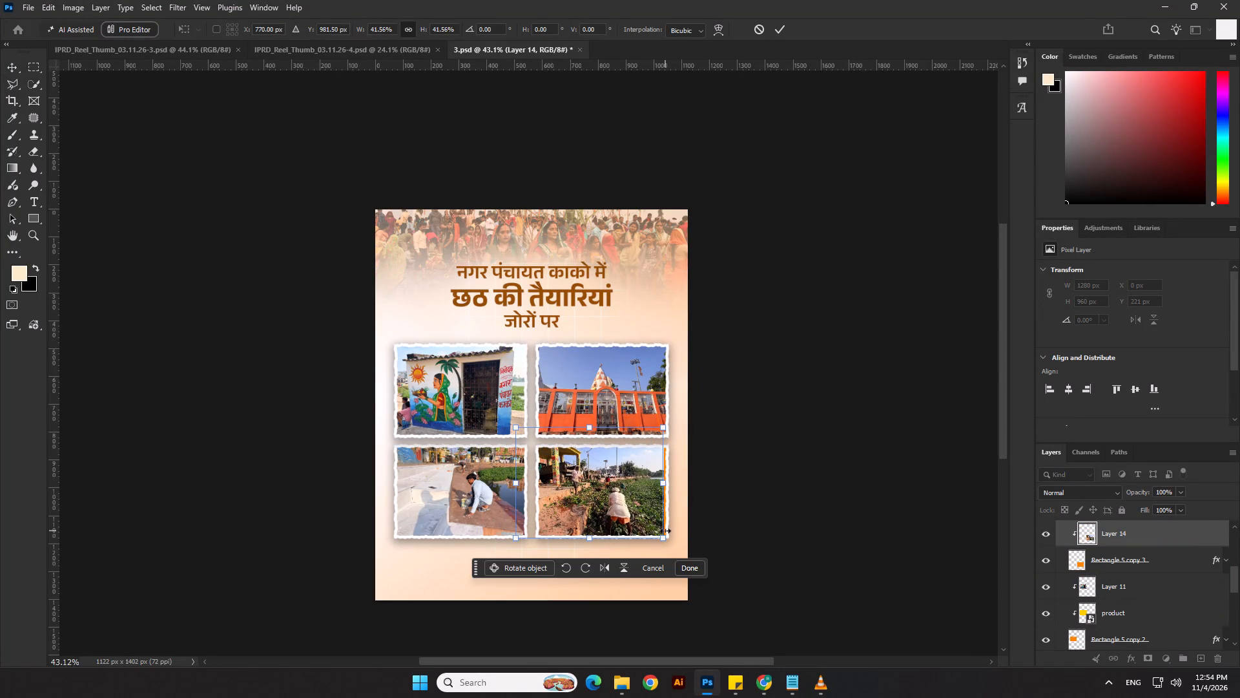
pyautogui.moveTo(663, 536); pyautogui.dragTo(671, 544)
pyautogui.hotkey('shift', 'Up')
pyautogui.hotkey('shift', 'Right')
pyautogui.hotkey('shift', 'Right')
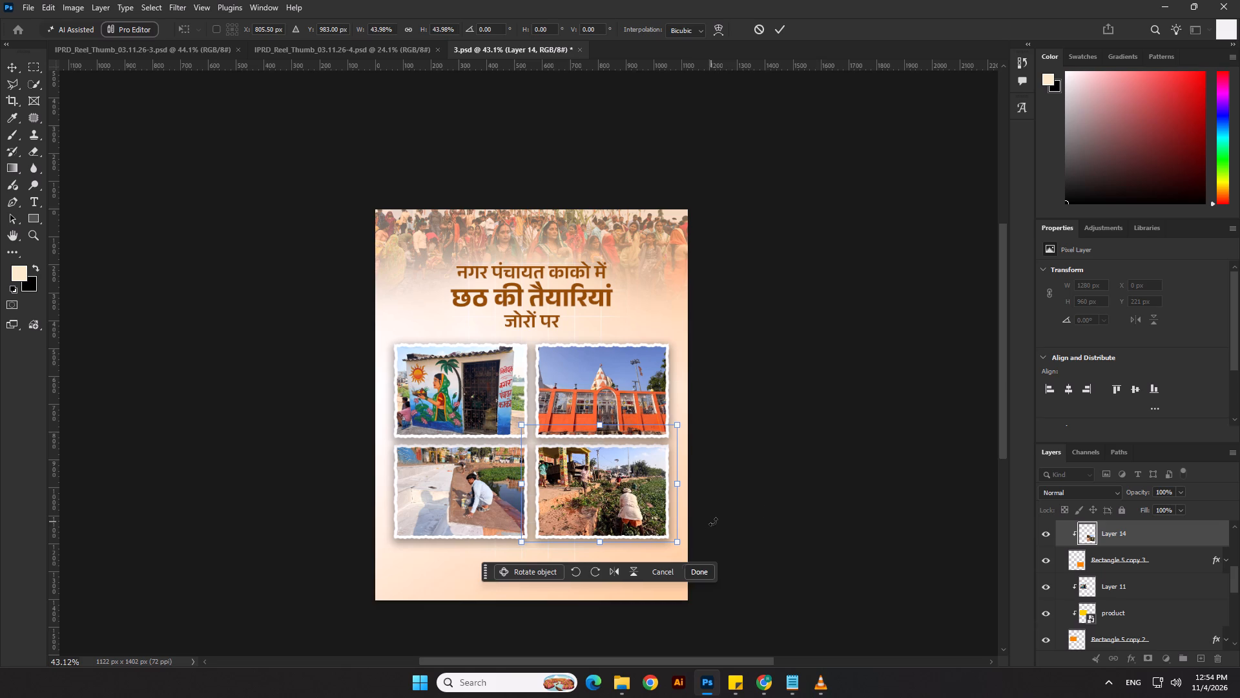
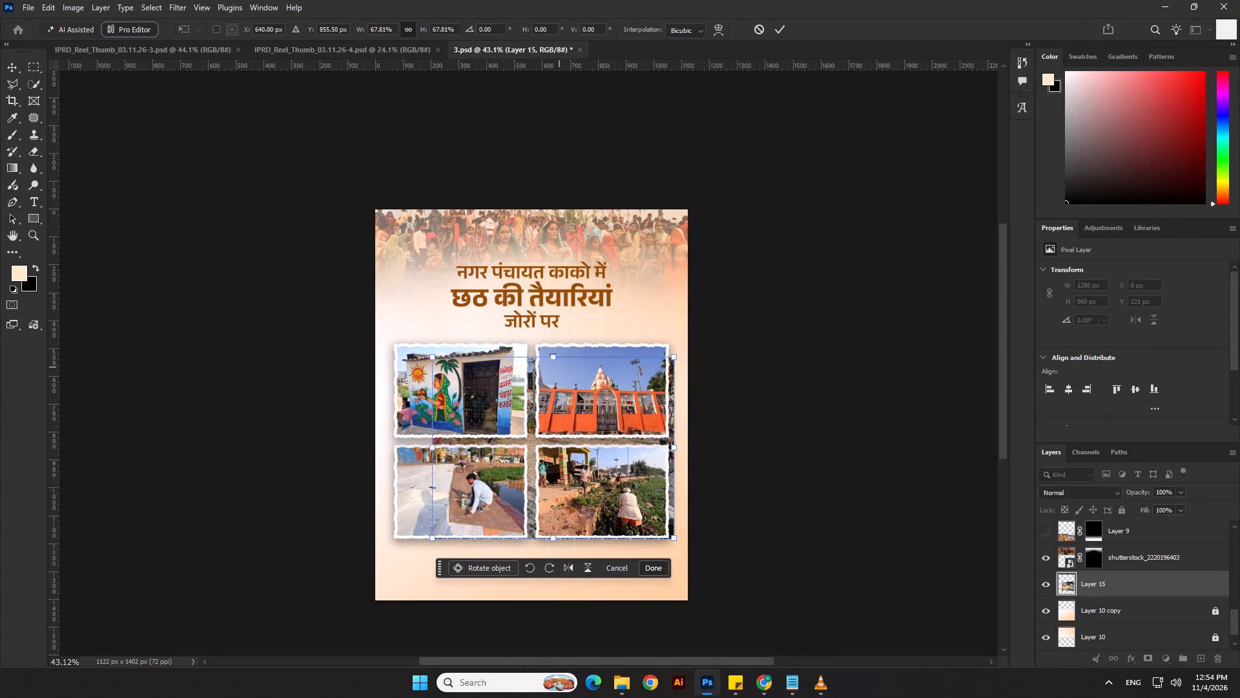
# Scale the courtyard photo with potted plants to about 100.5% and position it across the poster's bottom, behind the lower photo row.
pyautogui.moveTo(545, 542); pyautogui.dragTo(550, 587)
pyautogui.moveTo(542, 571); pyautogui.dragTo(526, 601)
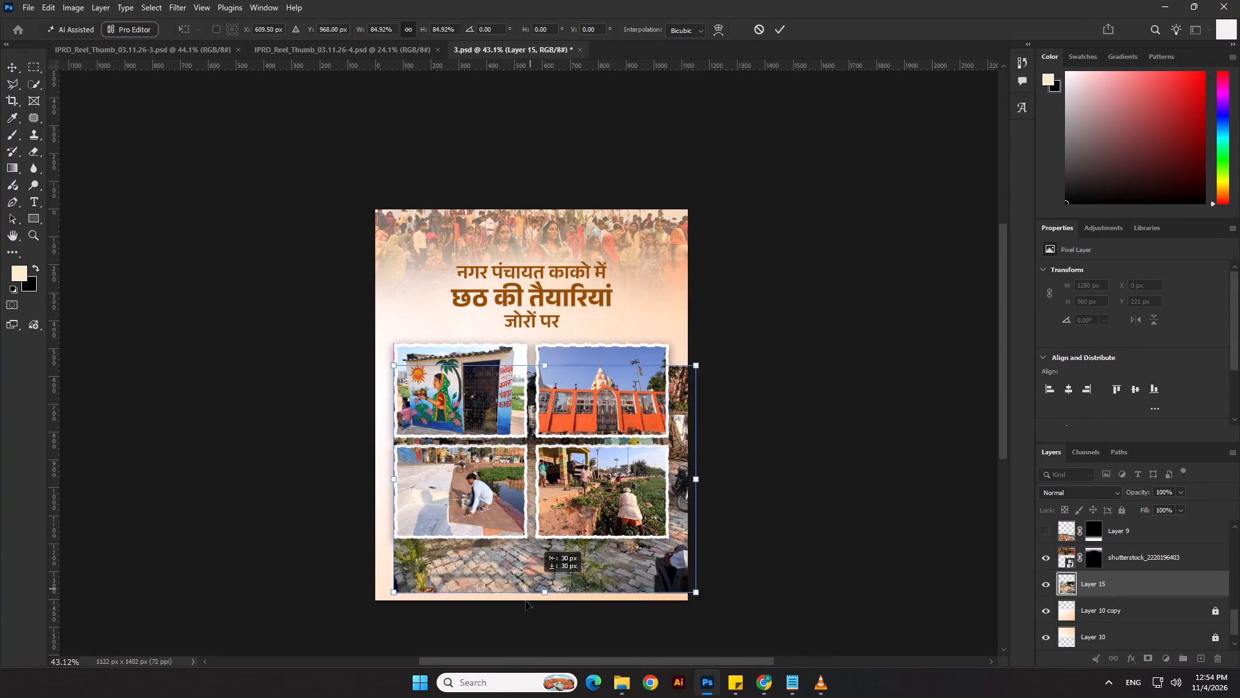
pyautogui.moveTo(526, 601); pyautogui.dragTo(513, 653)
pyautogui.moveTo(497, 578); pyautogui.dragTo(475, 580)
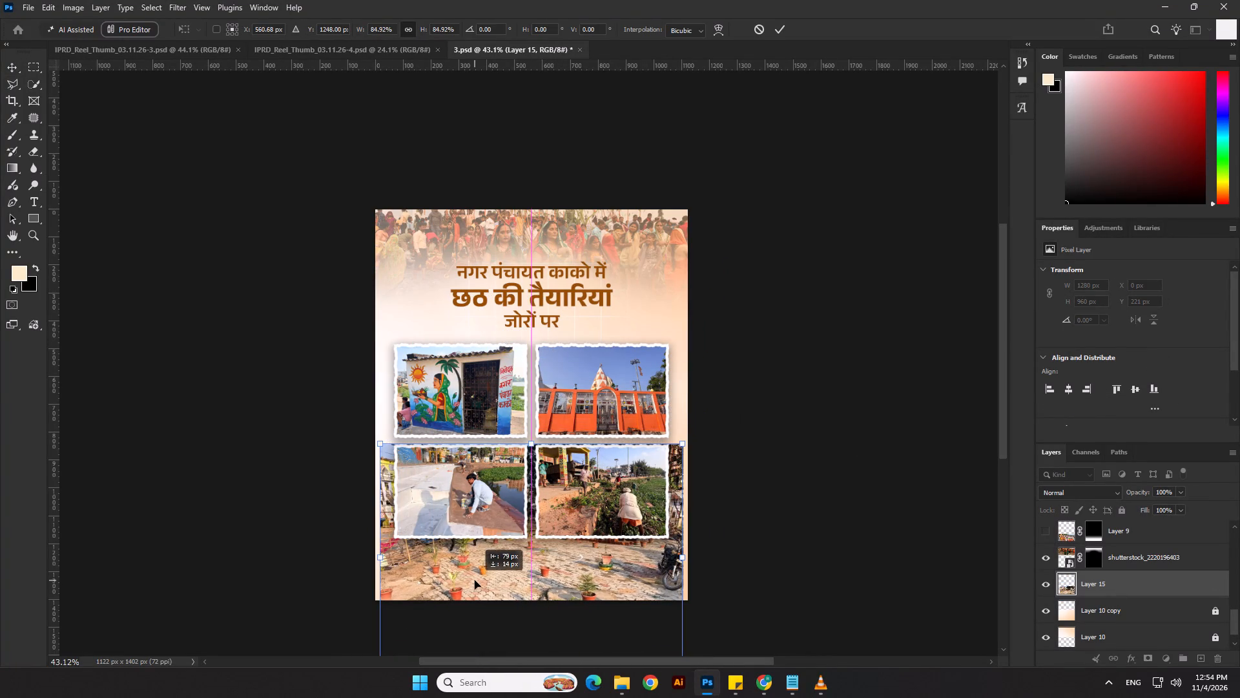
pyautogui.moveTo(475, 580); pyautogui.dragTo(474, 580)
pyautogui.scroll(-3, 571, 401)
pyautogui.moveTo(649, 606); pyautogui.dragTo(677, 619)
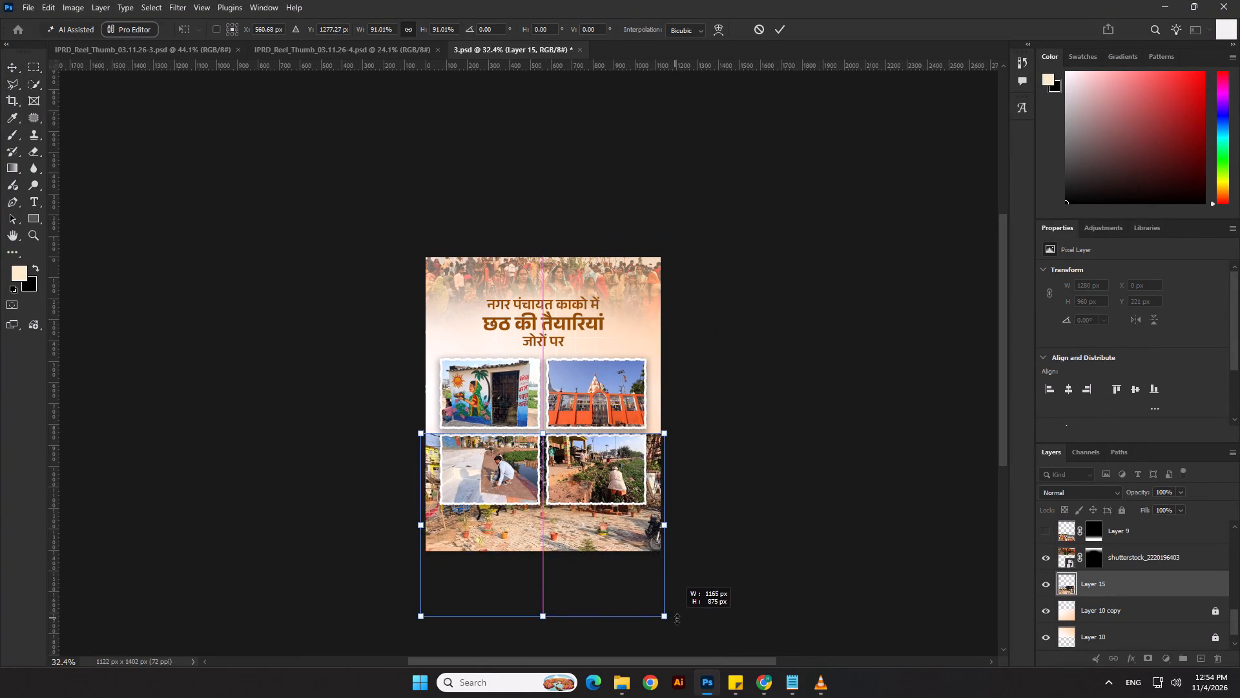
pyautogui.moveTo(677, 619); pyautogui.dragTo(701, 631)
pyautogui.press('Right')
pyautogui.hotkey('shift', 'Right')
pyautogui.hotkey('shift', 'Right')
pyautogui.hotkey('shift', 'Up')
pyautogui.hotkey('shift', 'Up')
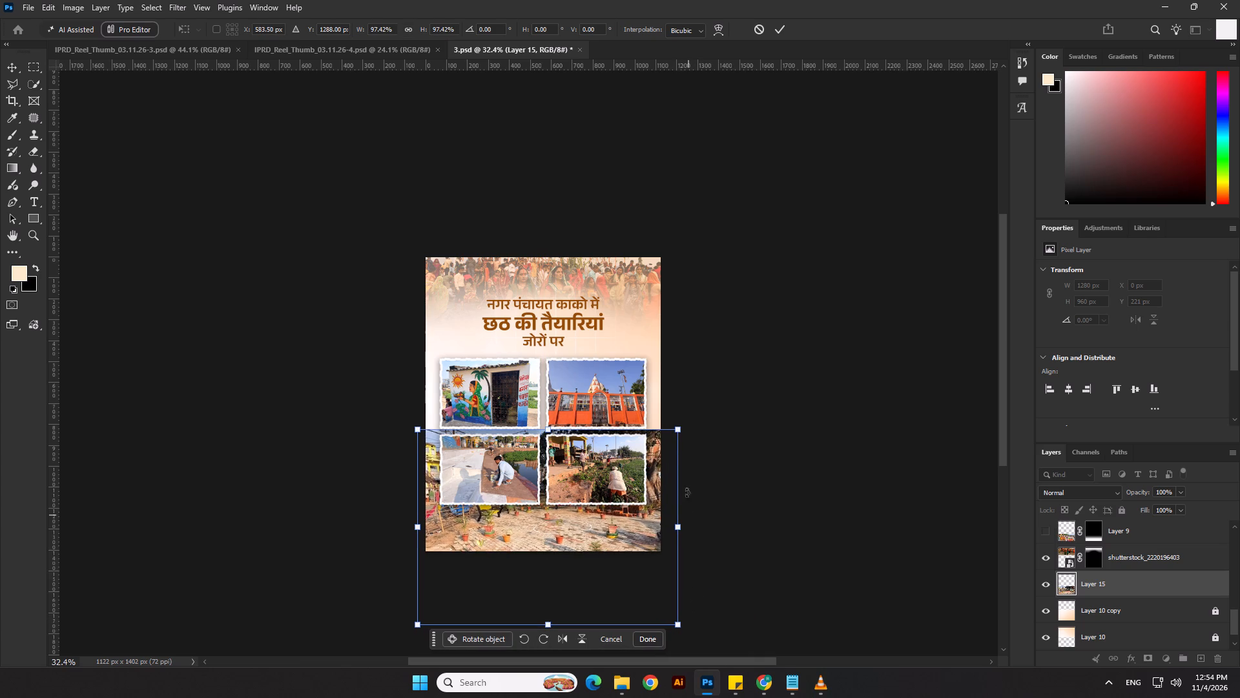
pyautogui.moveTo(676, 428); pyautogui.dragTo(685, 424)
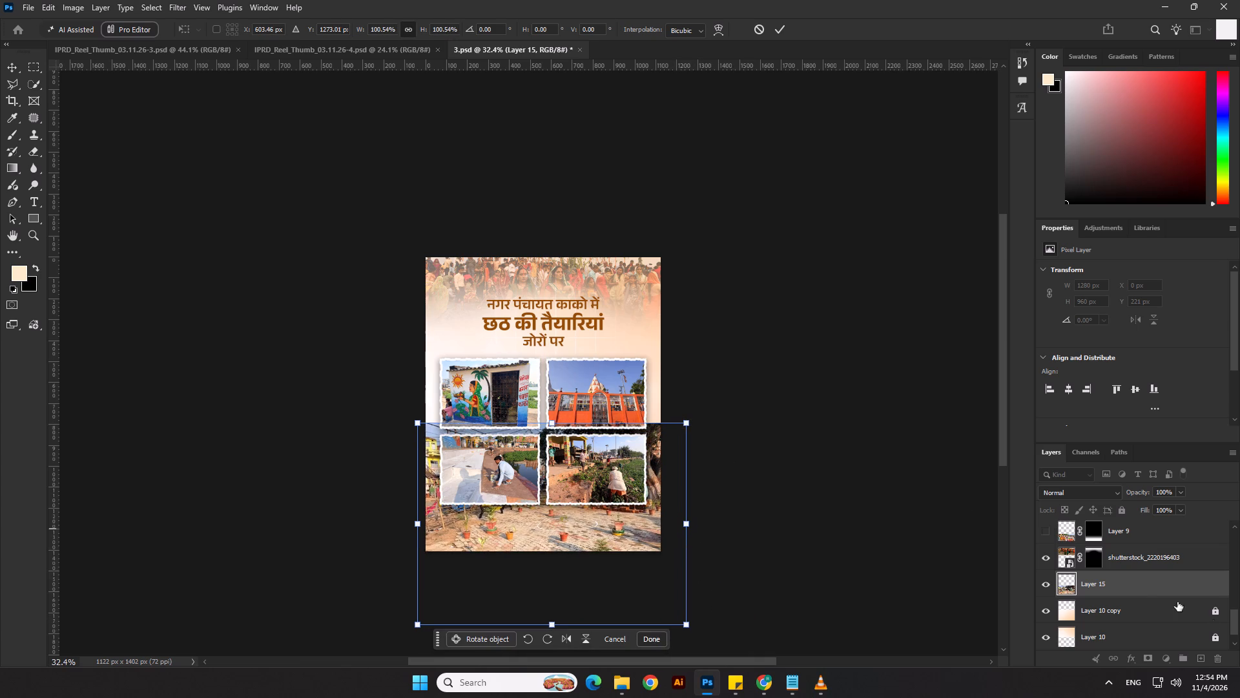
pyautogui.click(1137, 592)
# Add a layer mask to the courtyard photo and fade its upper part with a vertical black-to-white linear gradient starting behind the lower photos.
pyautogui.click(1152, 658)
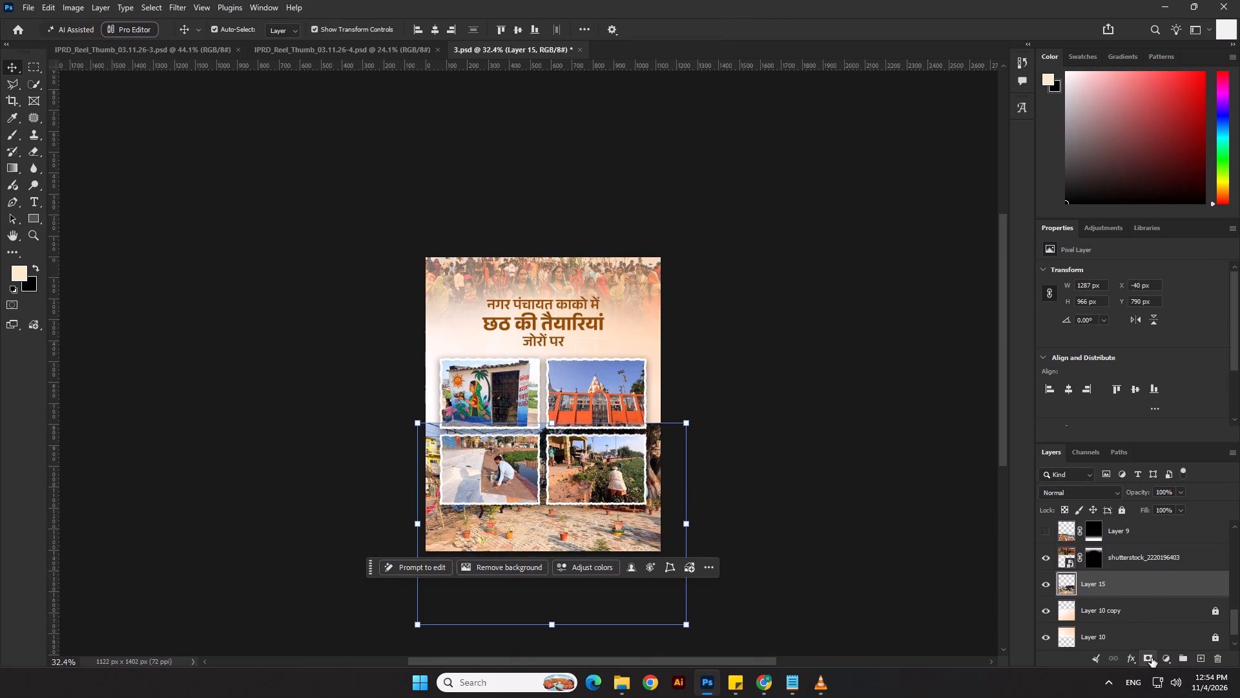
pyautogui.click(16, 165)
pyautogui.scroll(2, 636, 390)
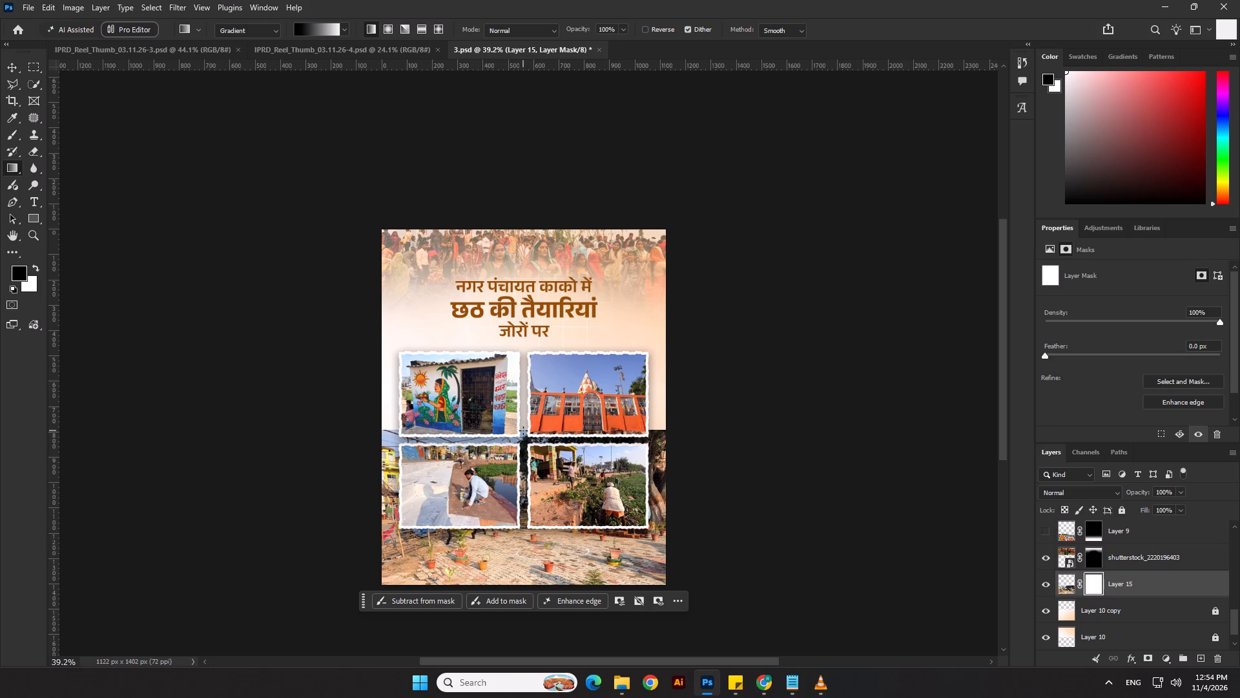
pyautogui.keyDown('shift'); pyautogui.moveTo(523, 430); pyautogui.dragTo(522, 560); pyautogui.keyUp('shift')
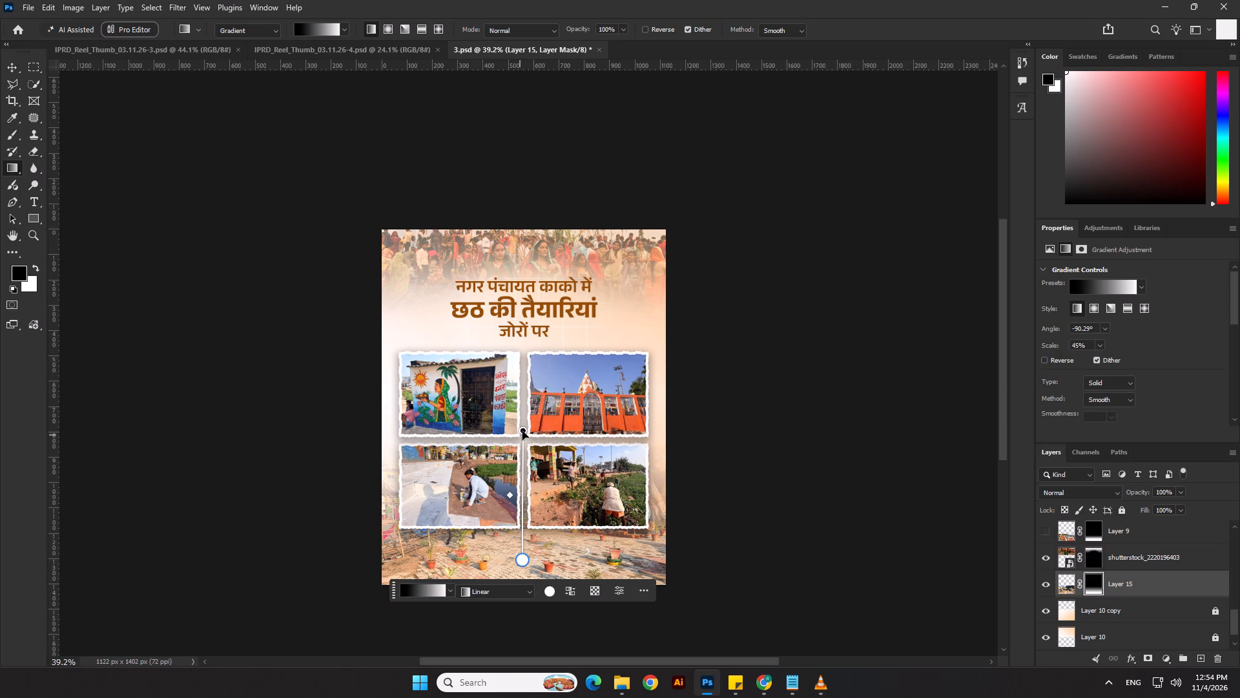
pyautogui.moveTo(523, 430); pyautogui.dragTo(530, 487)
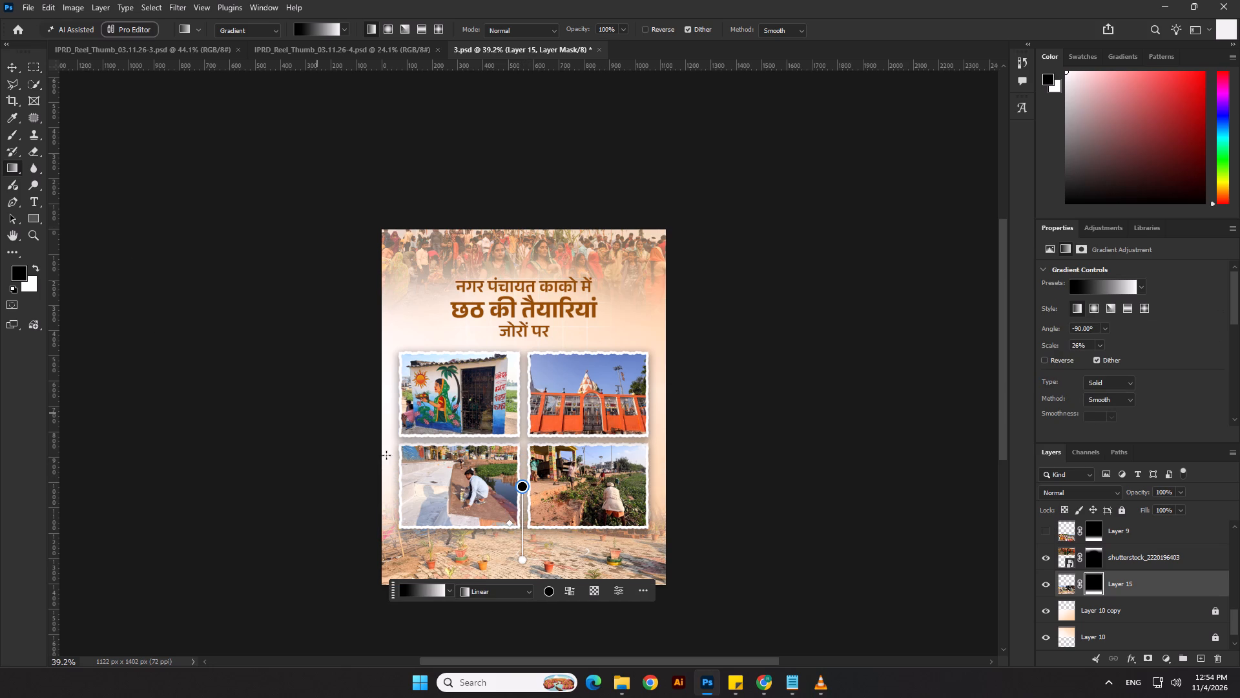
pyautogui.moveTo(524, 486); pyautogui.dragTo(524, 492)
pyautogui.moveTo(524, 492); pyautogui.dragTo(524, 500)
pyautogui.click(10, 66)
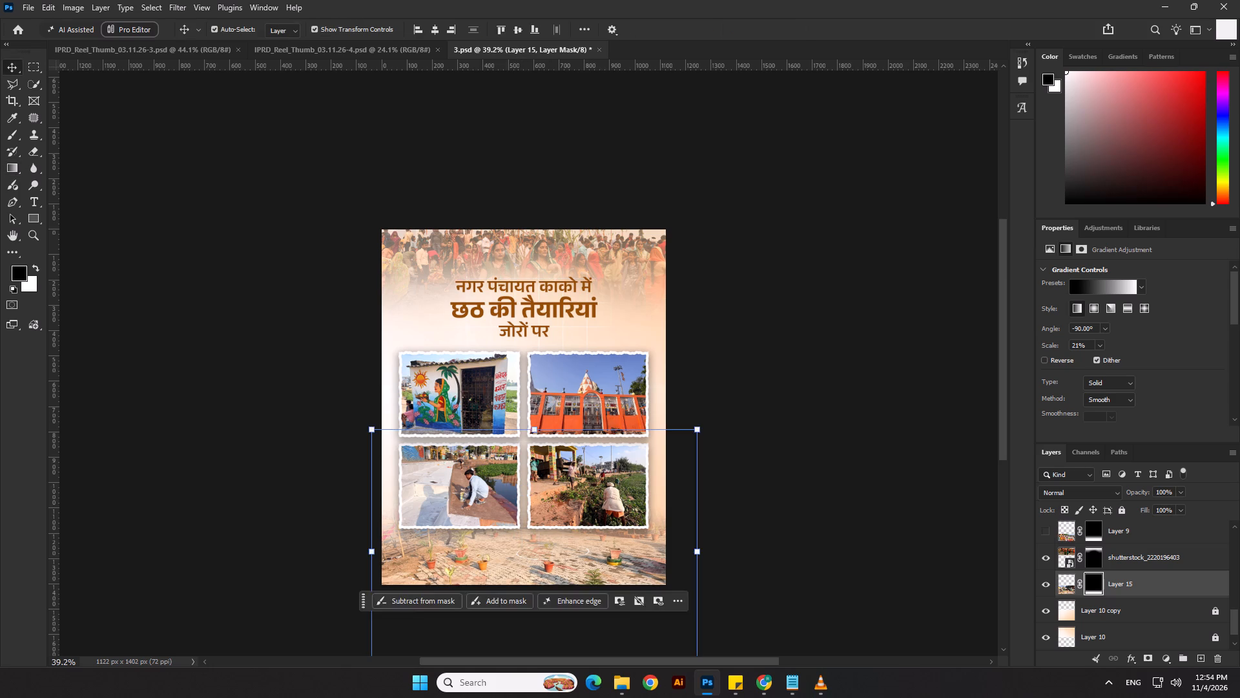
# Select the four framed photos without the courtyard background, nudge the grid up 10 px in total, and deselect.
pyautogui.click(167, 315)
pyautogui.moveTo(789, 384); pyautogui.dragTo(415, 522)
pyautogui.keyDown('shift'); pyautogui.click(499, 575); pyautogui.keyUp('shift')
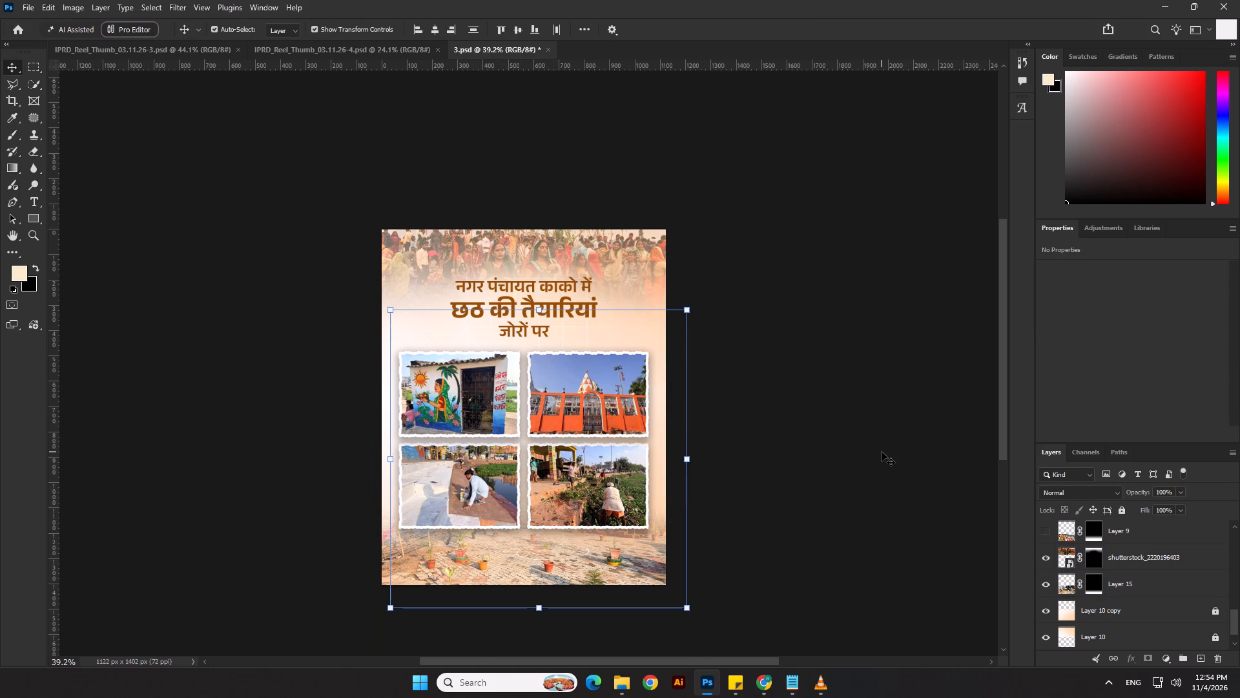
pyautogui.hotkey('shift', 'Up')
pyautogui.hotkey('shift', 'Up')
pyautogui.hotkey('shift', 'Down')
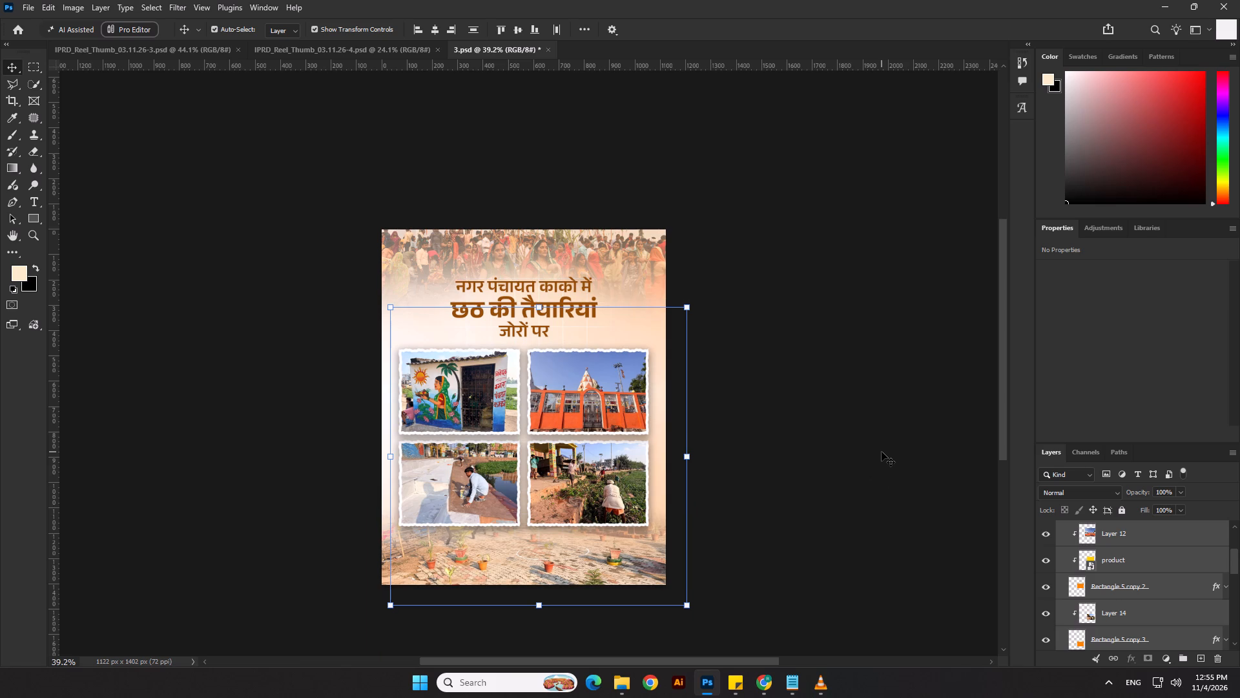
pyautogui.keyDown('shift'); pyautogui.click(882, 452); pyautogui.keyUp('shift')
pyautogui.click(873, 436)
pyautogui.scroll(-4, 755, 417)
pyautogui.click(818, 421)
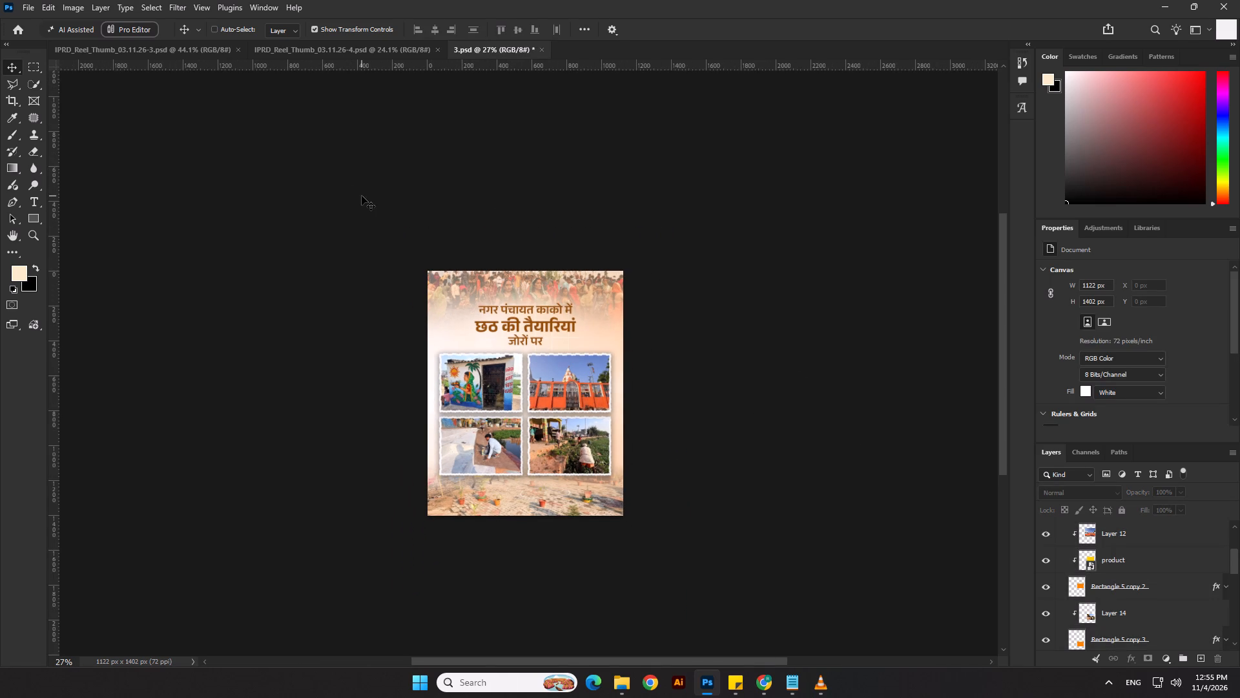
# Switch to File Explorer and open the 04.11.26 folder inside Rohit's Work > Third Party to check its files.
pyautogui.hotkey('alt', 'Tab')
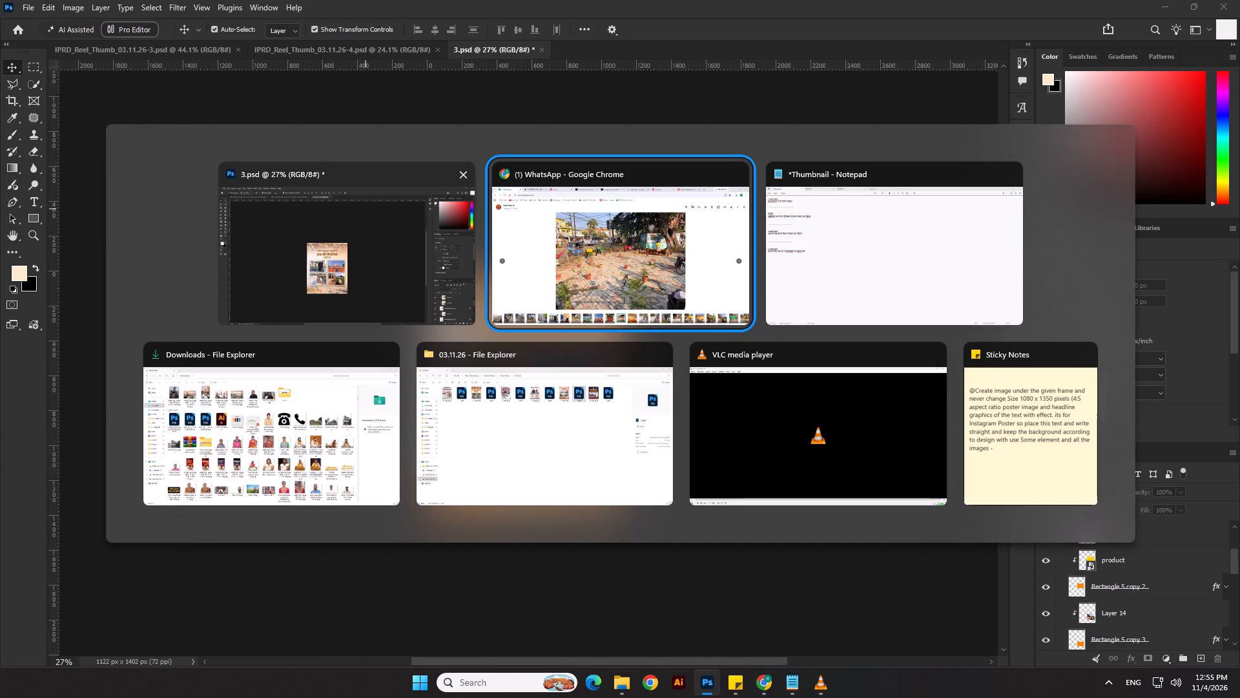
pyautogui.keyDown('alt'); pyautogui.click(475, 429); pyautogui.keyUp('alt')
pyautogui.click(446, 384)
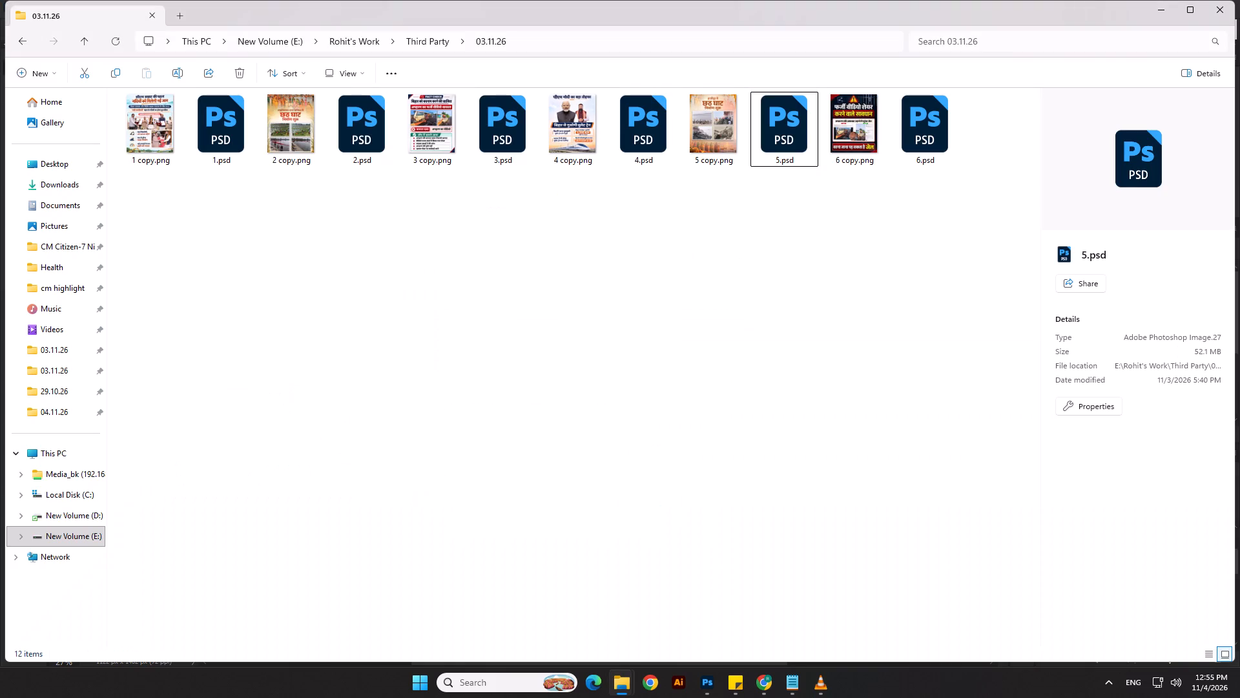
pyautogui.click(54, 416)
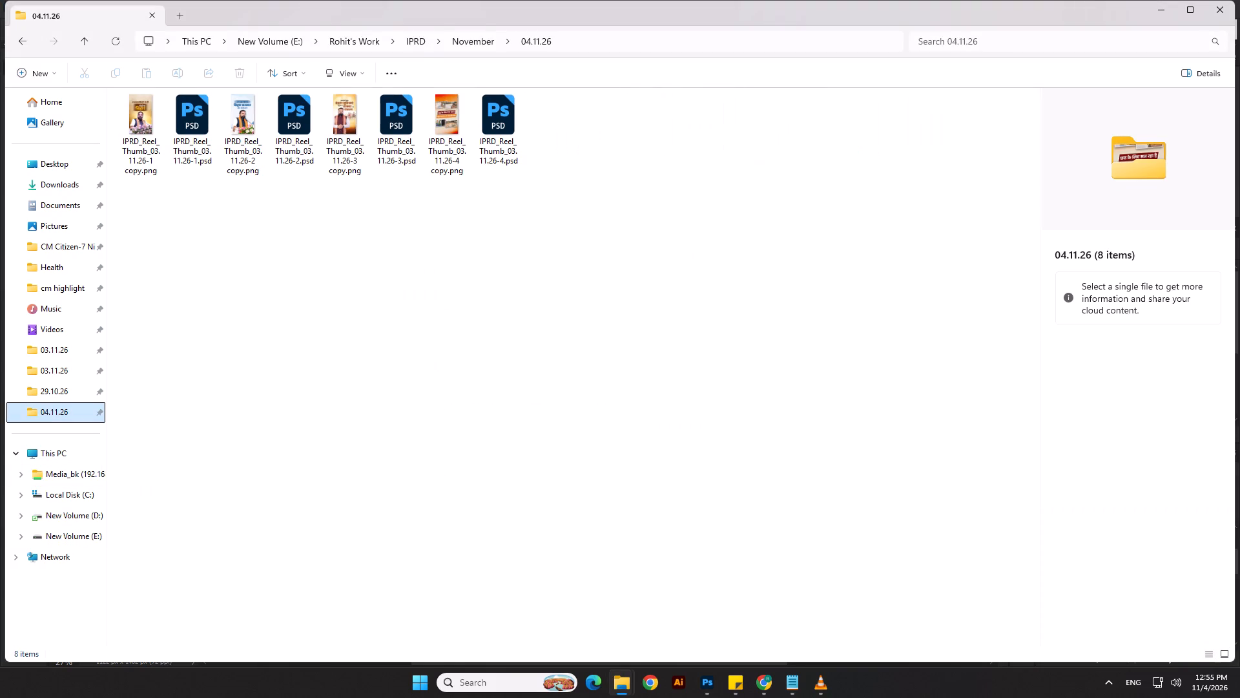
pyautogui.click(378, 416)
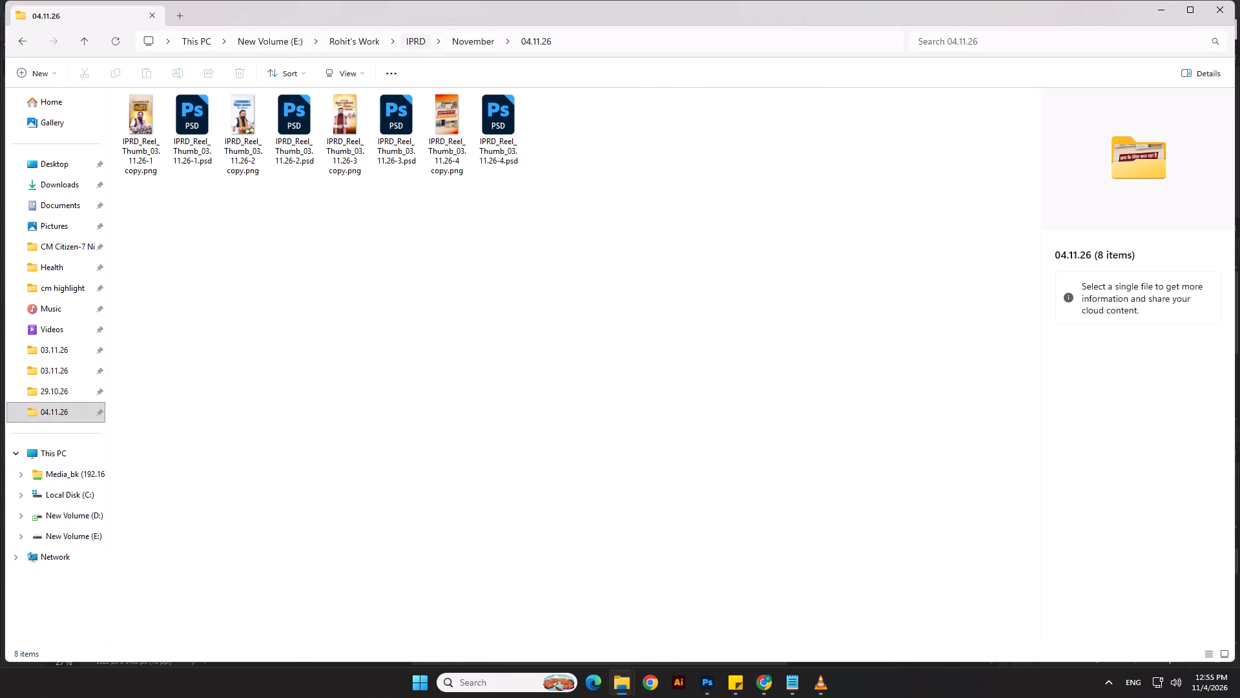
pyautogui.click(347, 45)
pyautogui.doubleClick(552, 255)
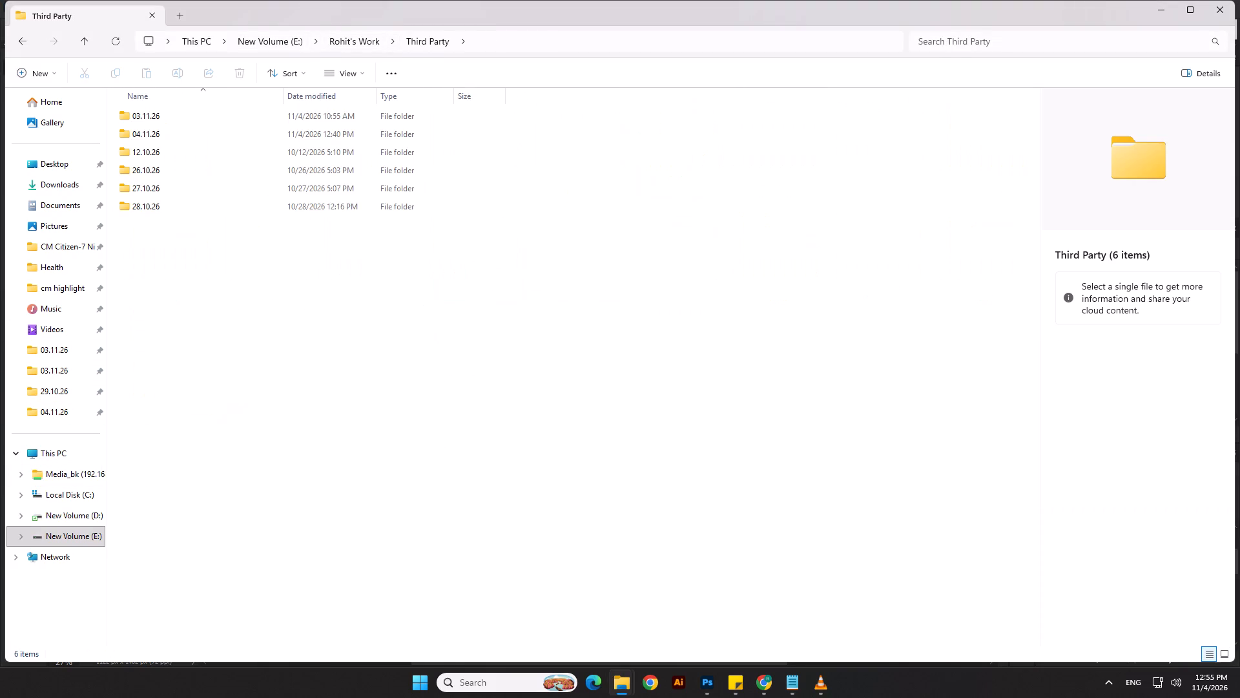
pyautogui.doubleClick(146, 133)
pyautogui.click(360, 363)
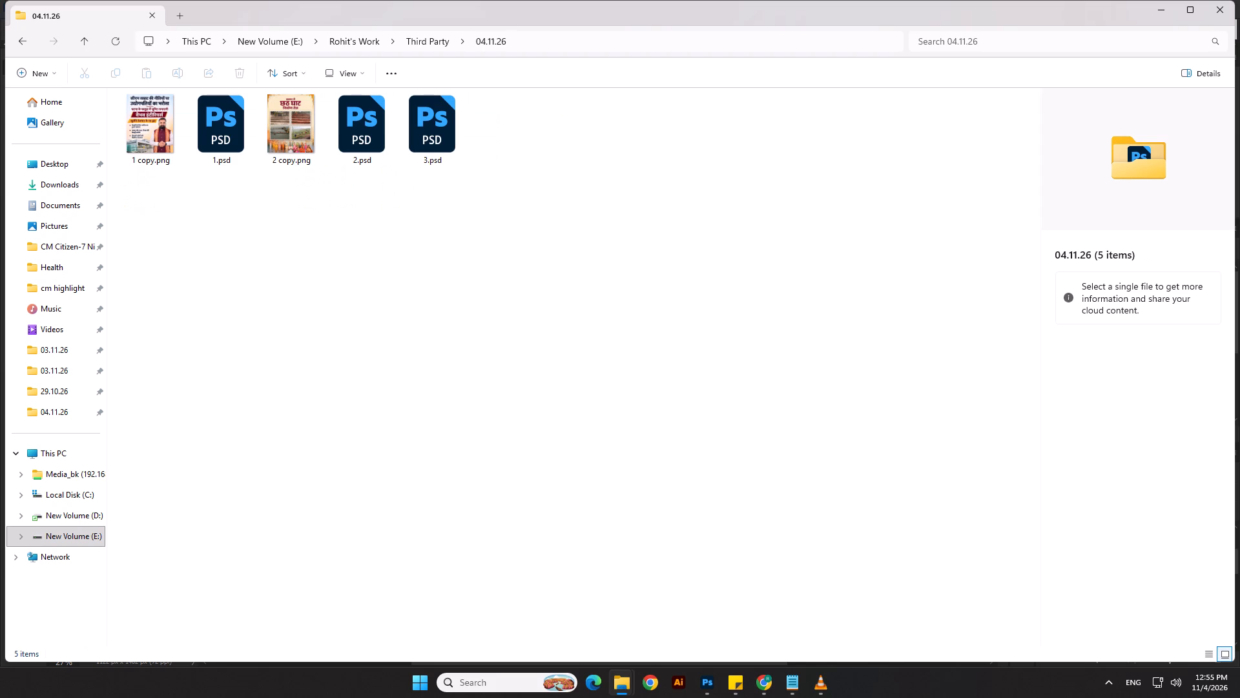
# Switch back to Photoshop and save the poster file 3.psd.
pyautogui.hotkey('alt', 'Tab')
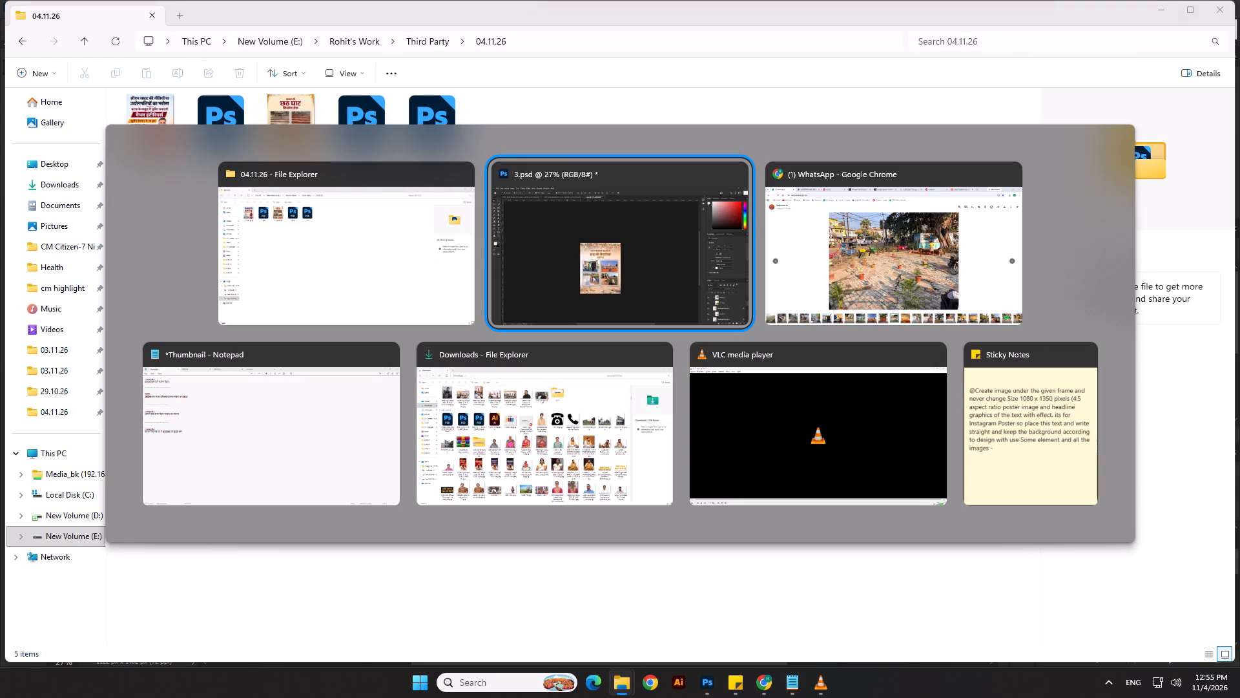
pyautogui.hotkey('alt', 'Tab')
pyautogui.keyDown('alt'); pyautogui.click(545, 263); pyautogui.keyUp('alt')
pyautogui.hotkey('ctrl', 's')
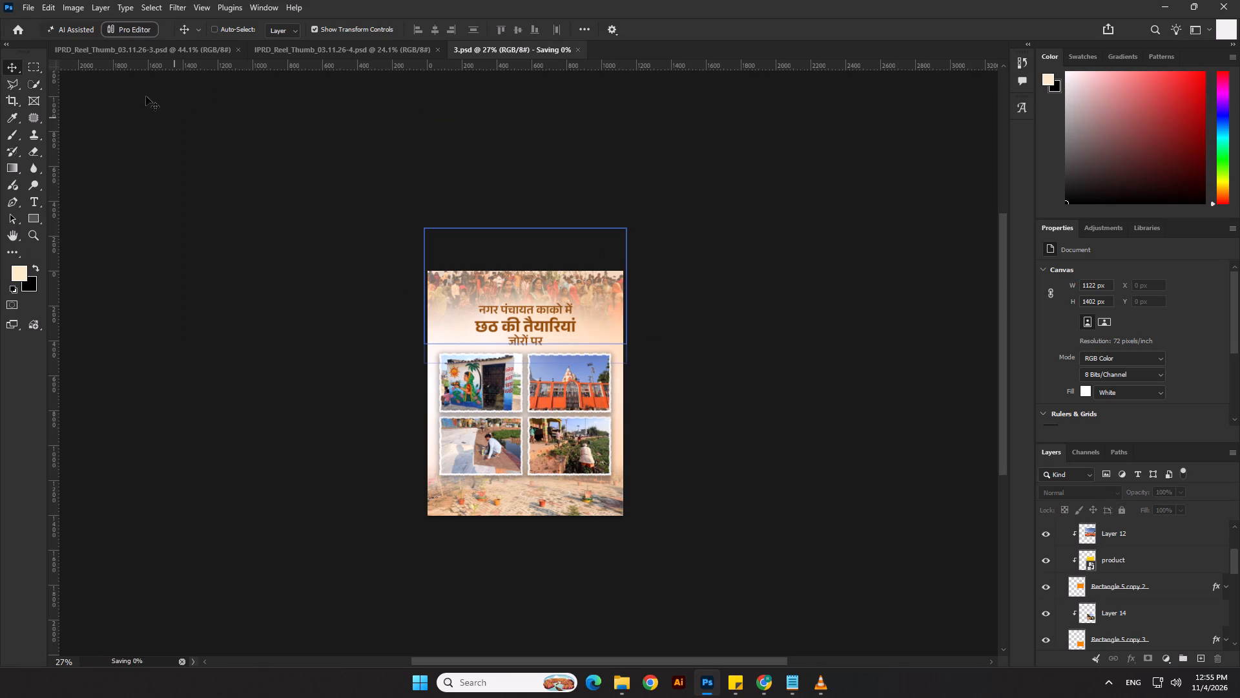
# Save a copy of the poster in PNG format in the Third Party 04.11.26 folder.
pyautogui.click(15, 8)
pyautogui.click(25, 7)
pyautogui.click(76, 177)
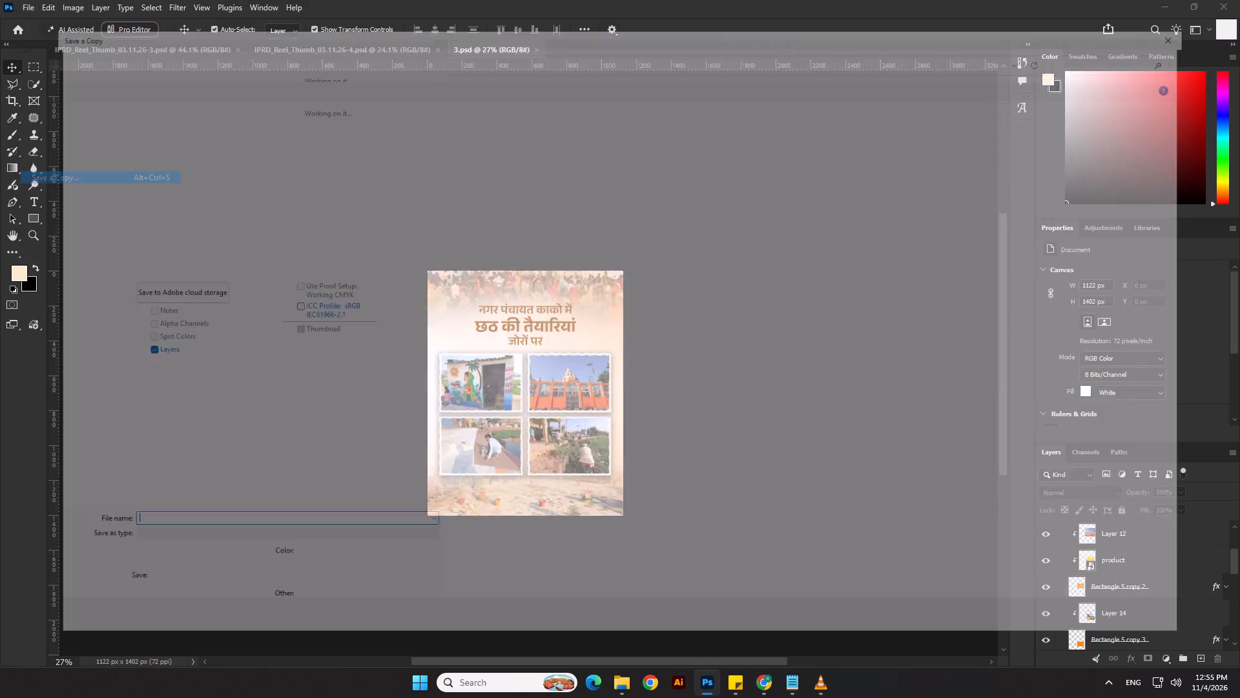
pyautogui.click(168, 547)
pyautogui.click(149, 467)
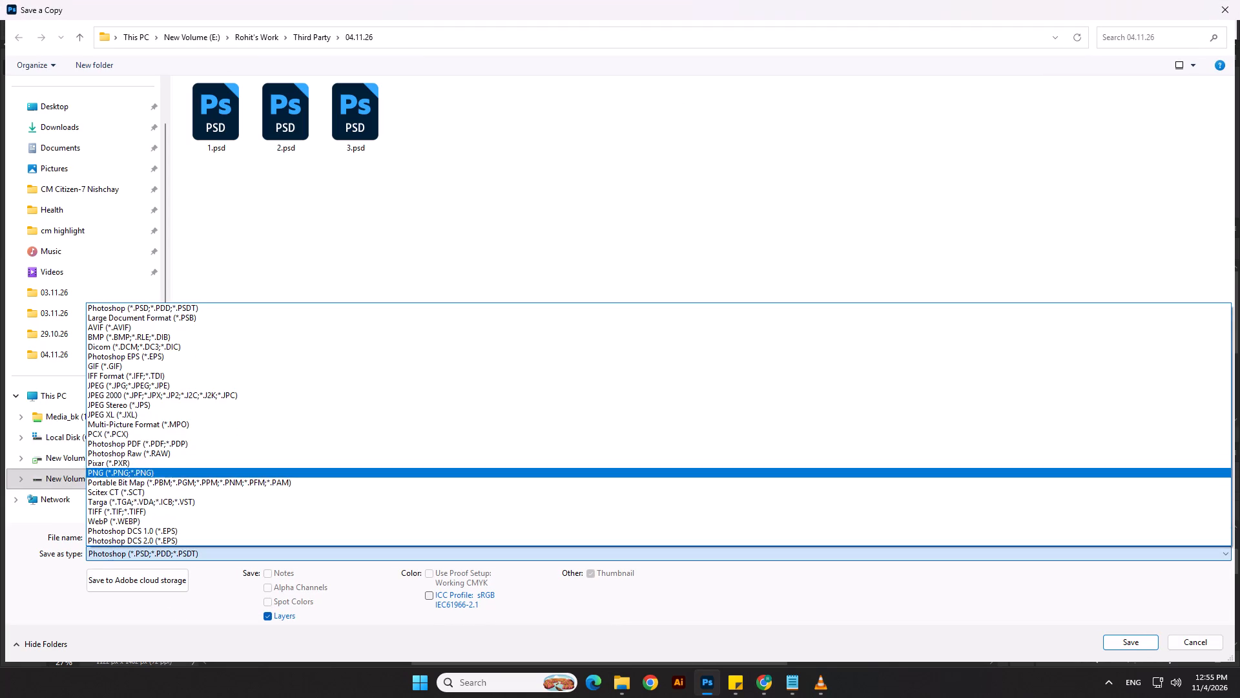